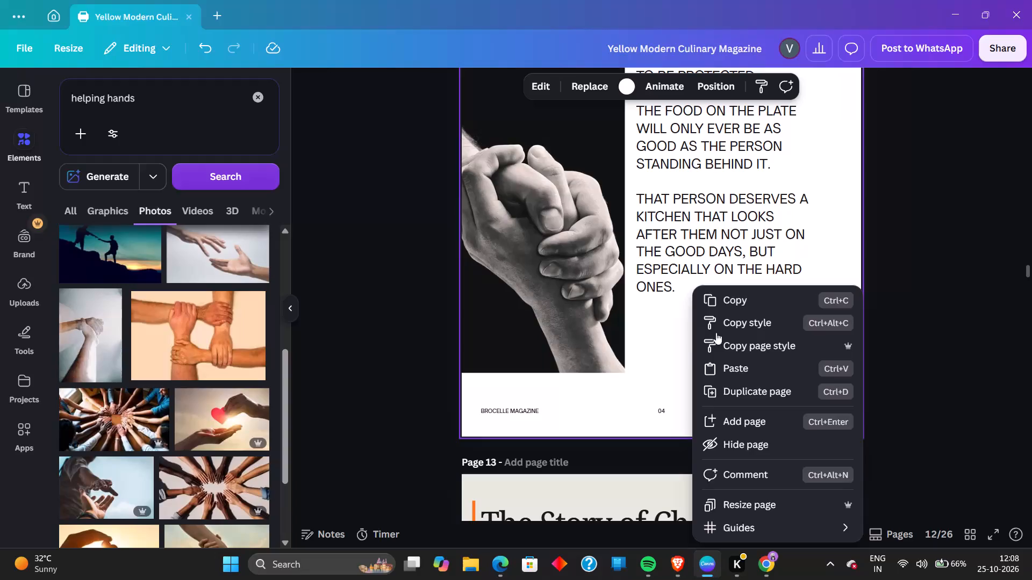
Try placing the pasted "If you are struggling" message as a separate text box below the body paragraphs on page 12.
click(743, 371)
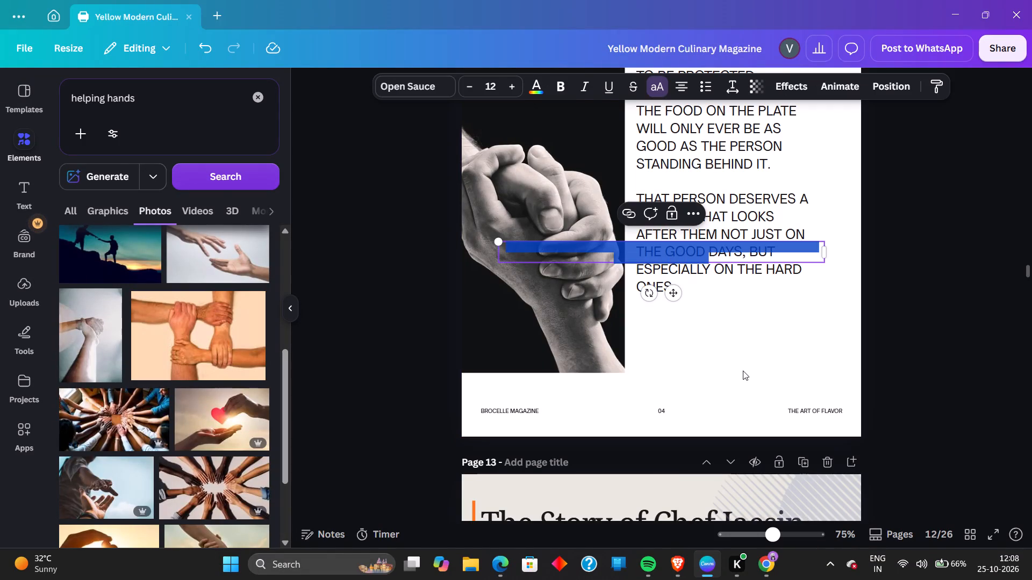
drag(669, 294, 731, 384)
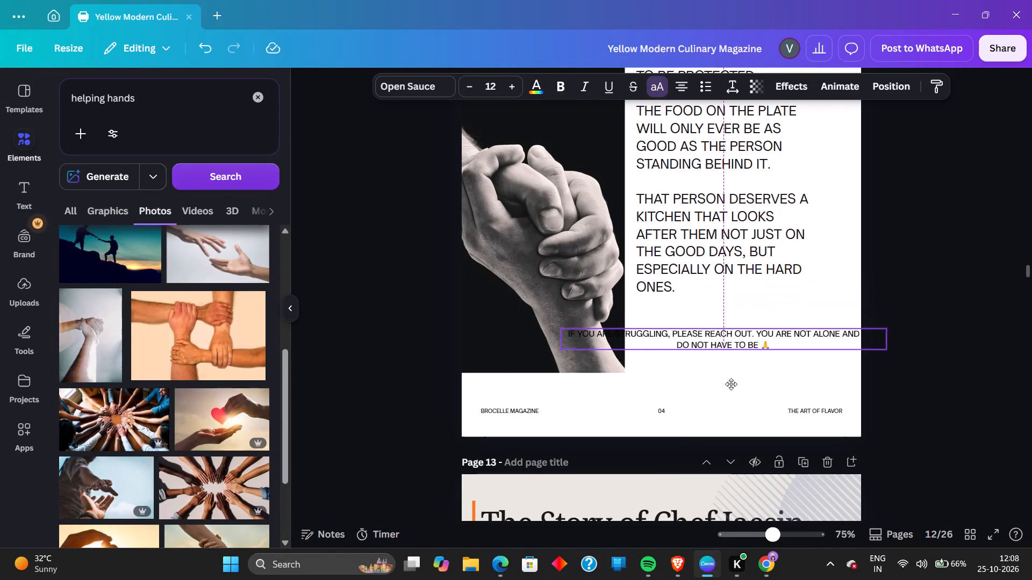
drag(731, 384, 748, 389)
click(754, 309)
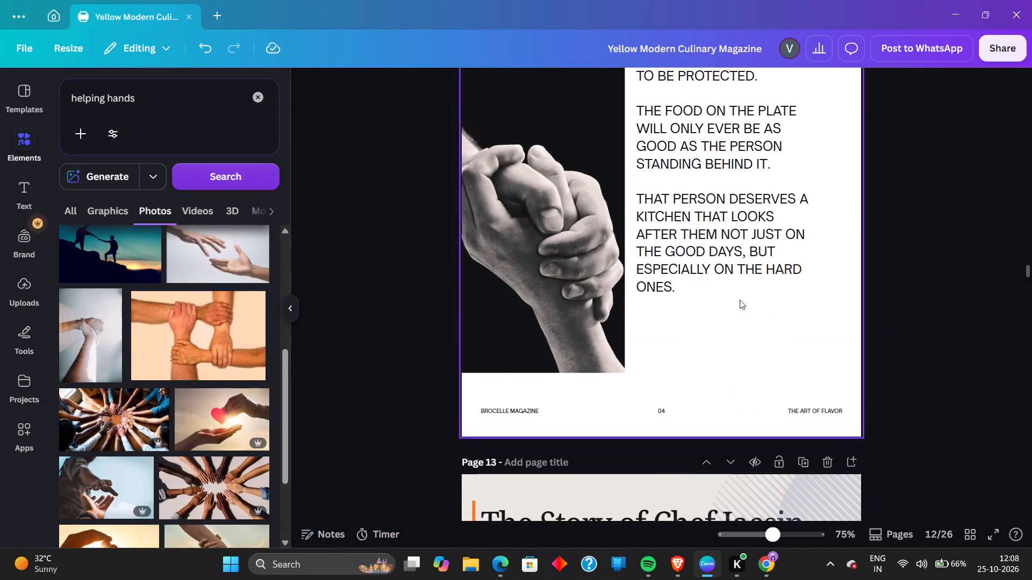
Paste the "If you are struggling, please reach out" message at the end of page 12's body text, separated by a blank line.
click(697, 262)
click(695, 282)
scroll(696, 399, down, 2)
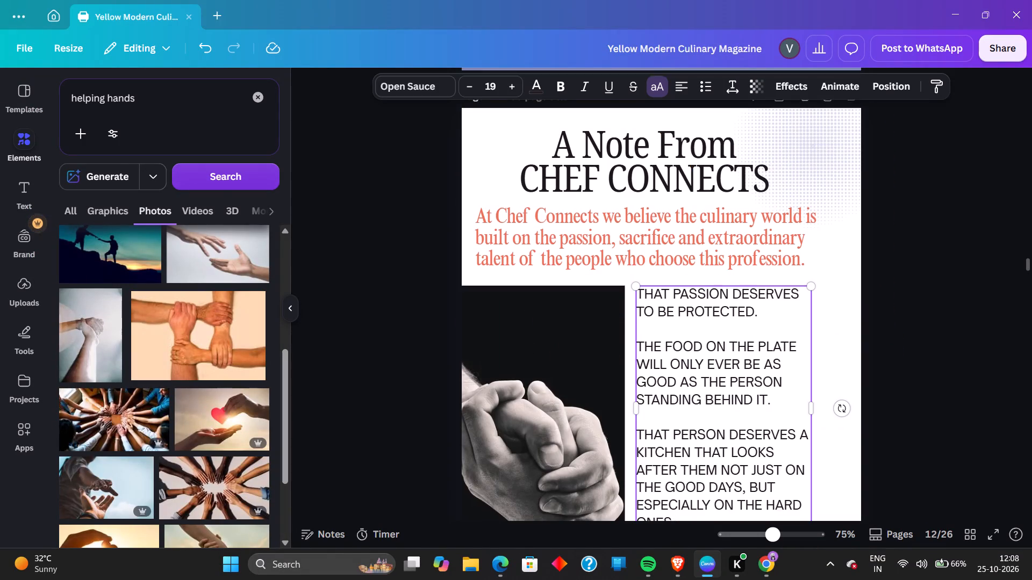
key(Return)
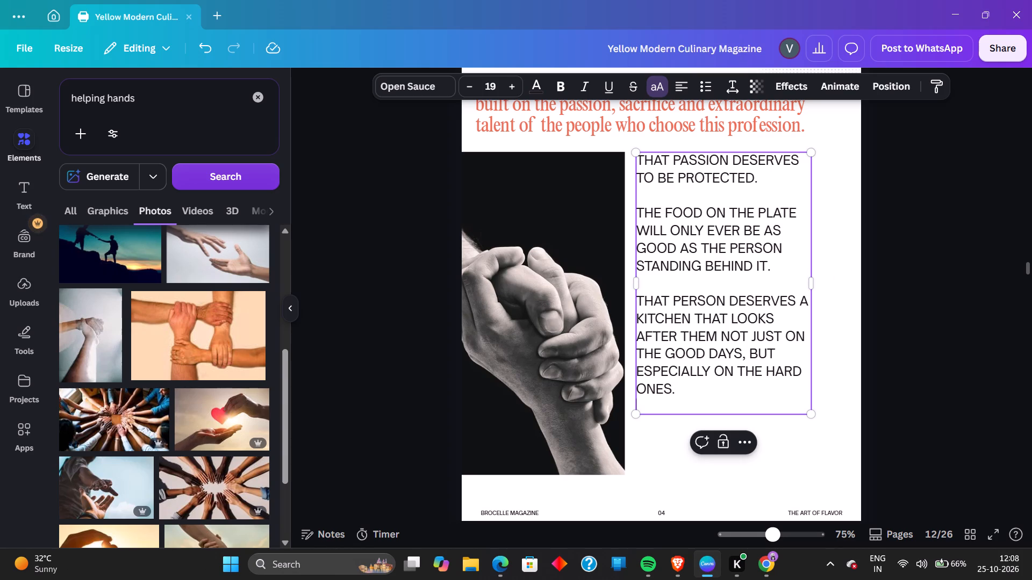
key(Return)
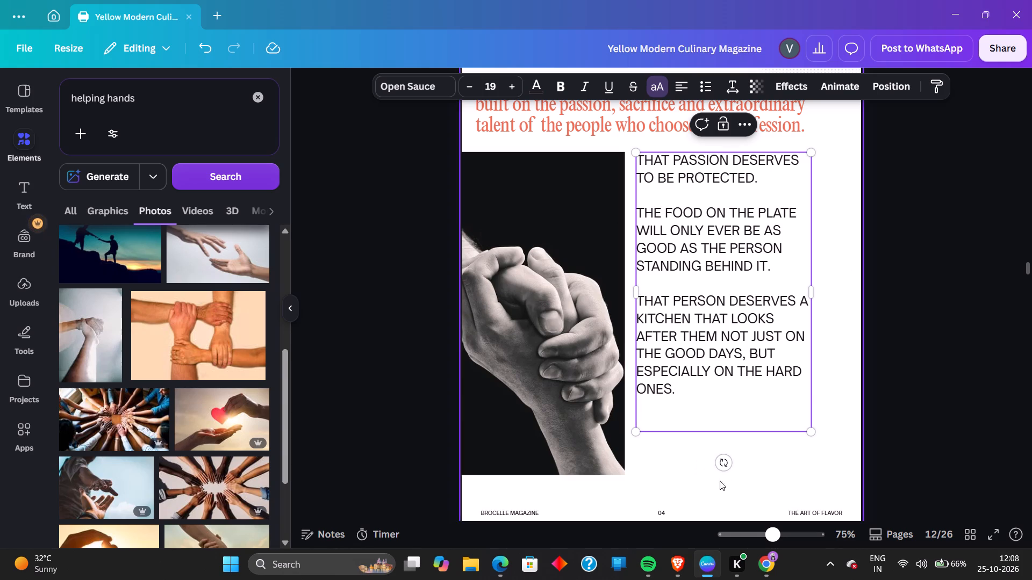
right_click(684, 415)
click(713, 487)
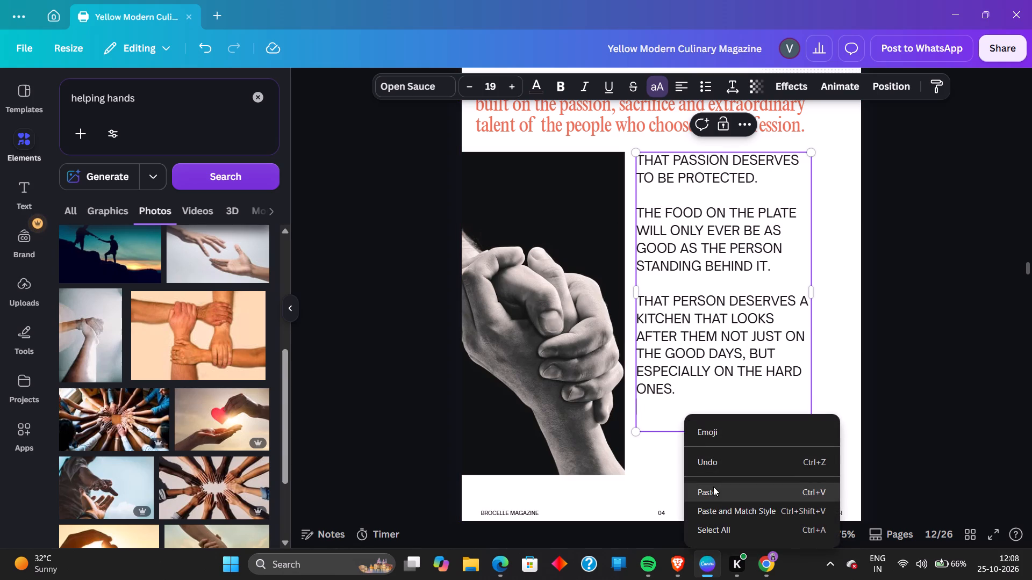
drag(900, 447, 890, 448)
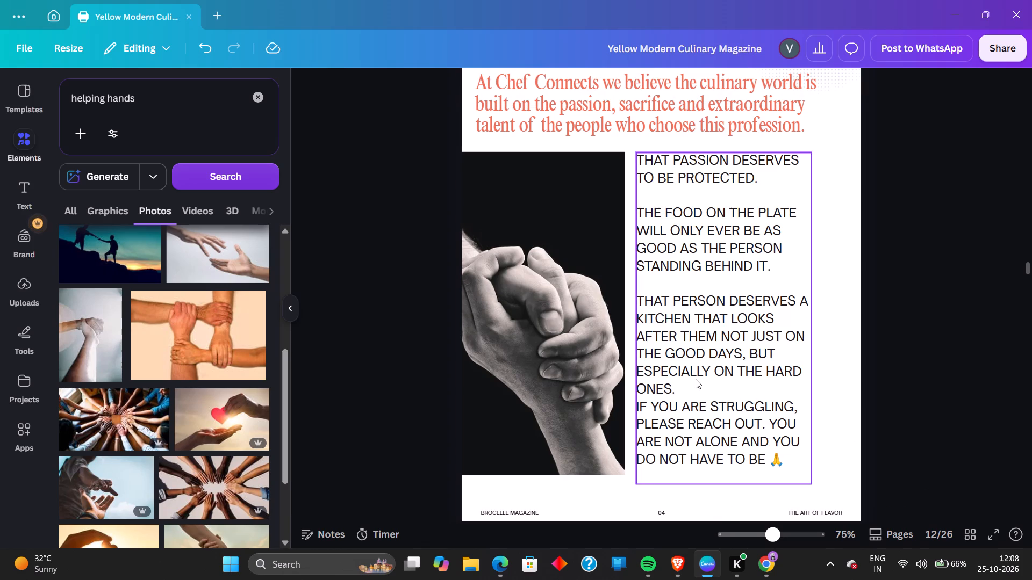
click(696, 379)
click(684, 390)
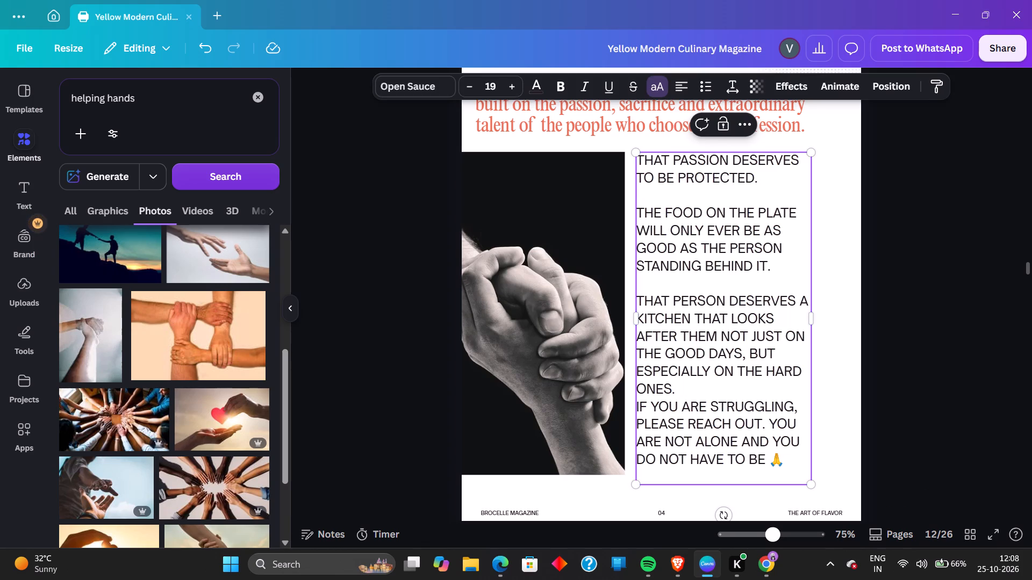
key(Return)
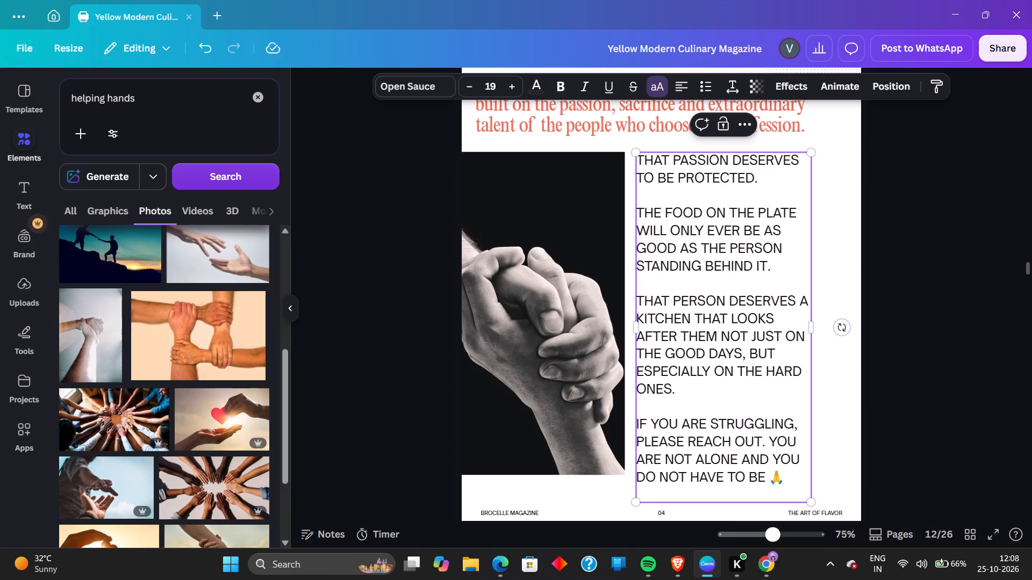
Delete the praying-hands emoji and the space before it at the end of the body text.
click(800, 485)
click(787, 483)
key(BackSpace)
key(BackSpace)
click(934, 431)
Set the font size of page 12's body text to 18.
scroll(788, 385, down, 2)
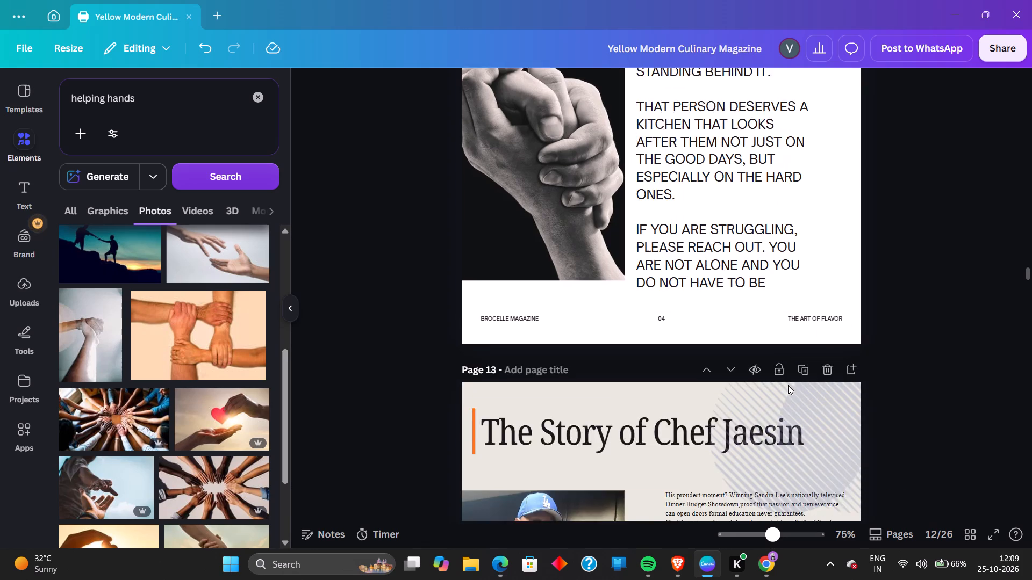
scroll(857, 375, up, 2)
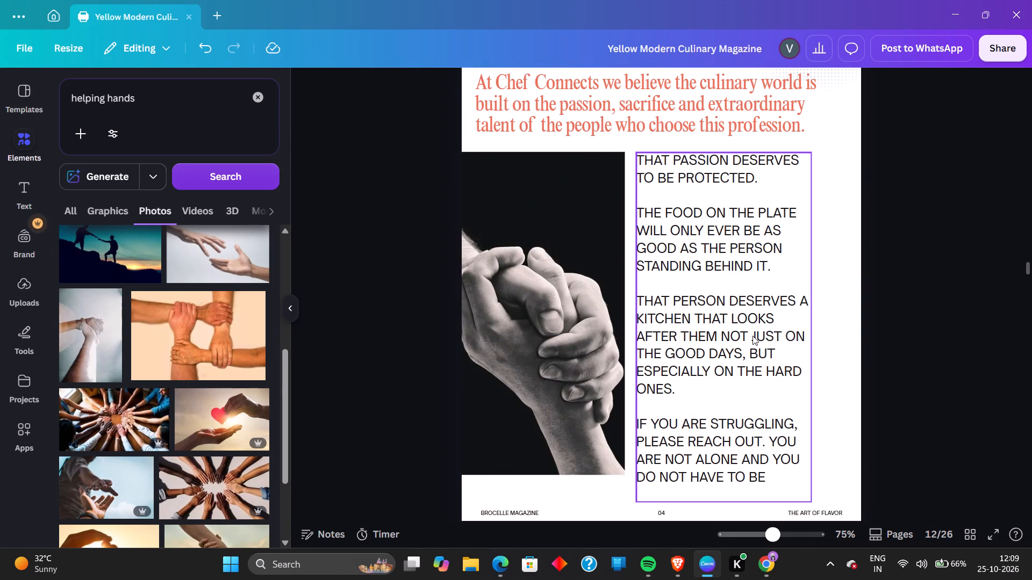
click(752, 336)
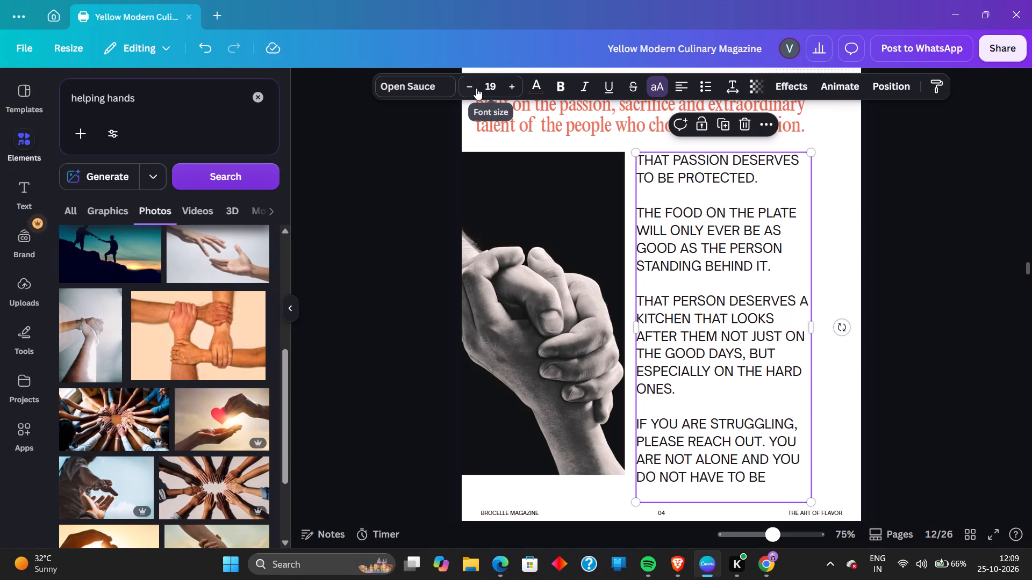
click(474, 88)
click(930, 288)
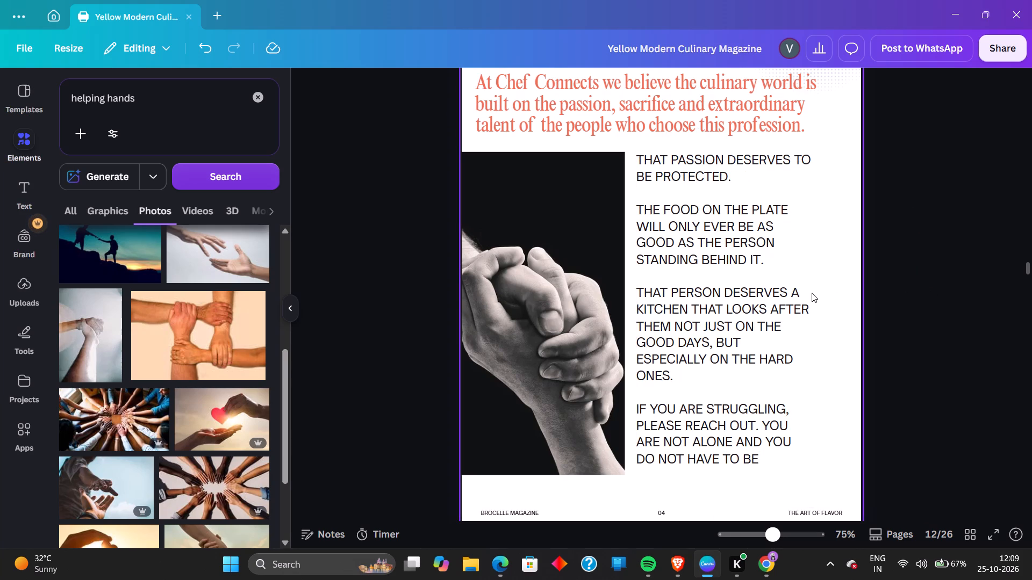
Break the closing message so that "You are not alone" starts on its own line after "please reach out.".
click(763, 424)
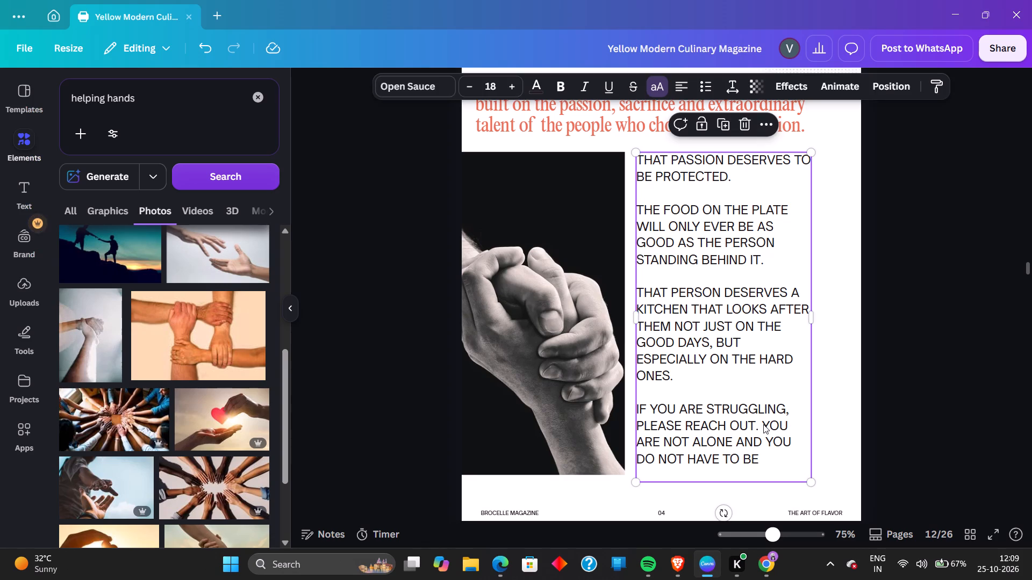
click(763, 427)
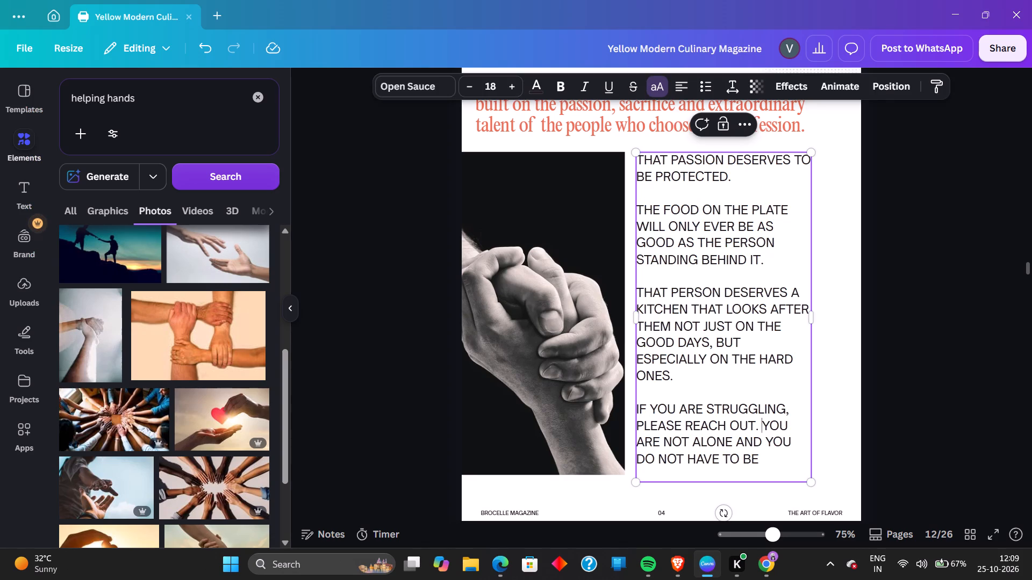
key(BackSpace)
key(Return)
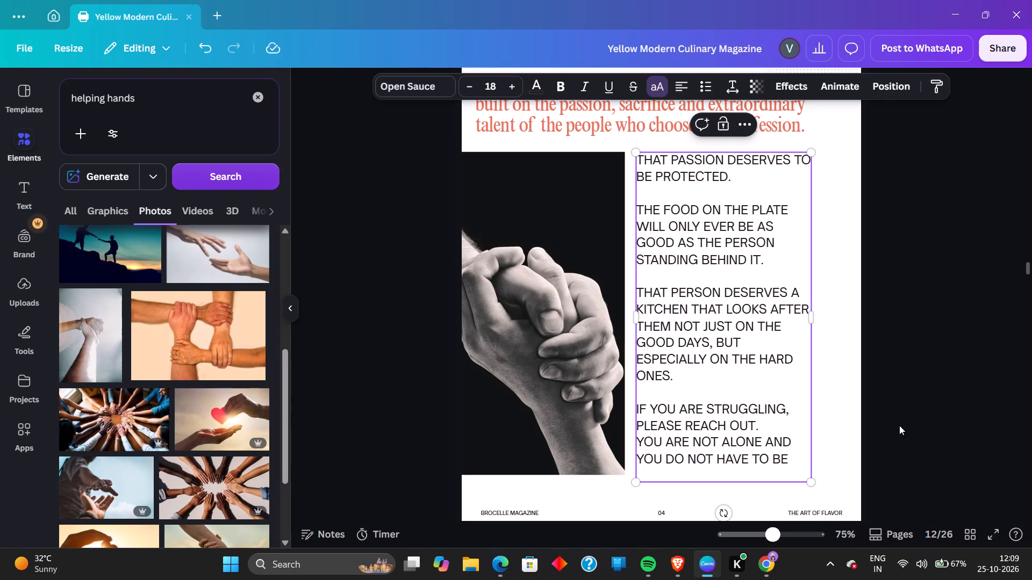
click(894, 426)
Add a period after "You do not have to be" at the end of the body text.
click(795, 465)
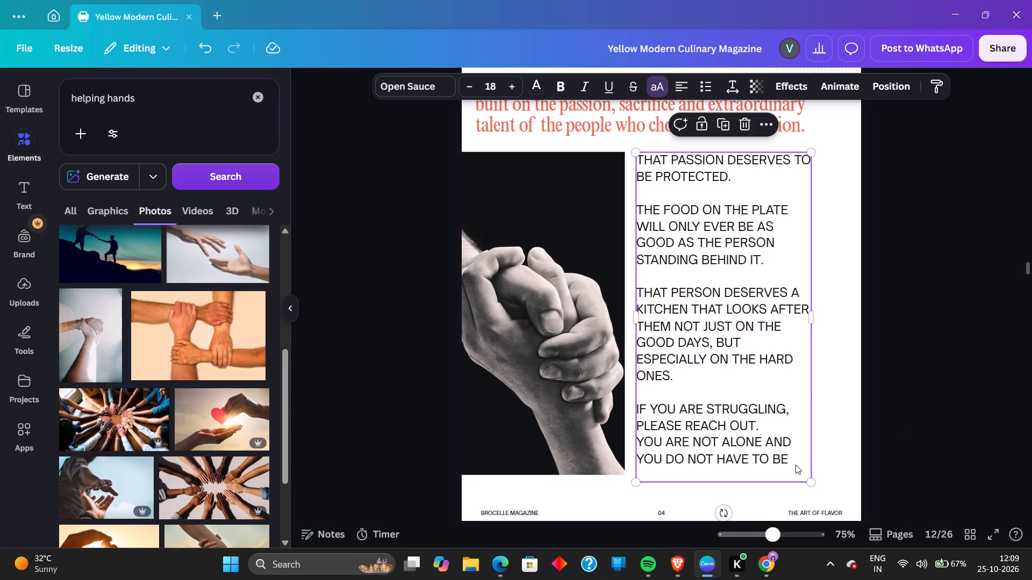
click(794, 461)
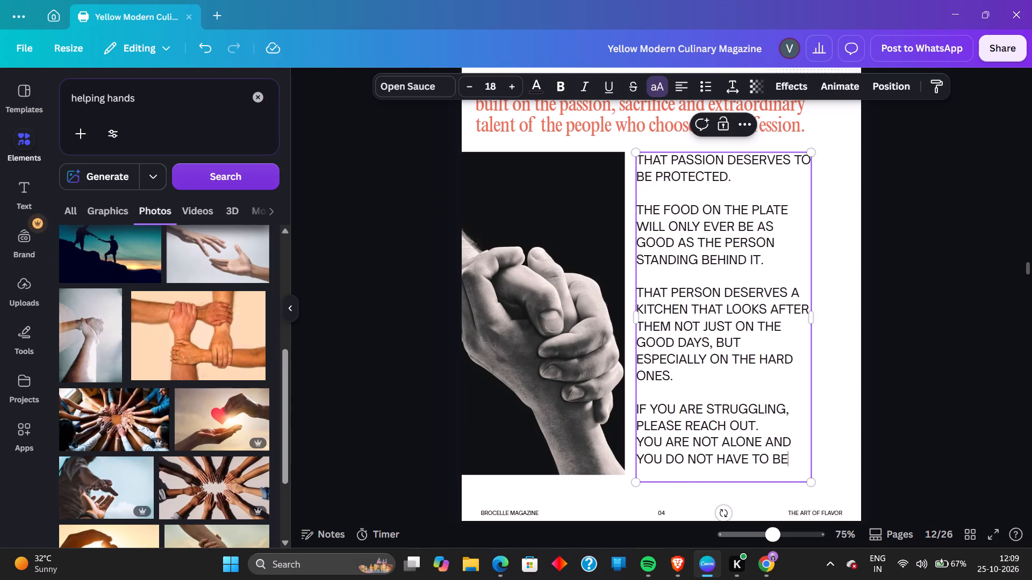
key(period)
click(914, 435)
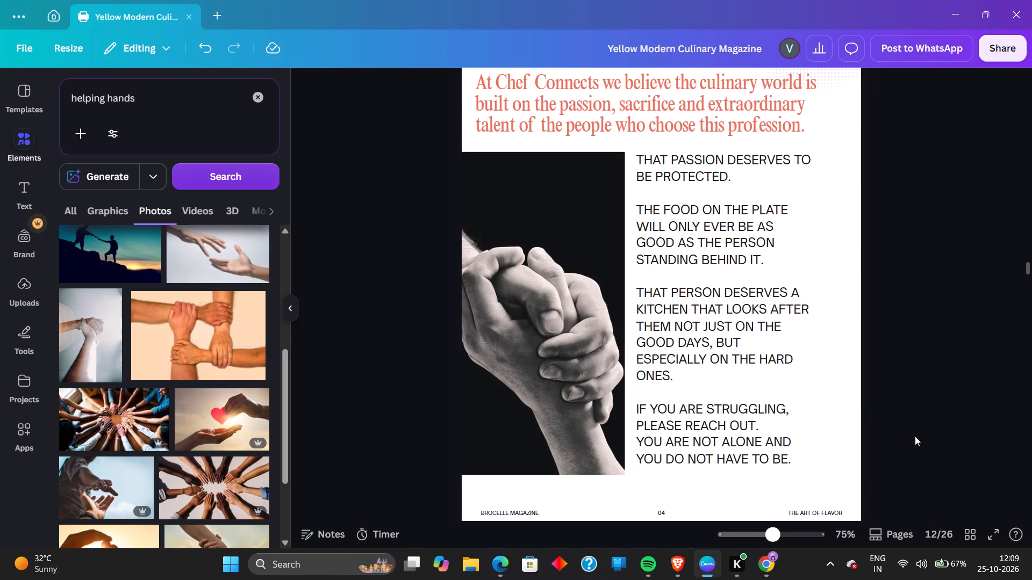
Centre-align the coral introductory paragraph below the "A Note From CHEF CONNECTS" title on page 12.
scroll(987, 355, up, 1)
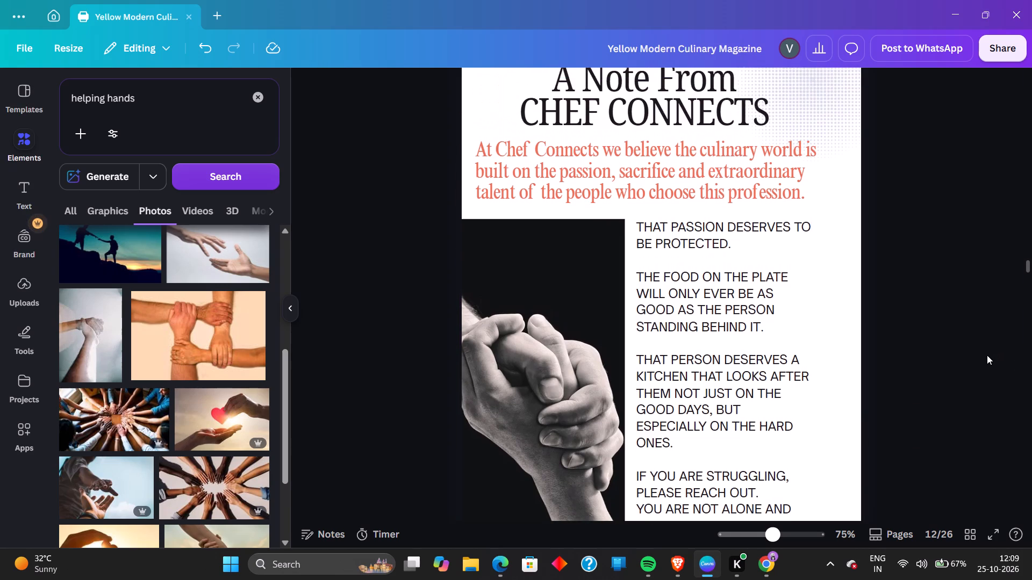
scroll(987, 355, down, 1)
scroll(987, 355, up, 3)
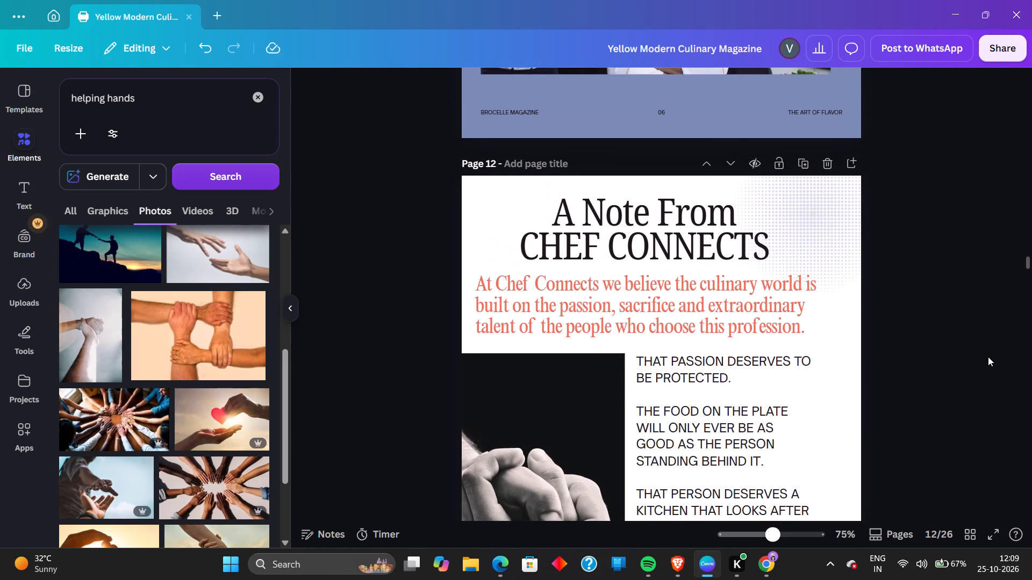
click(740, 241)
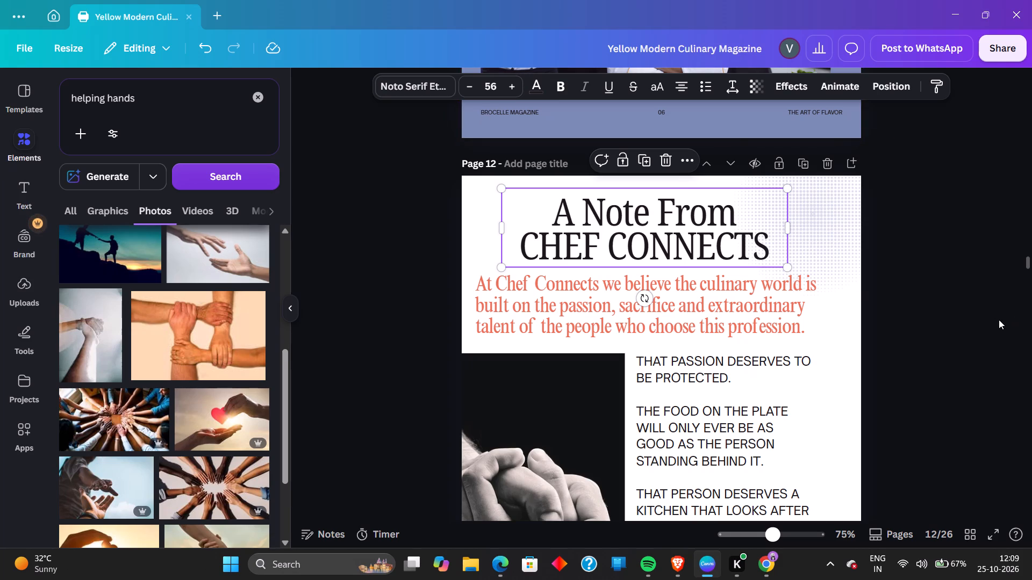
click(1021, 305)
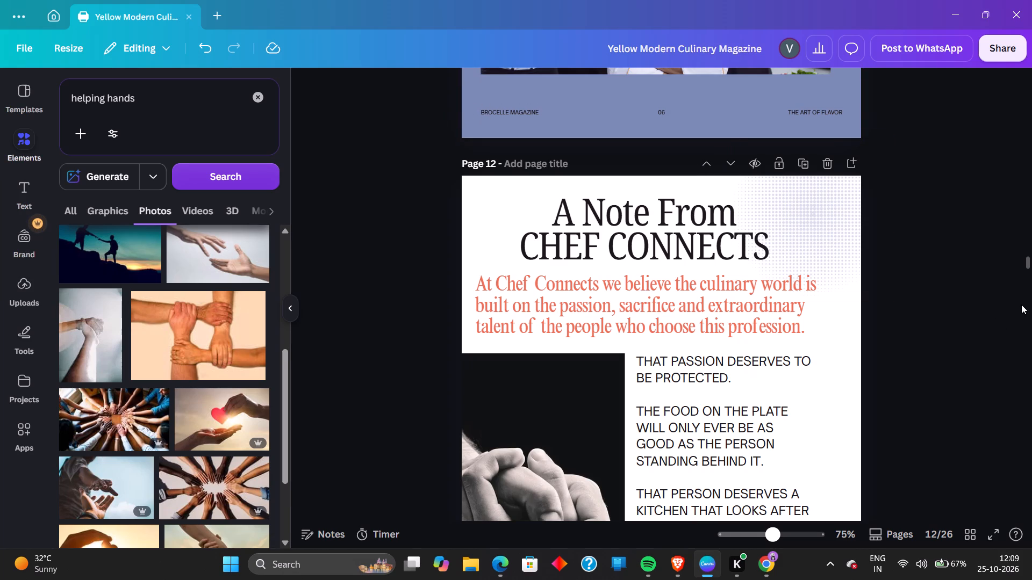
click(757, 326)
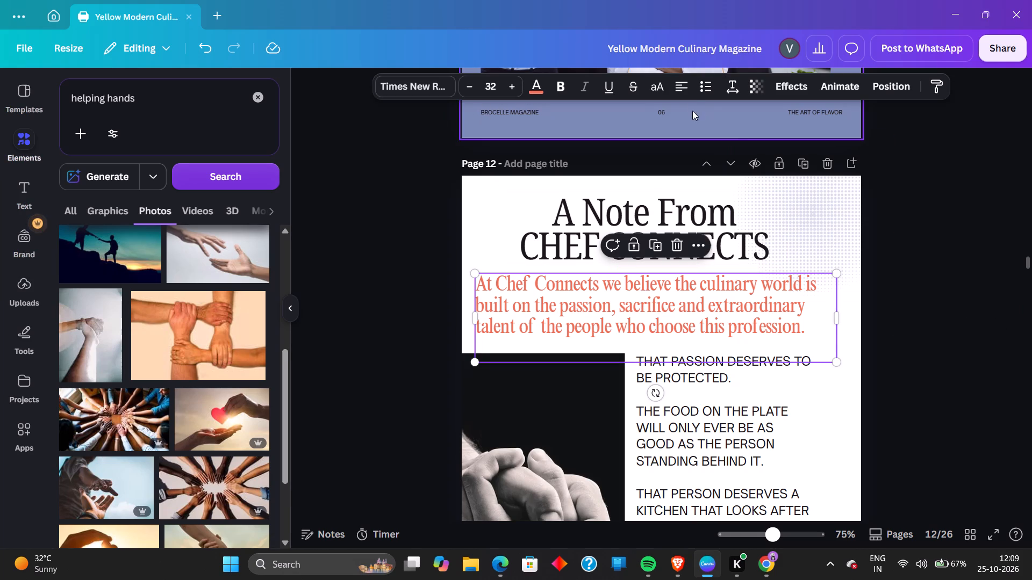
click(679, 84)
click(679, 89)
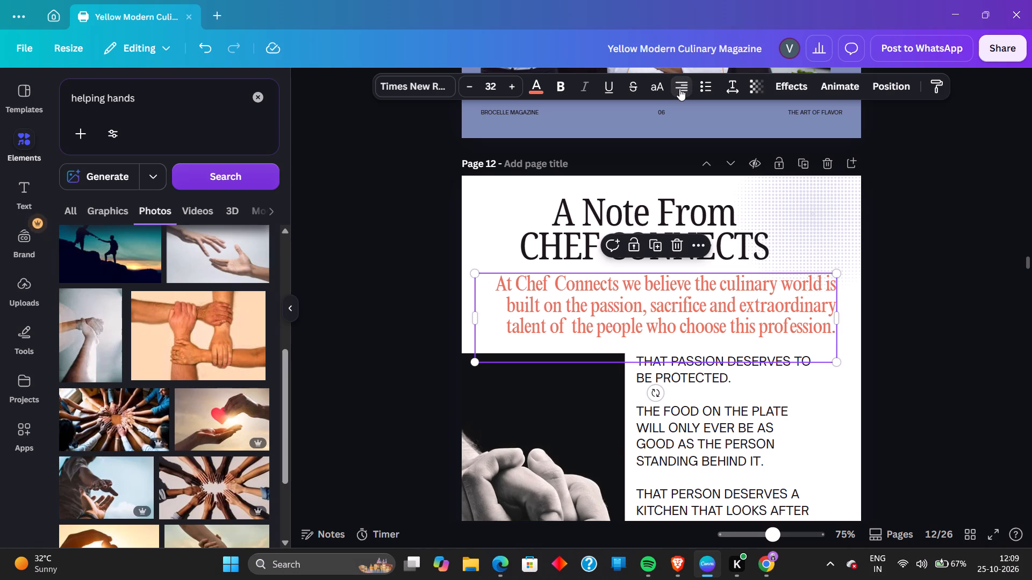
click(679, 89)
click(679, 89)
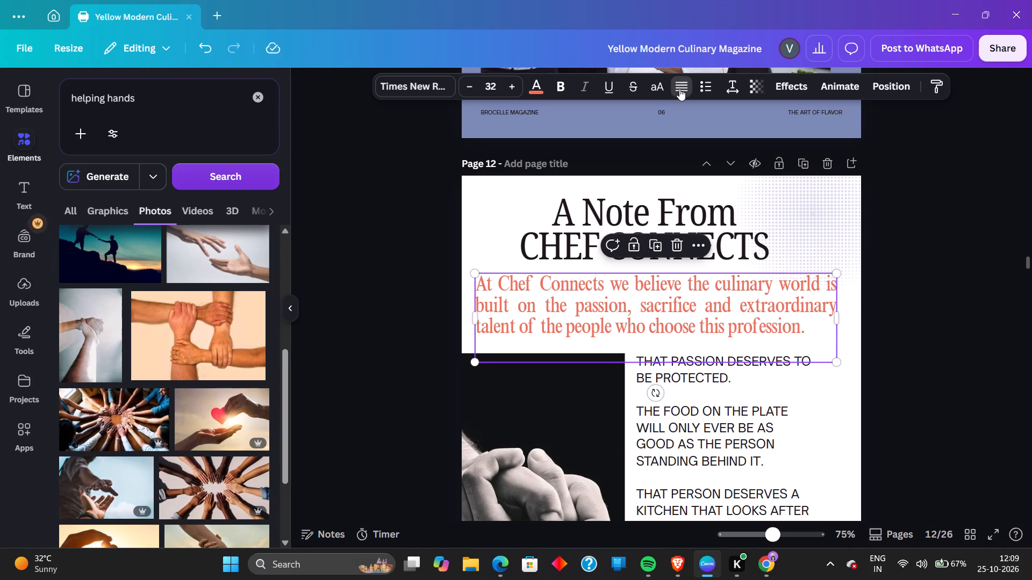
click(679, 89)
click(1002, 272)
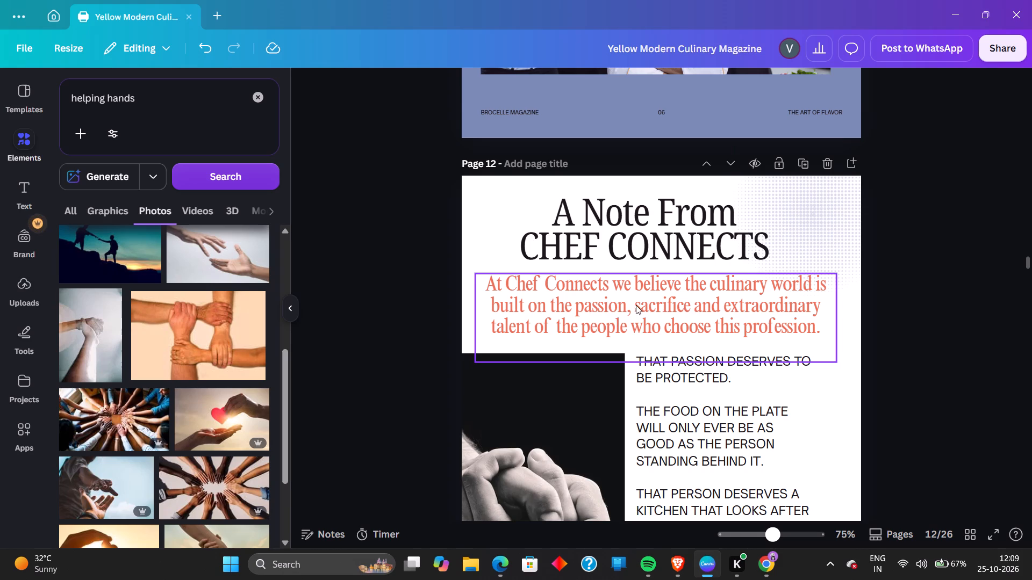
Recolour the word "sacrifice" in the coral introductory paragraph with the yellow from the design's colours.
drag(637, 305, 644, 306)
drag(638, 306, 633, 306)
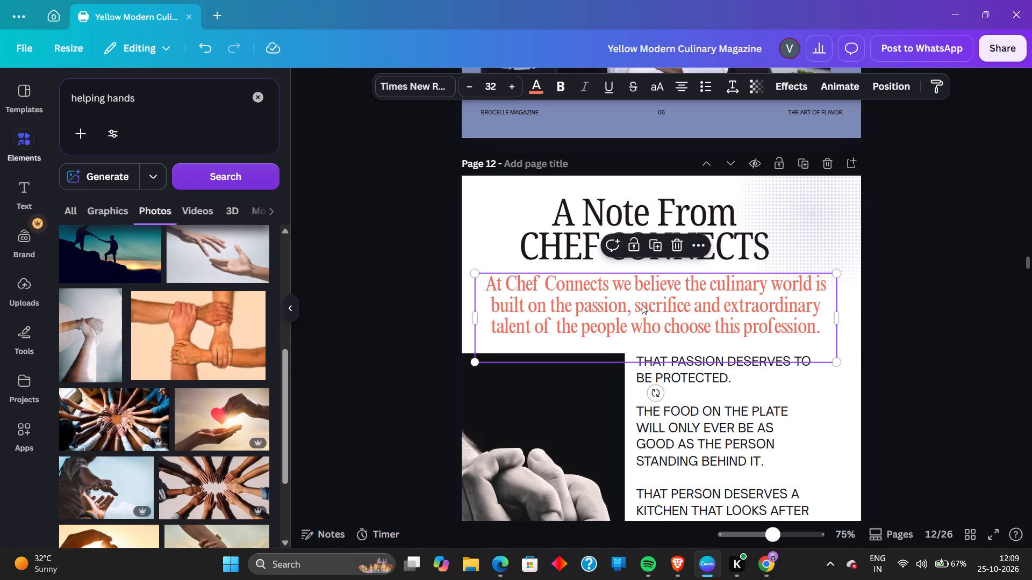
click(642, 305)
drag(637, 308, 681, 307)
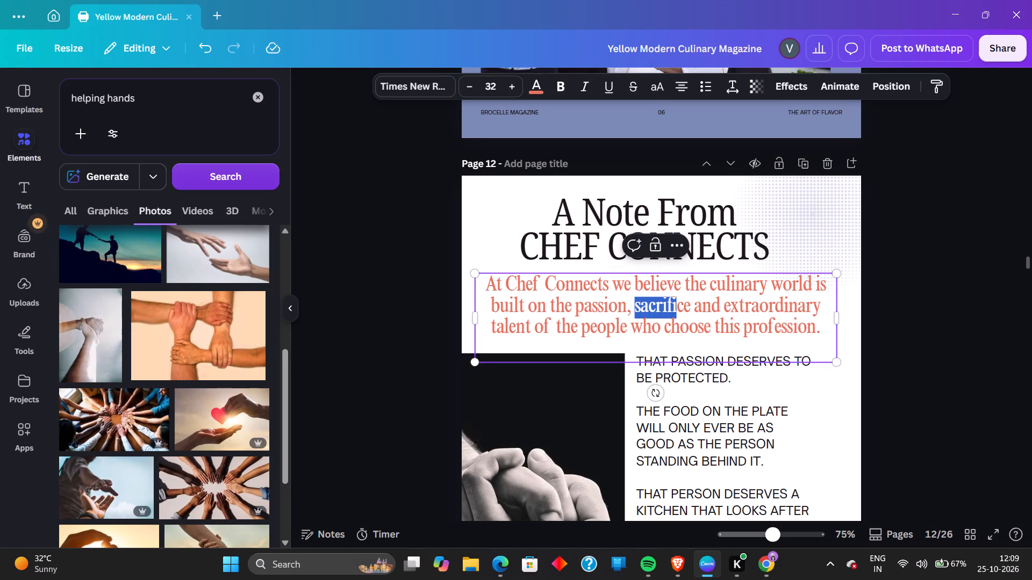
drag(681, 307, 687, 307)
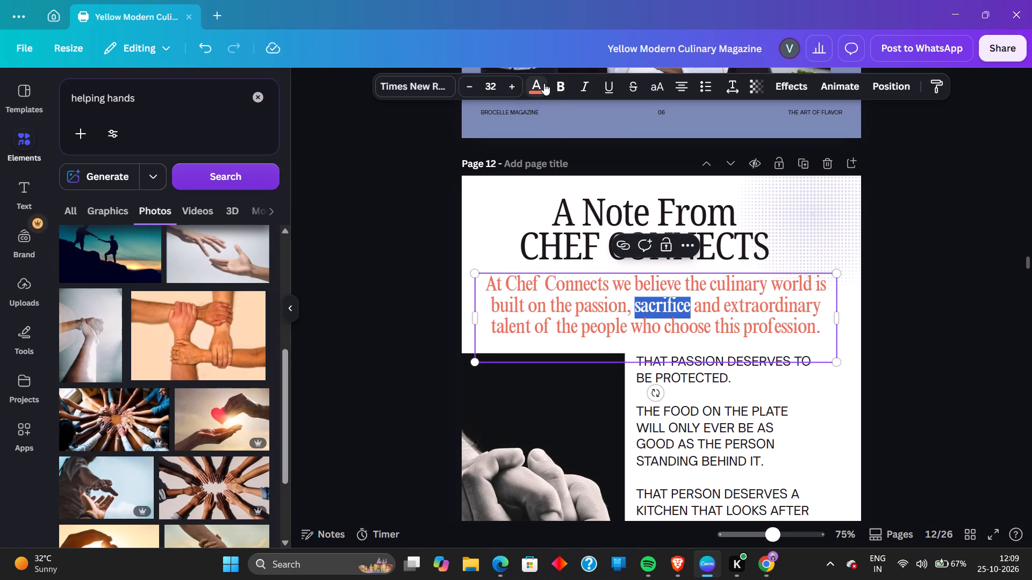
click(544, 83)
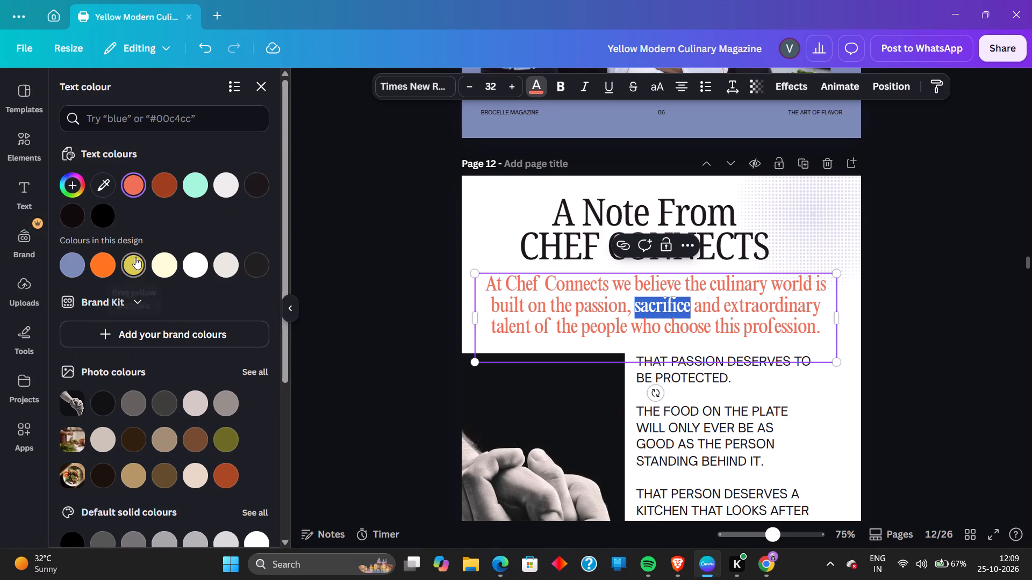
click(135, 257)
click(358, 258)
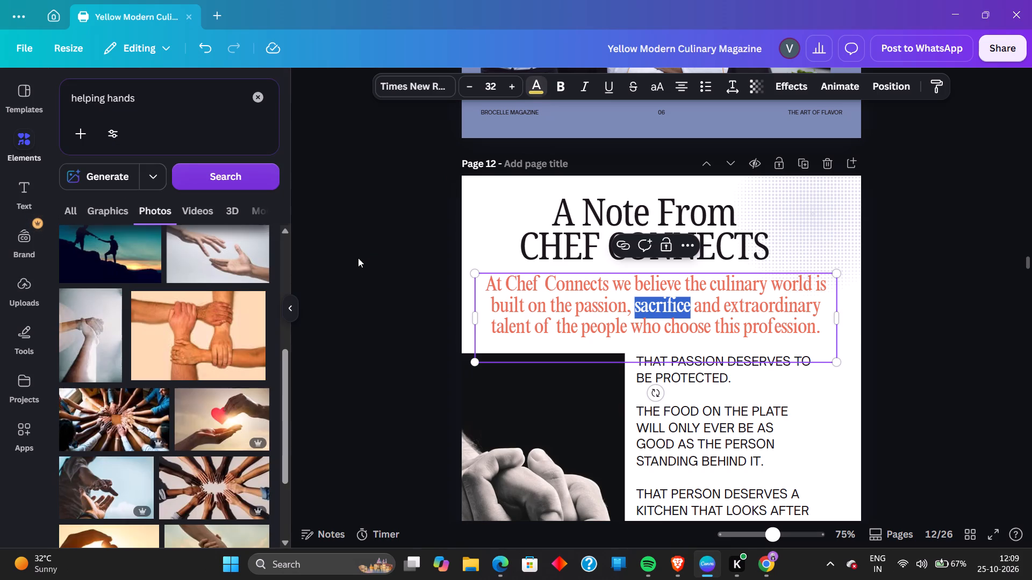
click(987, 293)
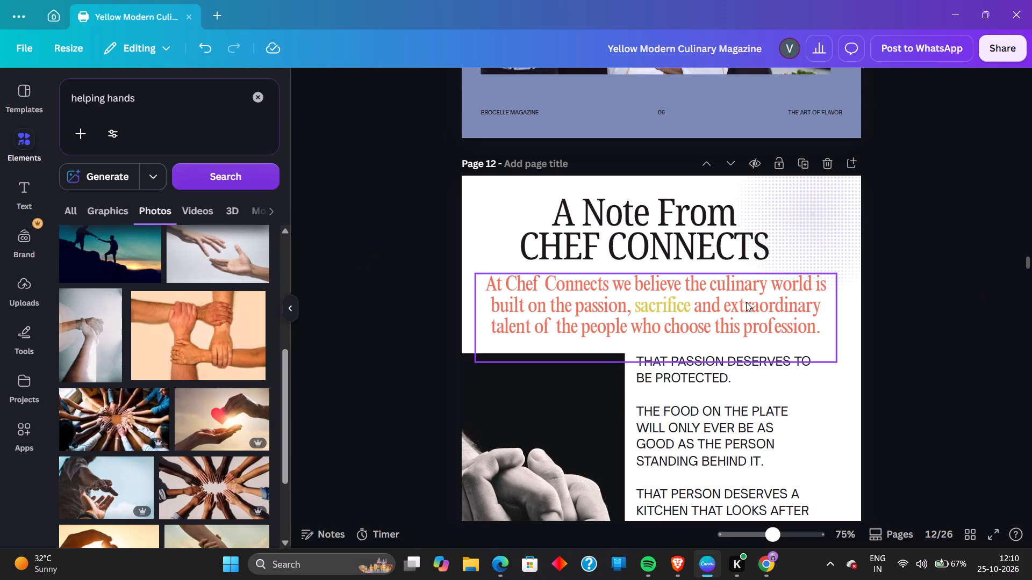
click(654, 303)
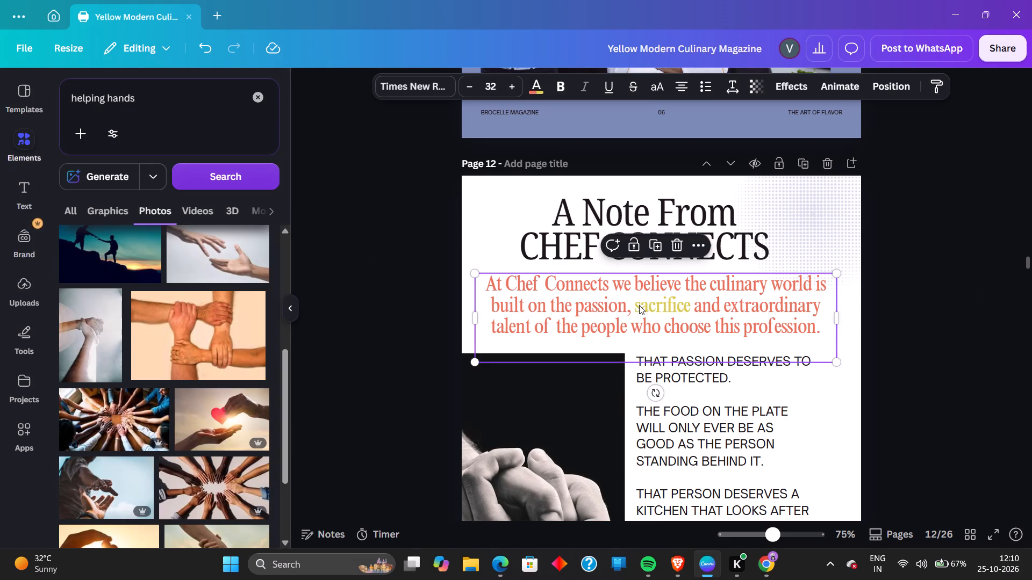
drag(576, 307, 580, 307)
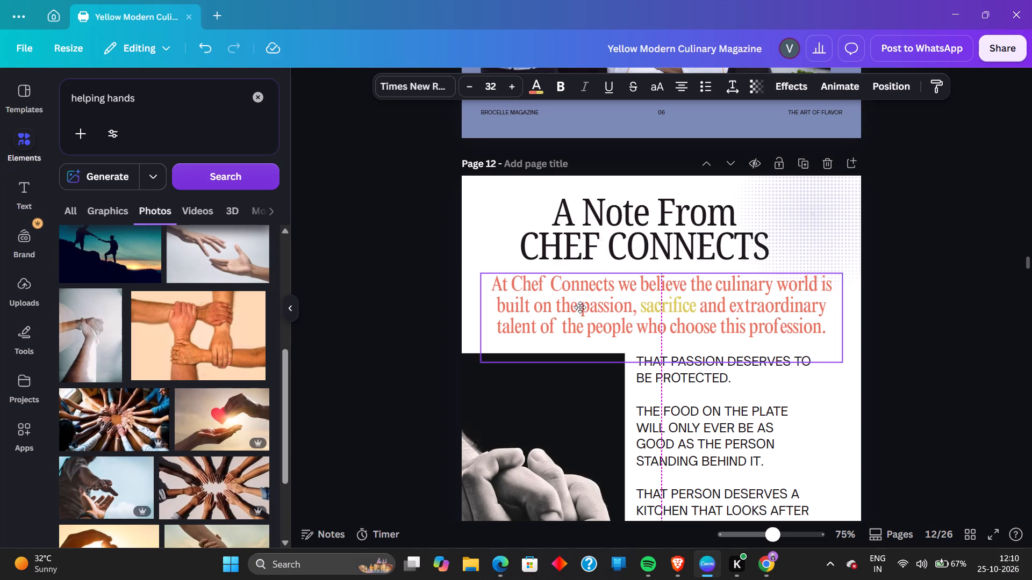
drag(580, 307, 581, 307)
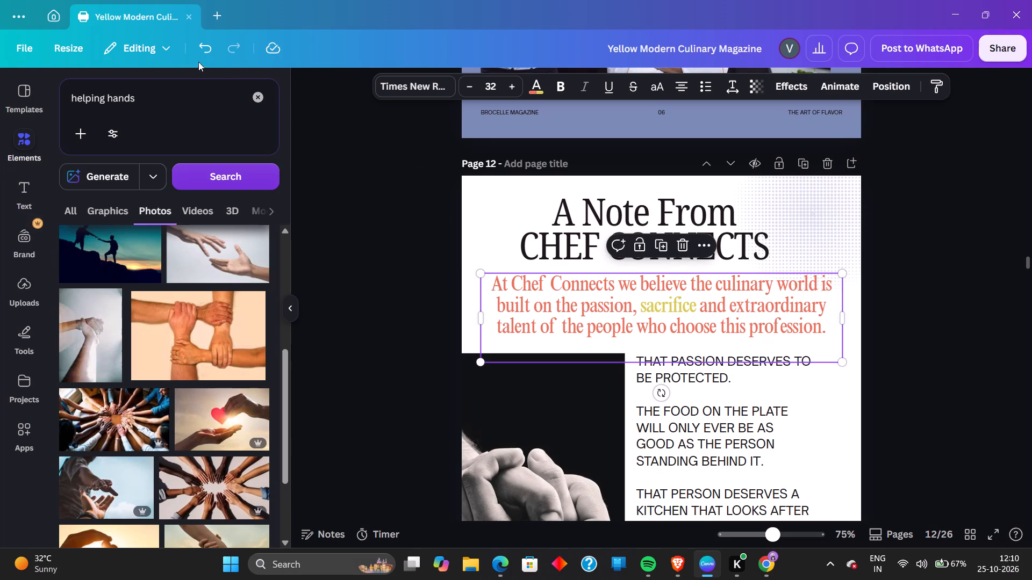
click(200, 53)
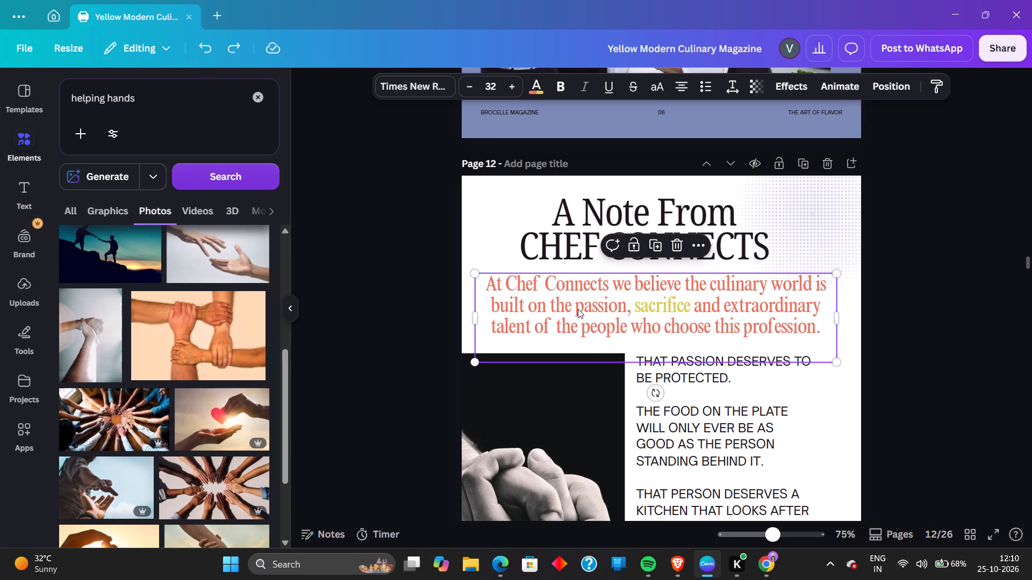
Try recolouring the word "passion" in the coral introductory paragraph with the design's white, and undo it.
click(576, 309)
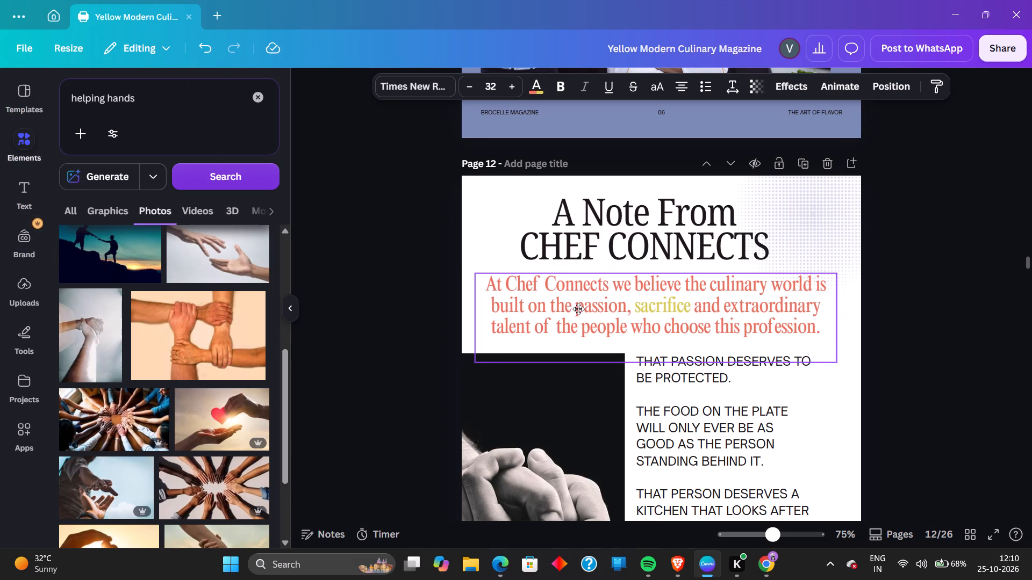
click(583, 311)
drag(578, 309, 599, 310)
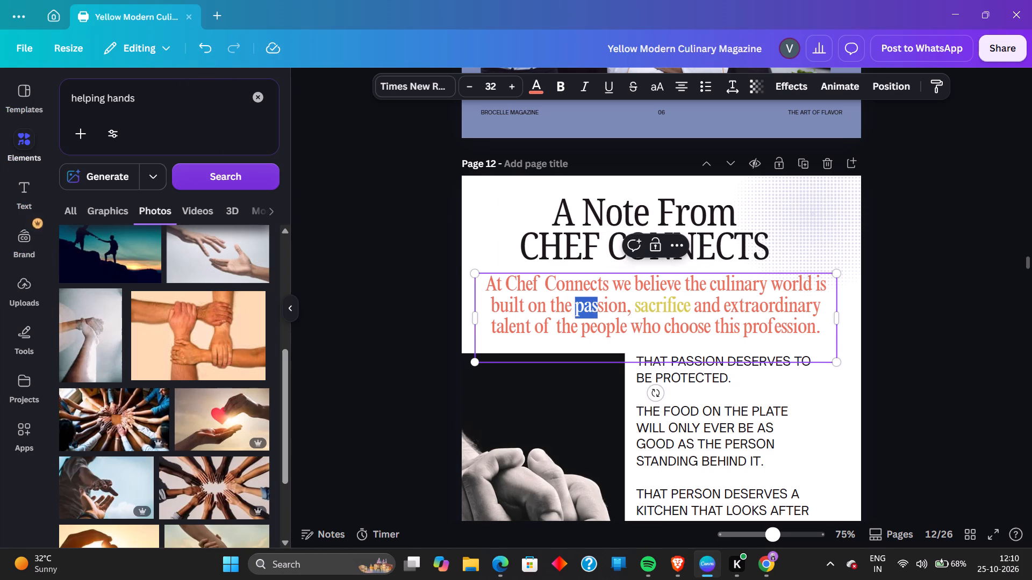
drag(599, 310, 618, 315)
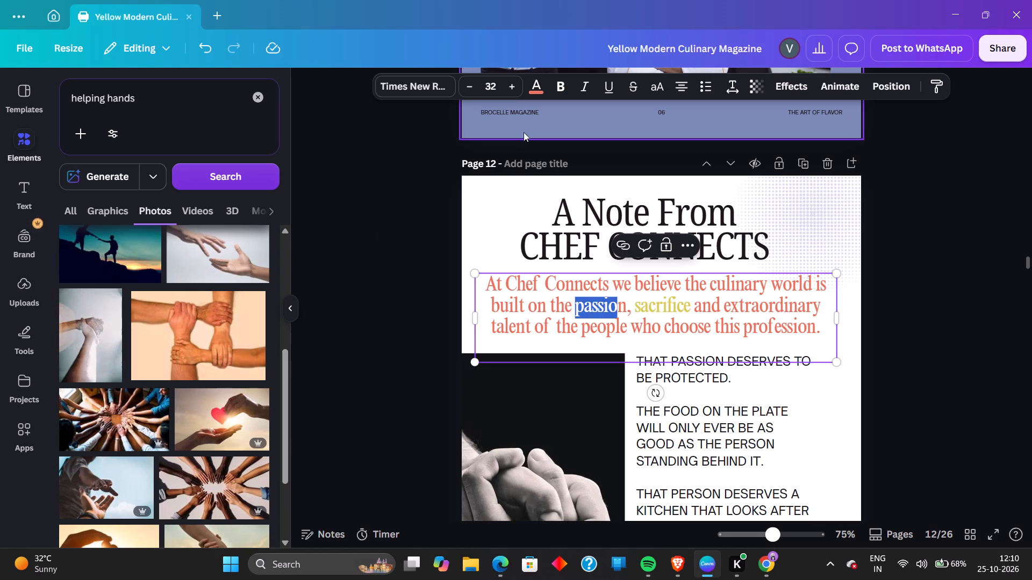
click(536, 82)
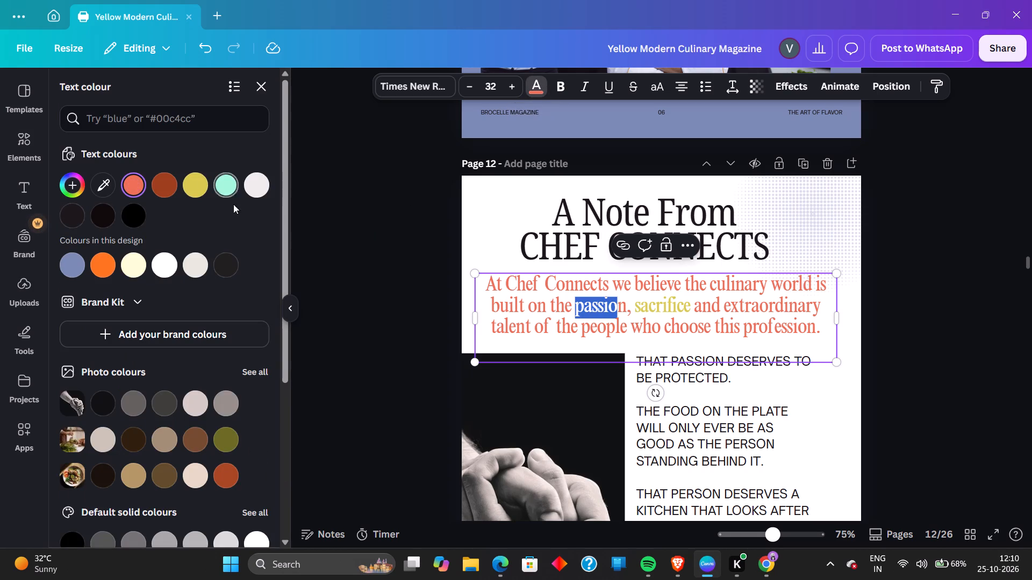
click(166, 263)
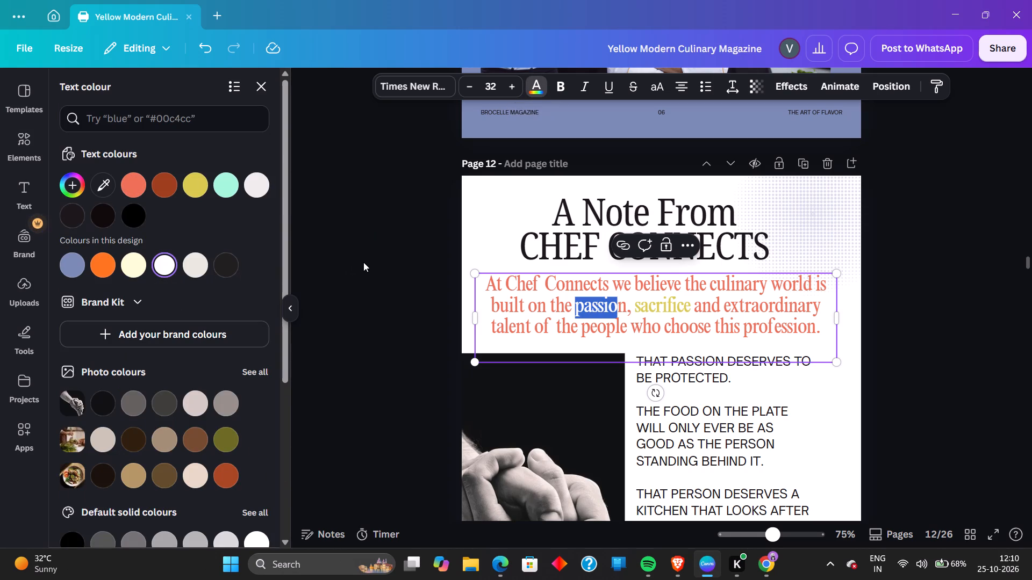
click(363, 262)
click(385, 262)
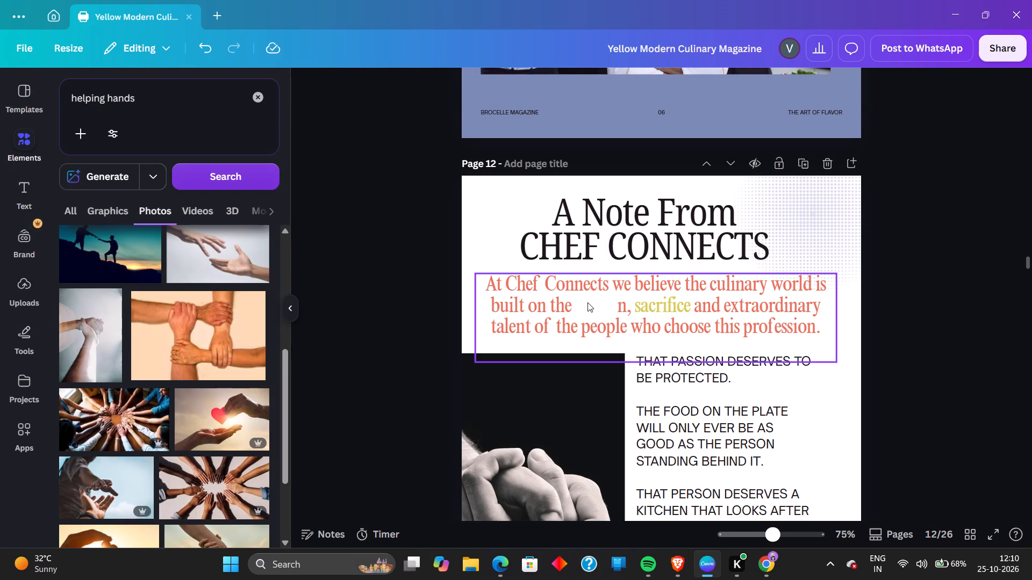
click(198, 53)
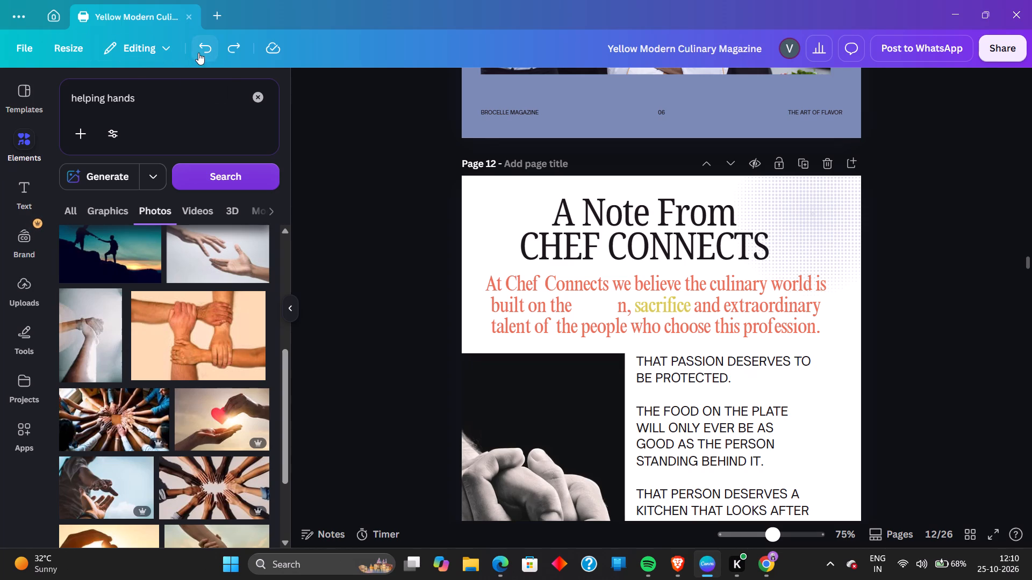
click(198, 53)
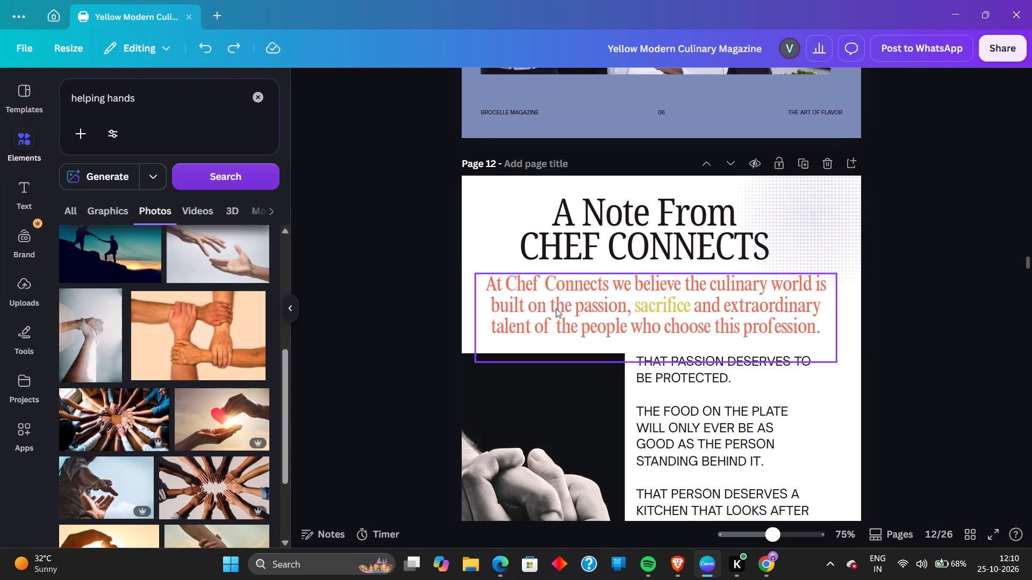
Recolour the whole word "passion" in the introductory paragraph with the yellow #d7ca4e used for "sacrifice".
click(577, 309)
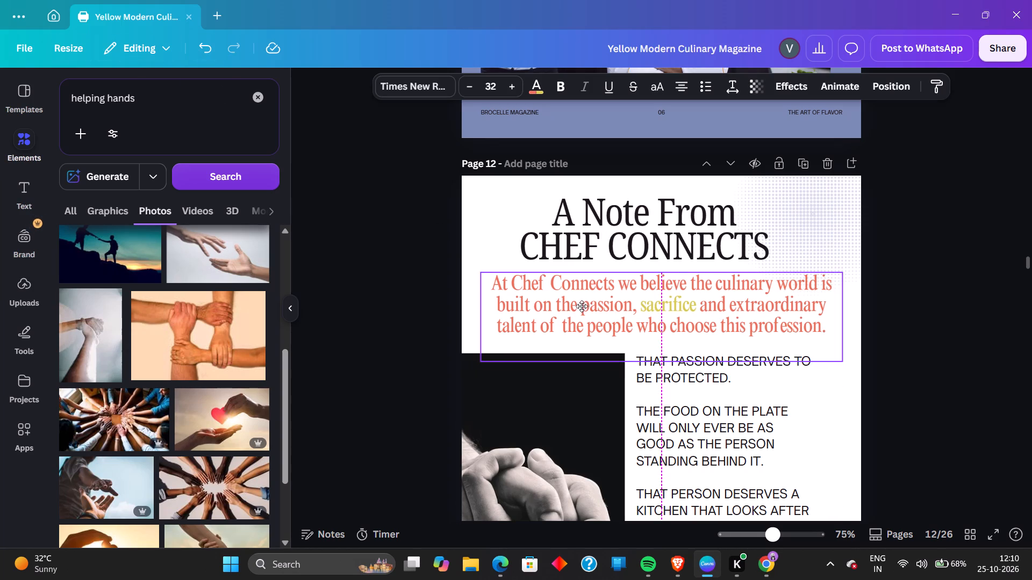
click(585, 313)
drag(577, 307, 578, 307)
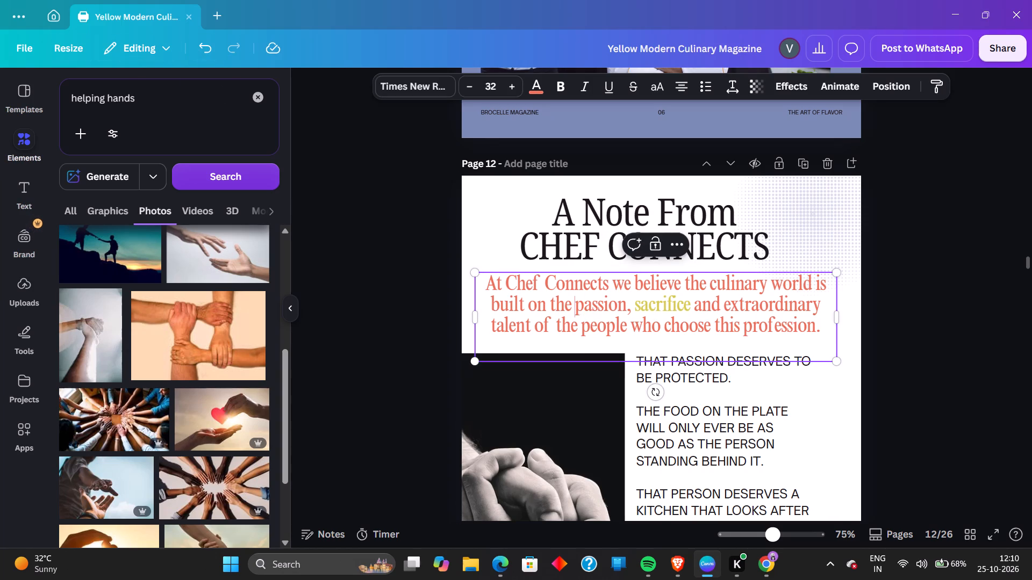
drag(578, 307, 622, 308)
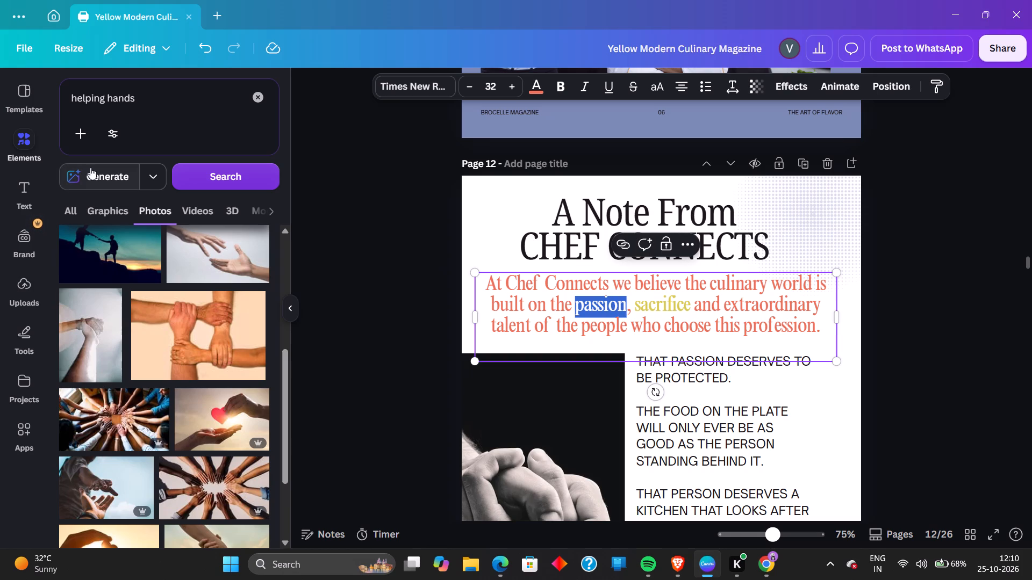
click(534, 84)
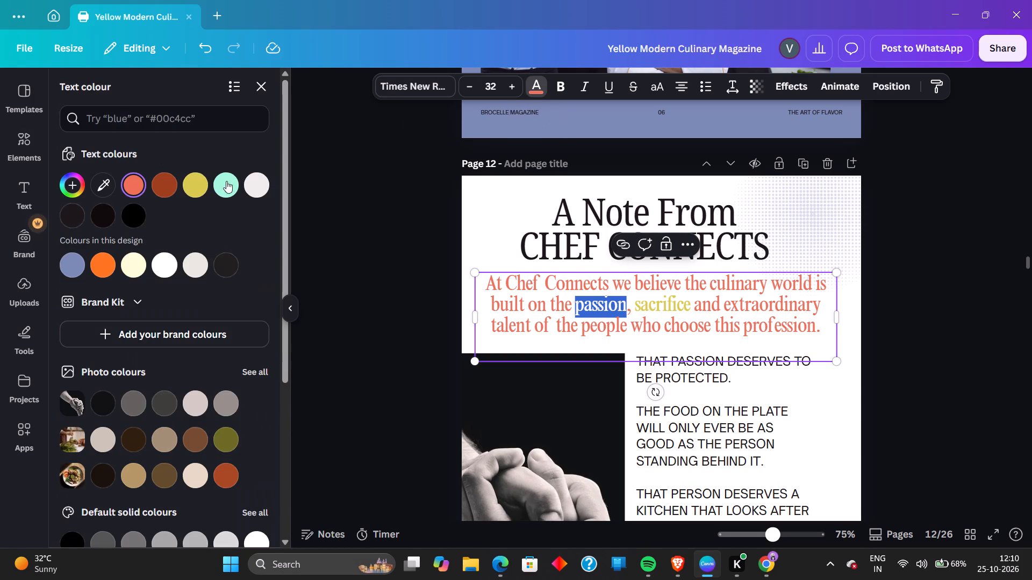
click(228, 185)
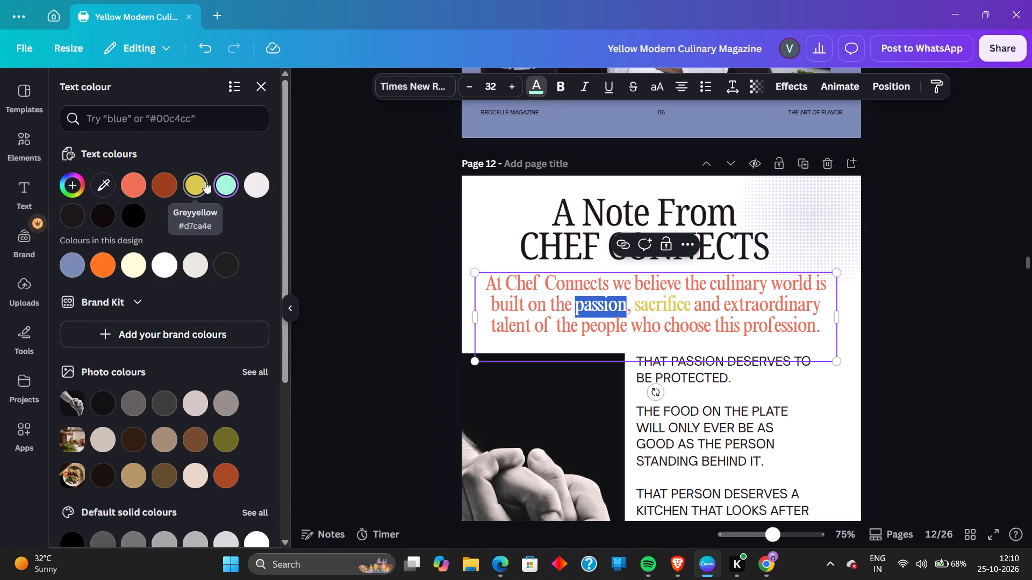
click(205, 182)
Recolour the word "extraordinary" in the introductory paragraph with the same yellow as "passion" and "sacrifice".
click(742, 306)
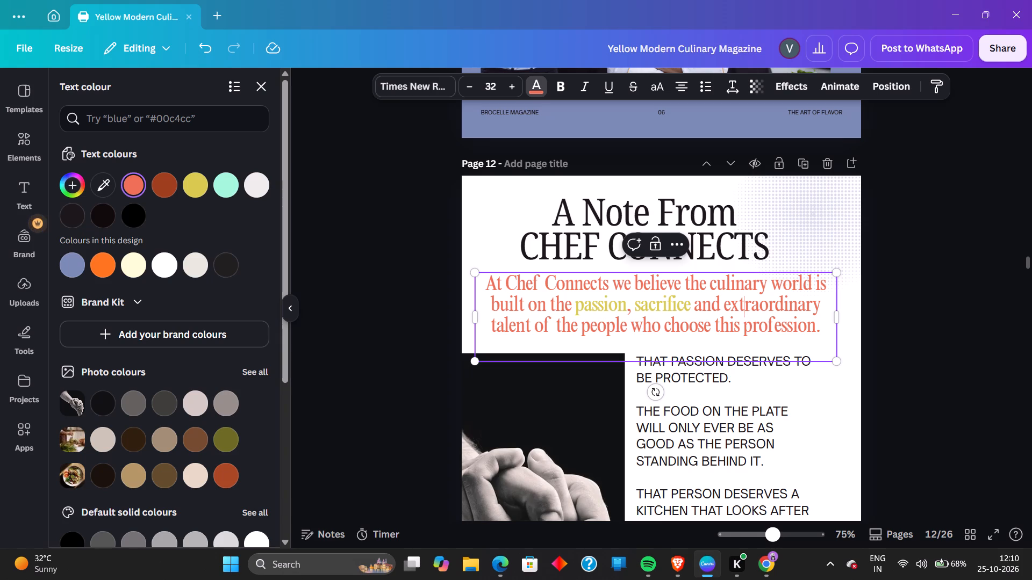
drag(727, 307, 792, 299)
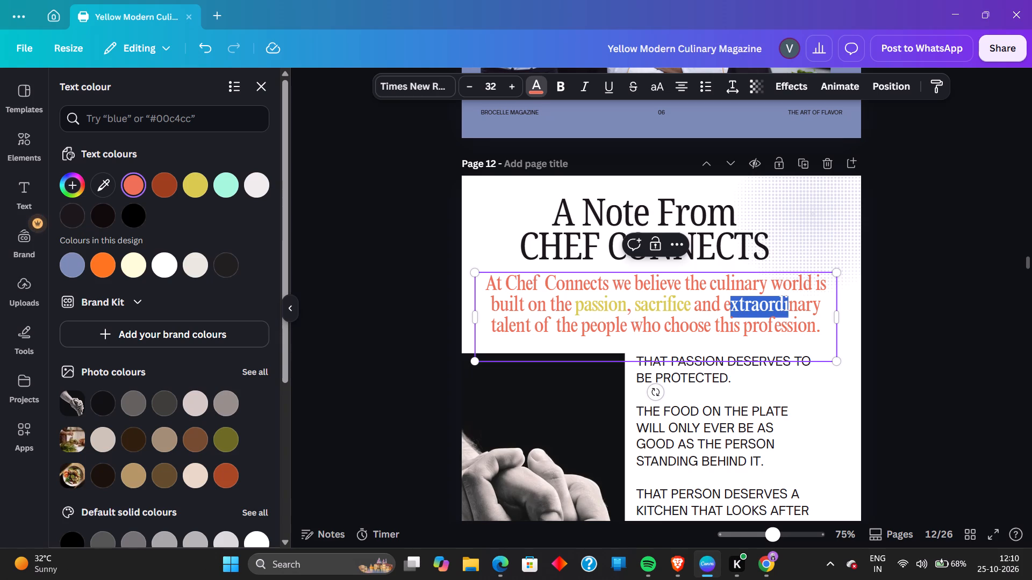
drag(792, 299, 793, 299)
click(730, 306)
click(726, 308)
drag(726, 308, 789, 302)
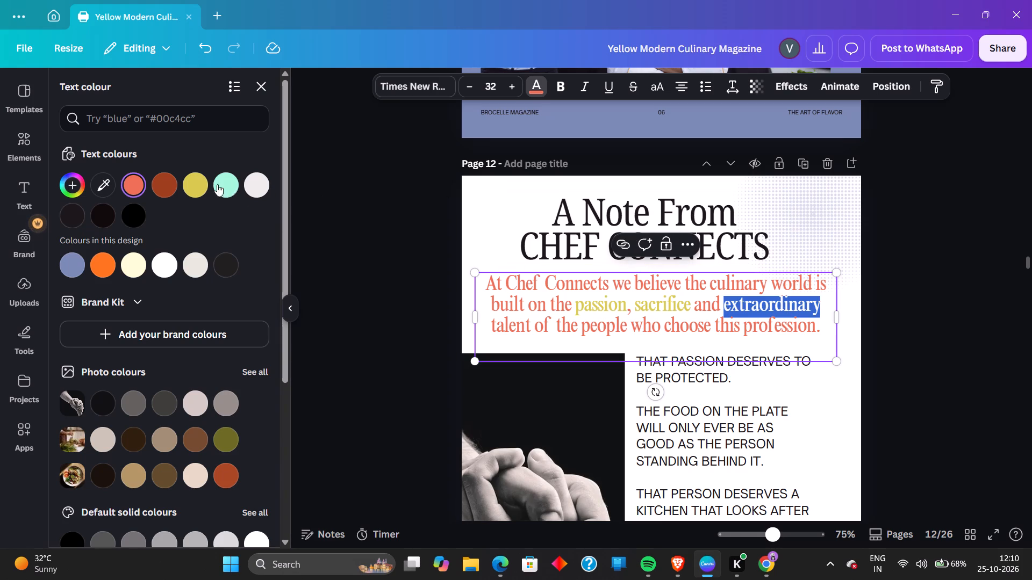
click(192, 183)
click(393, 282)
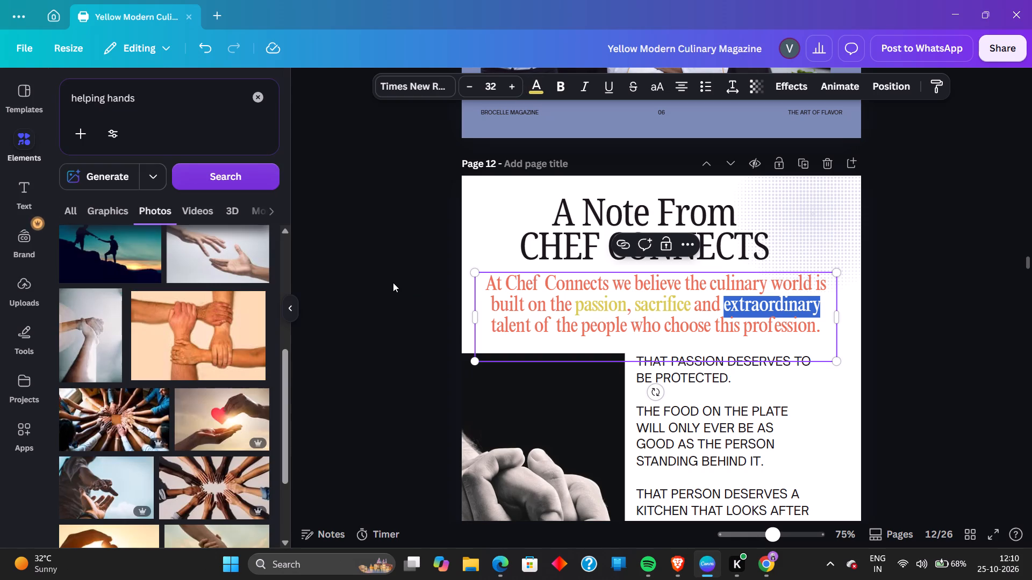
click(395, 281)
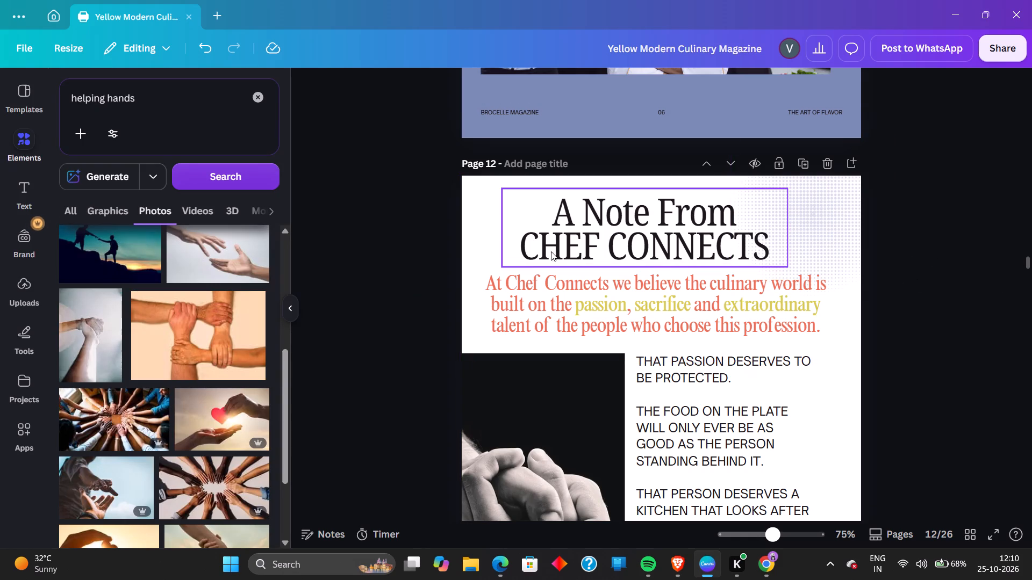
Recolour the "CHEF CONNECTS" line of the page 12 title with the bright cyan from the default solid colours.
click(518, 242)
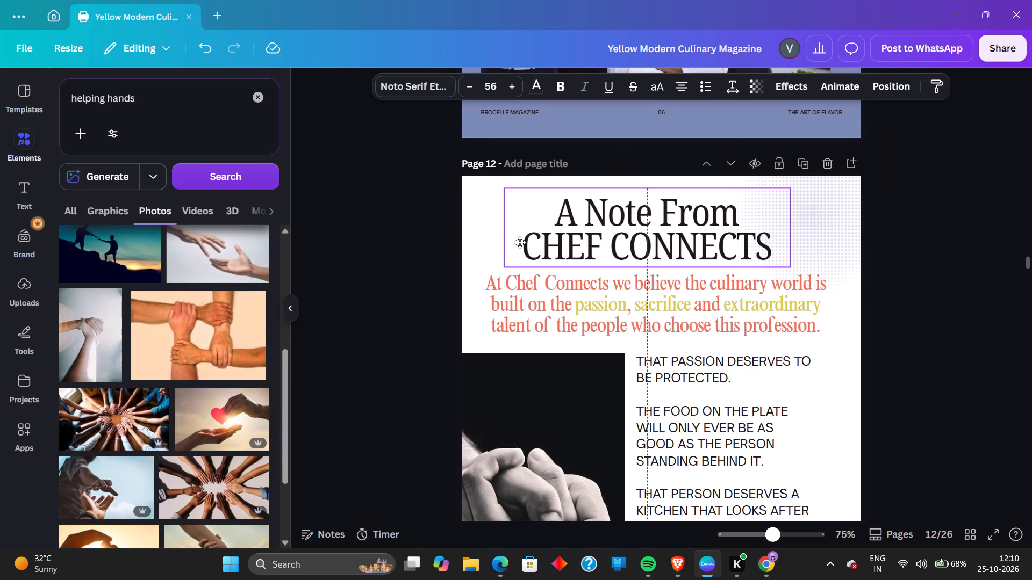
click(643, 224)
drag(525, 254, 545, 254)
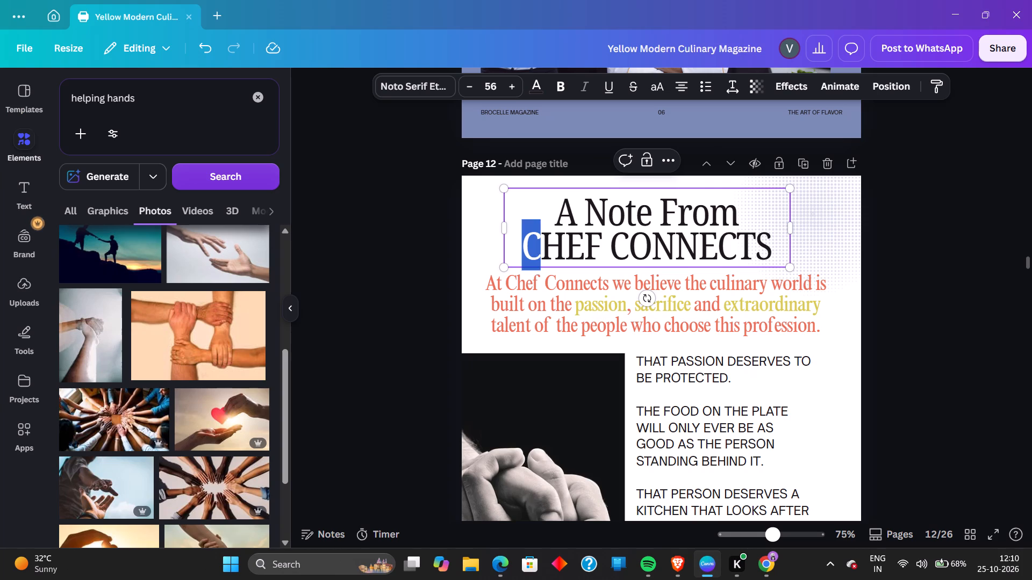
drag(545, 254, 801, 244)
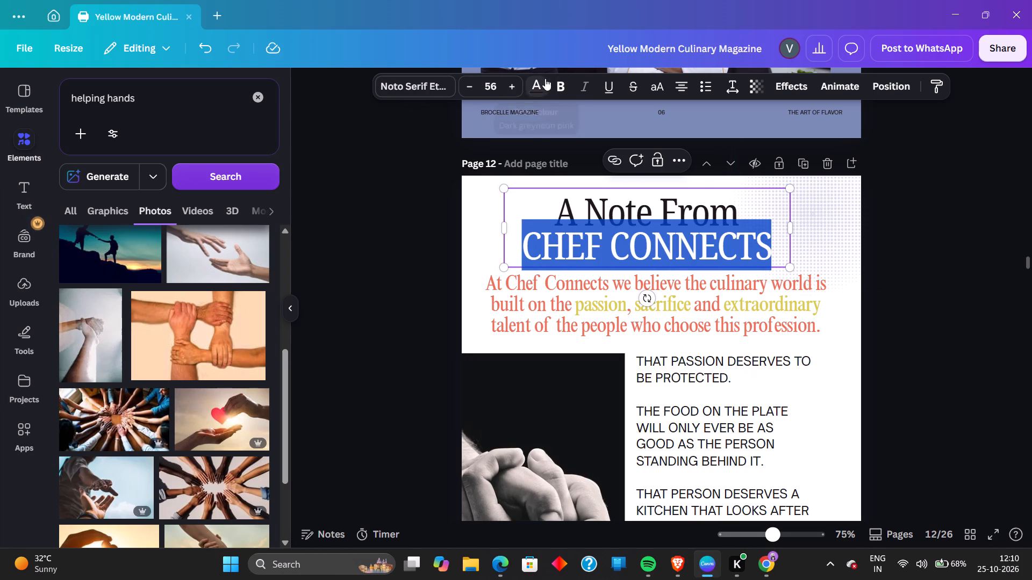
click(533, 85)
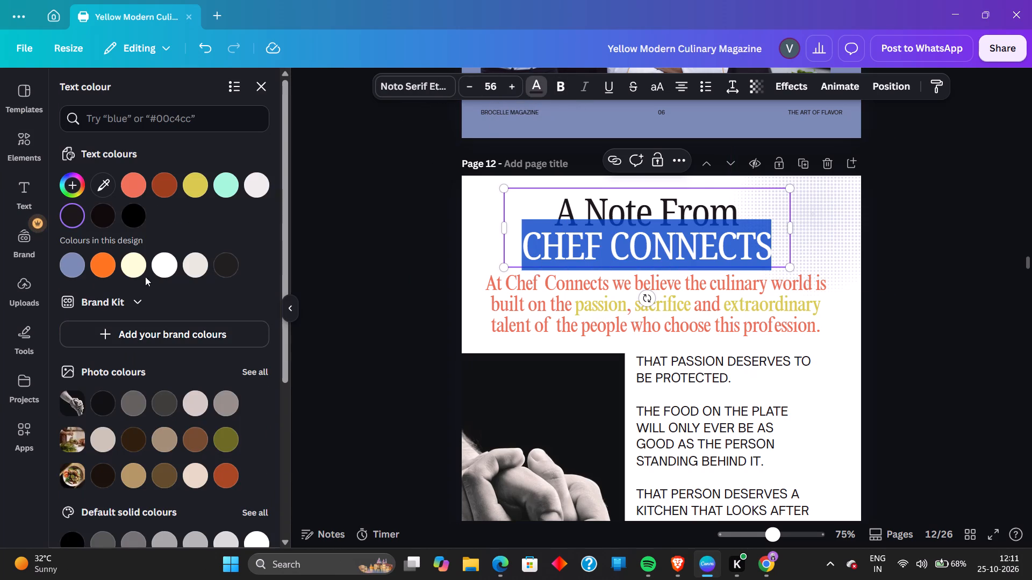
scroll(147, 294, down, 4)
click(228, 328)
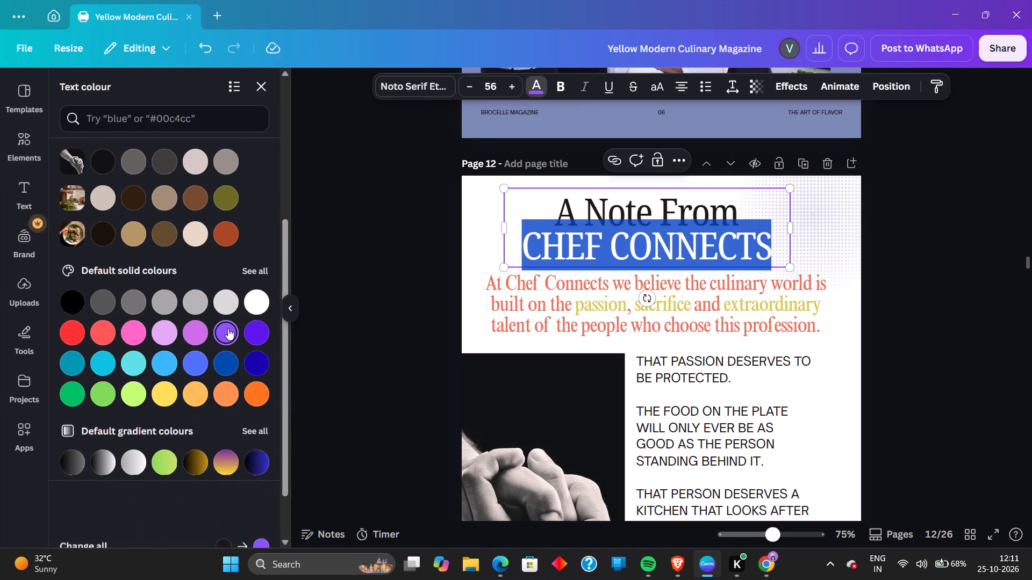
click(98, 361)
click(417, 299)
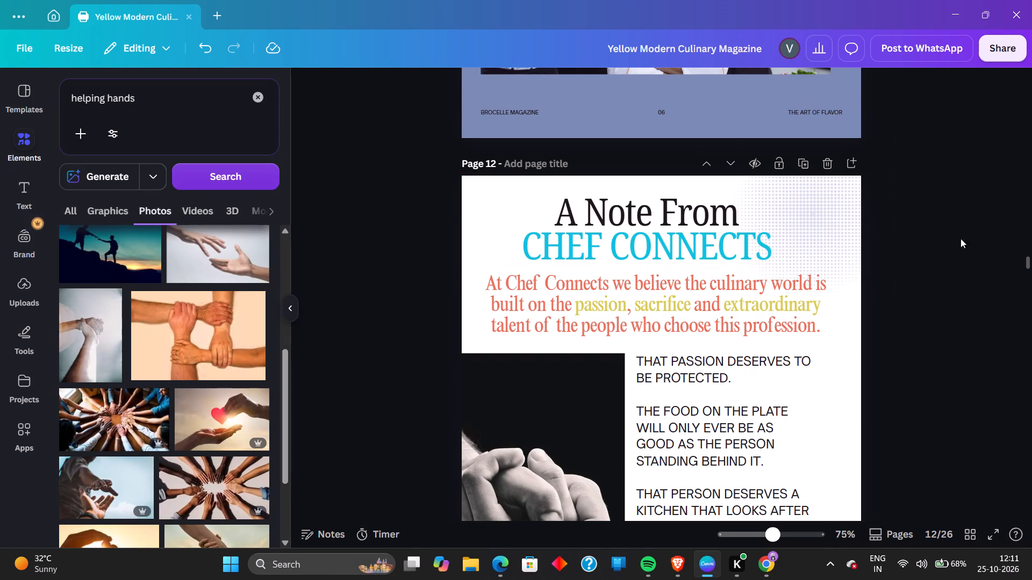
Shift the "A Note From CHEF CONNECTS" title horizontally so that it is centred over the introductory paragraph.
scroll(961, 245, down, 3)
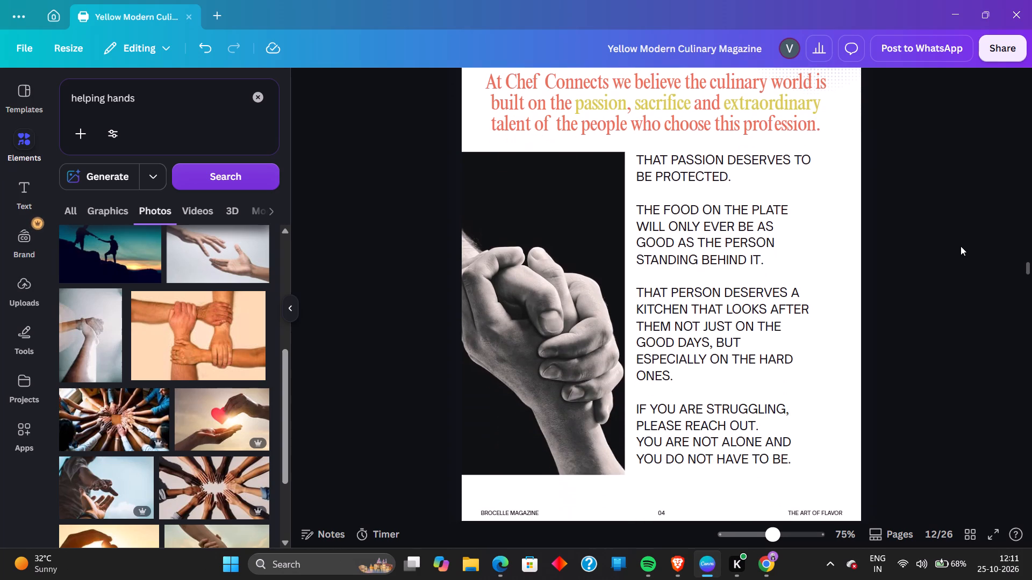
scroll(958, 248, up, 3)
click(677, 254)
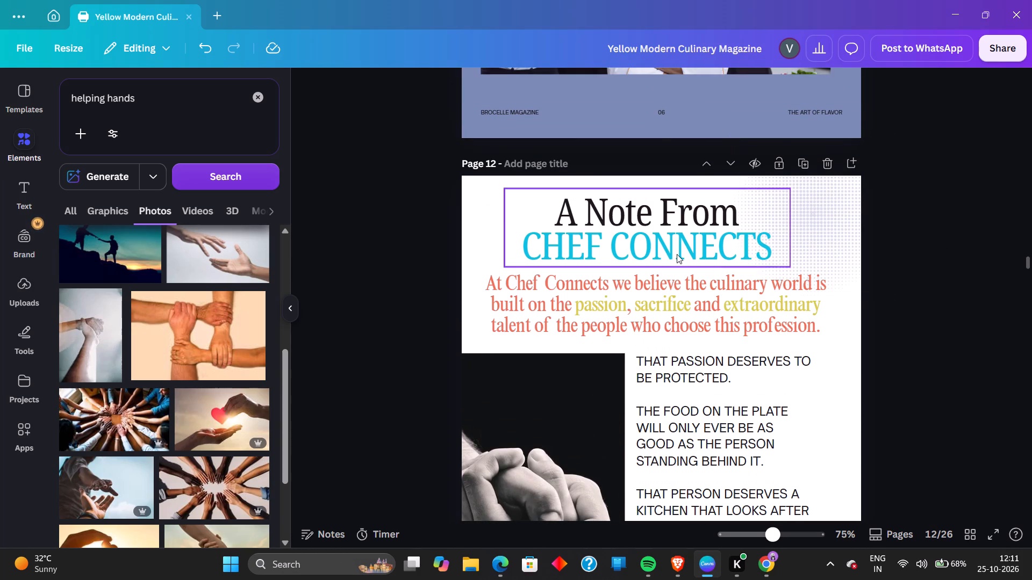
drag(527, 241, 536, 243)
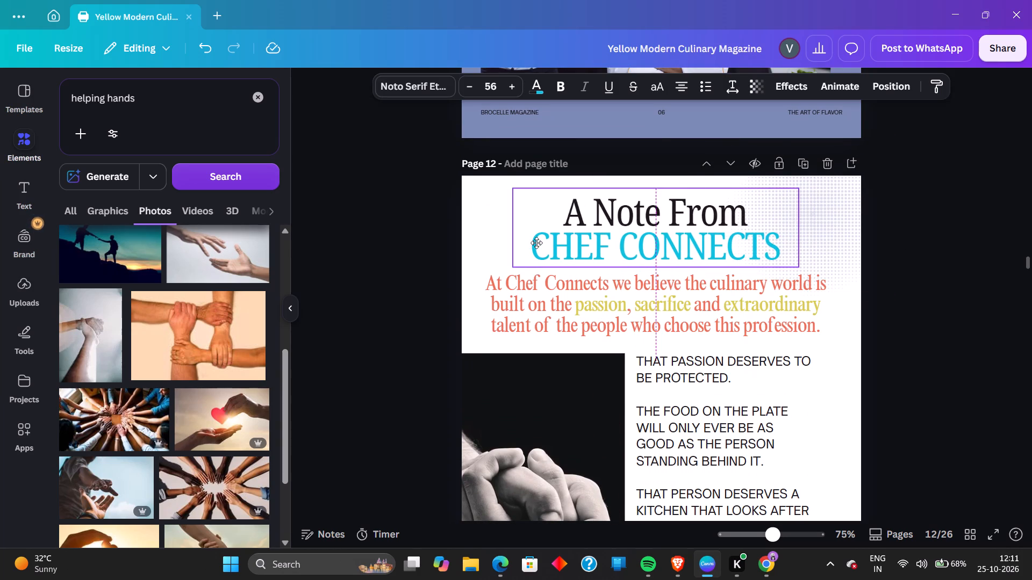
drag(536, 243, 536, 243)
drag(536, 243, 536, 243)
click(908, 272)
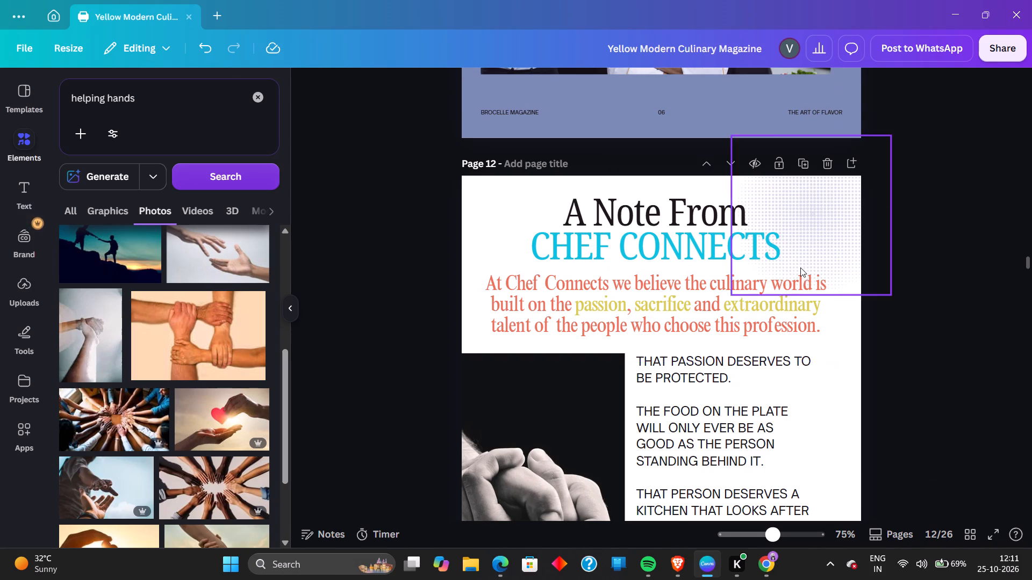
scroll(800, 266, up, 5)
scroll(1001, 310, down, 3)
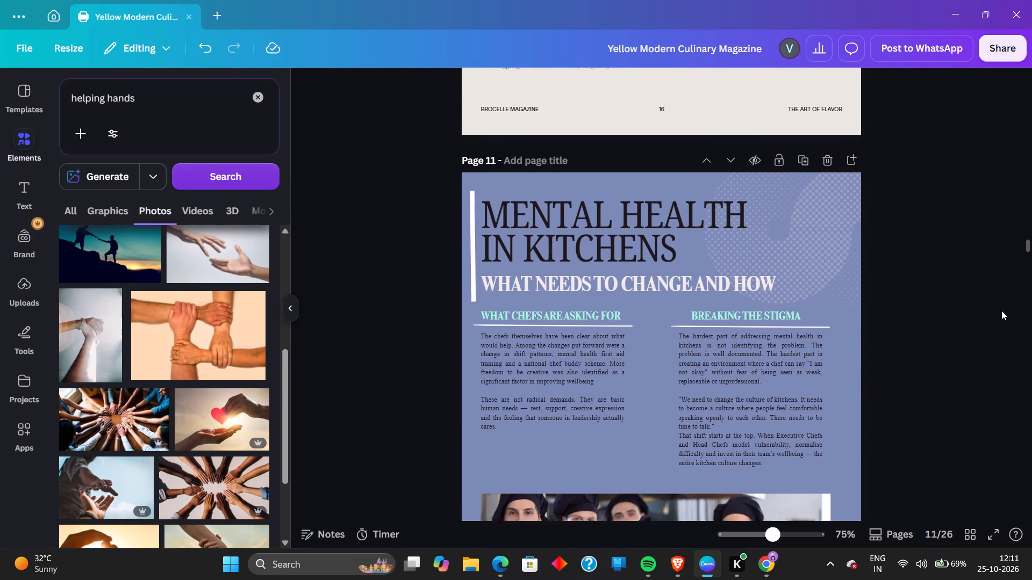
Look through magazine pages 6 to 13, checking their layouts and footer texts.
scroll(1001, 310, down, 8)
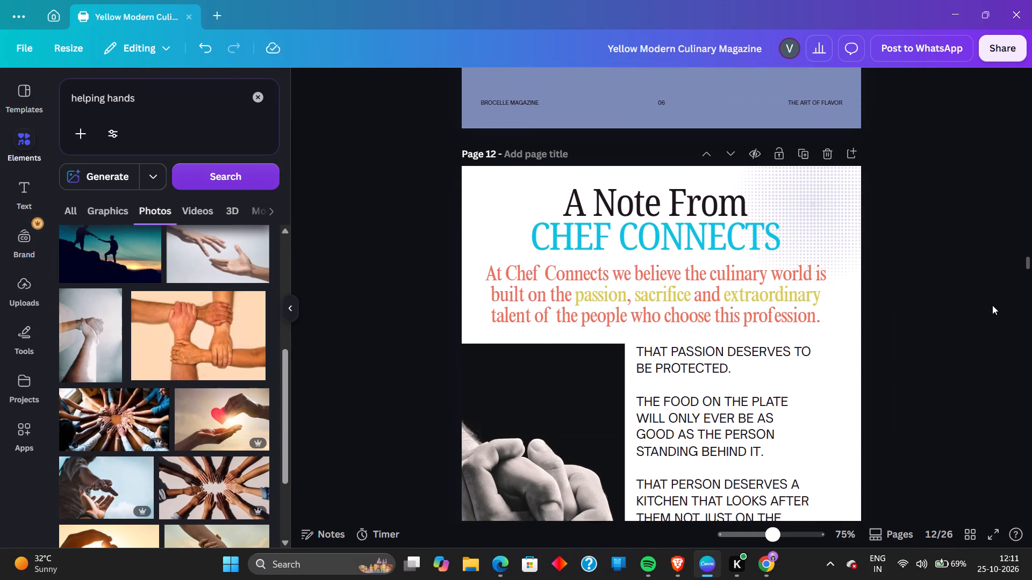
scroll(992, 305, down, 4)
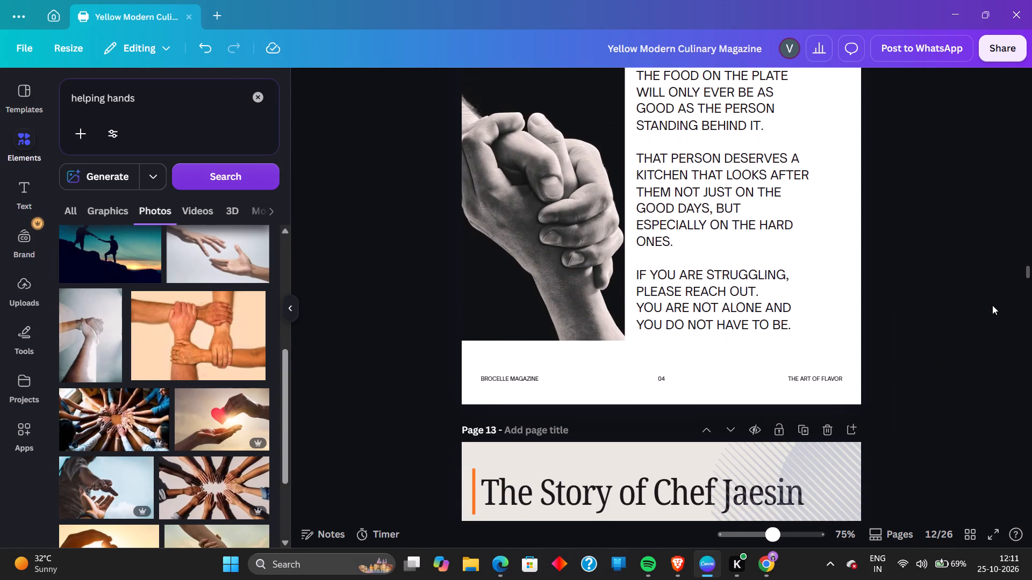
scroll(992, 305, down, 1)
scroll(902, 267, up, 4)
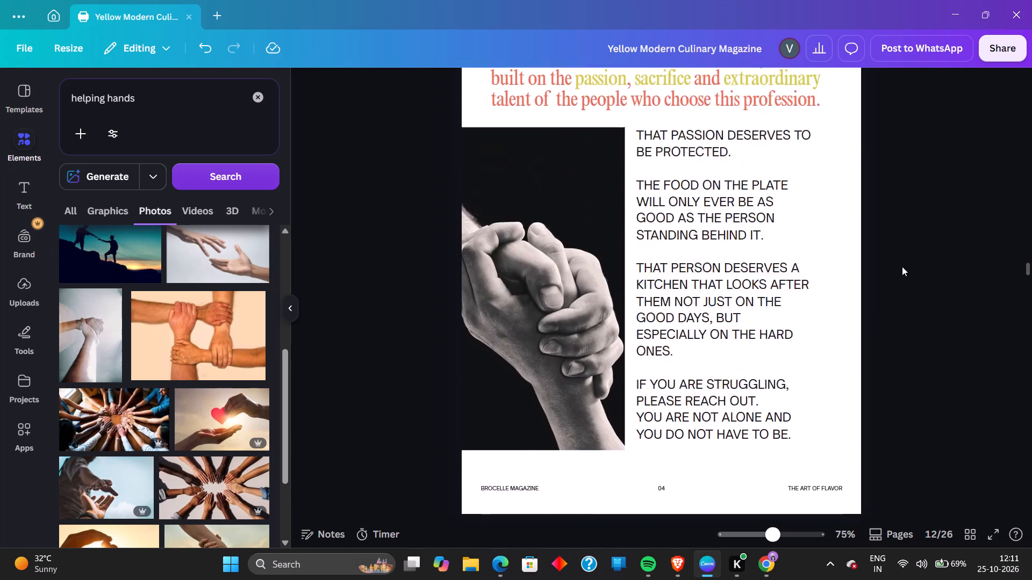
scroll(902, 266, up, 16)
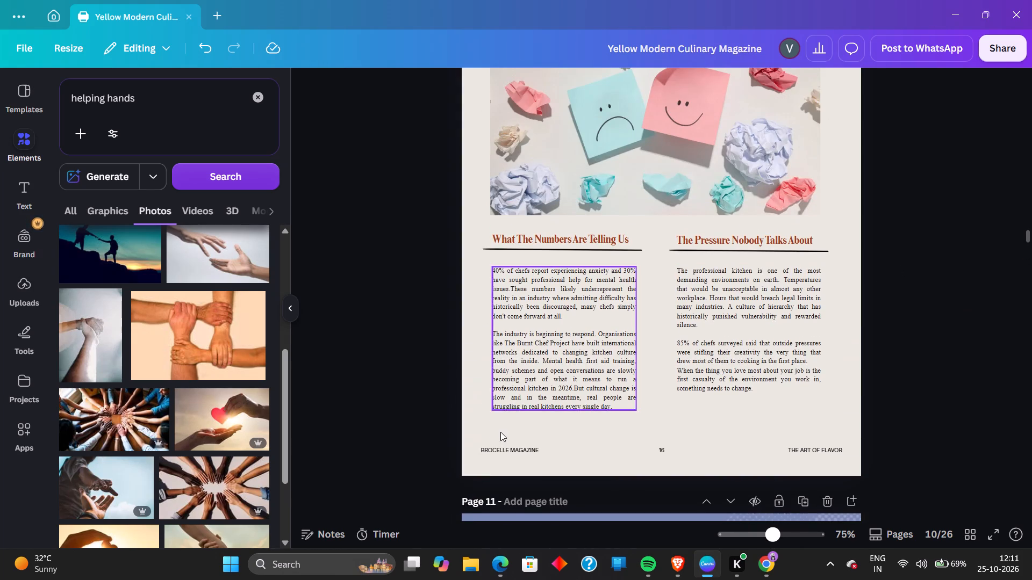
scroll(700, 364, up, 14)
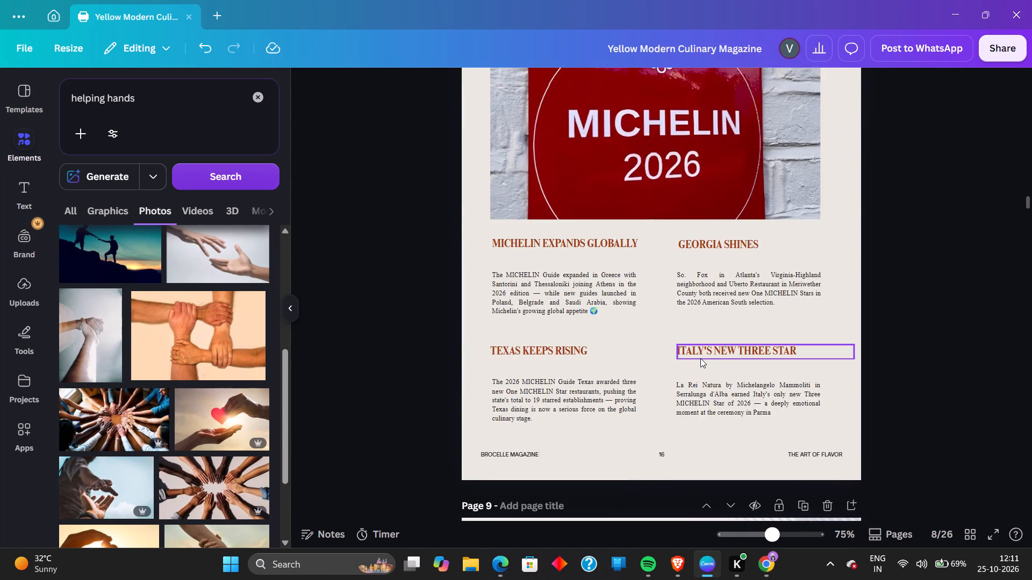
scroll(700, 358, up, 9)
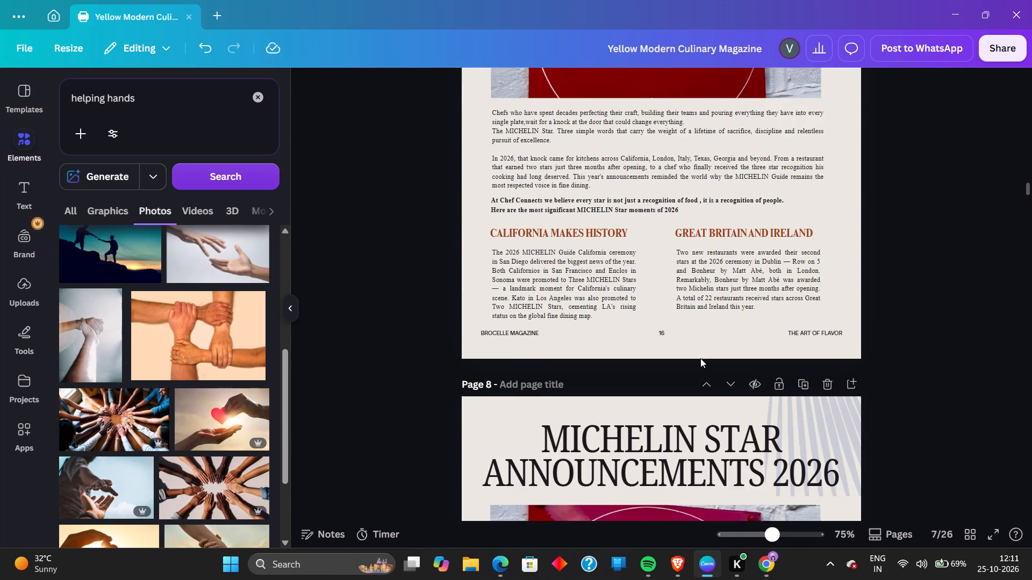
scroll(700, 358, up, 6)
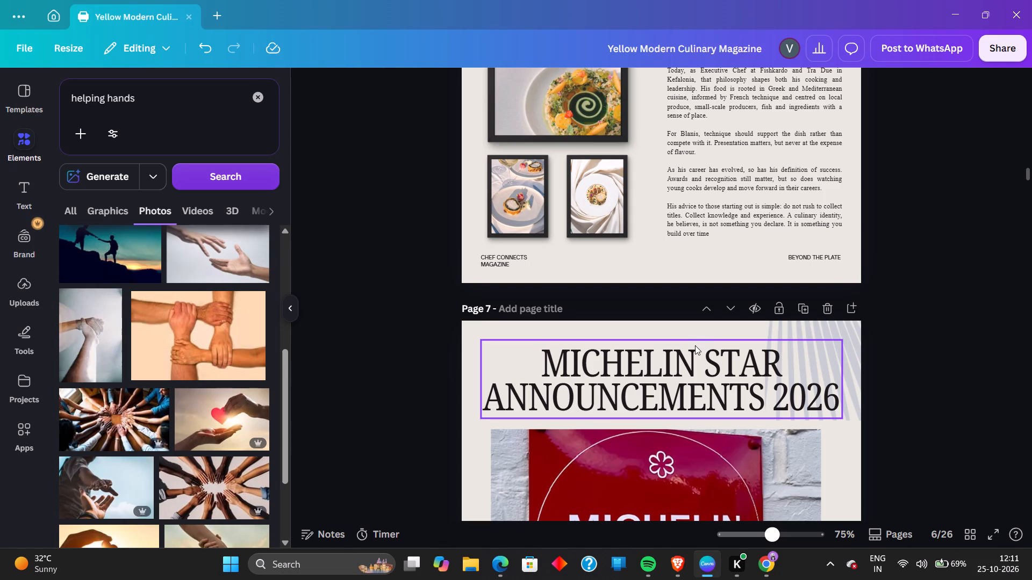
Delete the "BROCELLE MAGAZINE" and "THE ART OF FLAVOR" footer texts from page 7, keeping the page number.
scroll(732, 193, down, 5)
scroll(681, 274, down, 1)
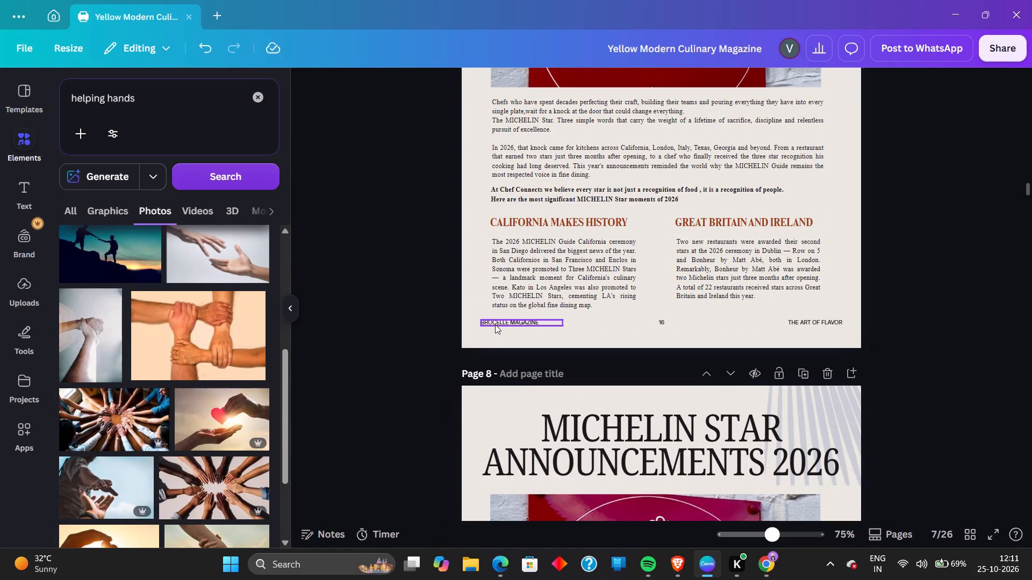
click(495, 323)
click(540, 291)
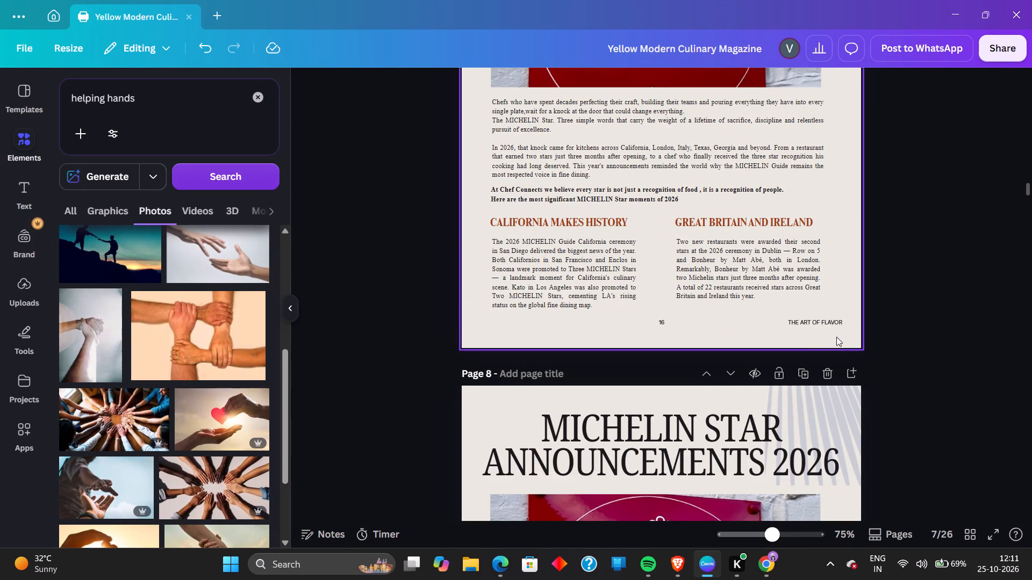
click(815, 323)
click(824, 296)
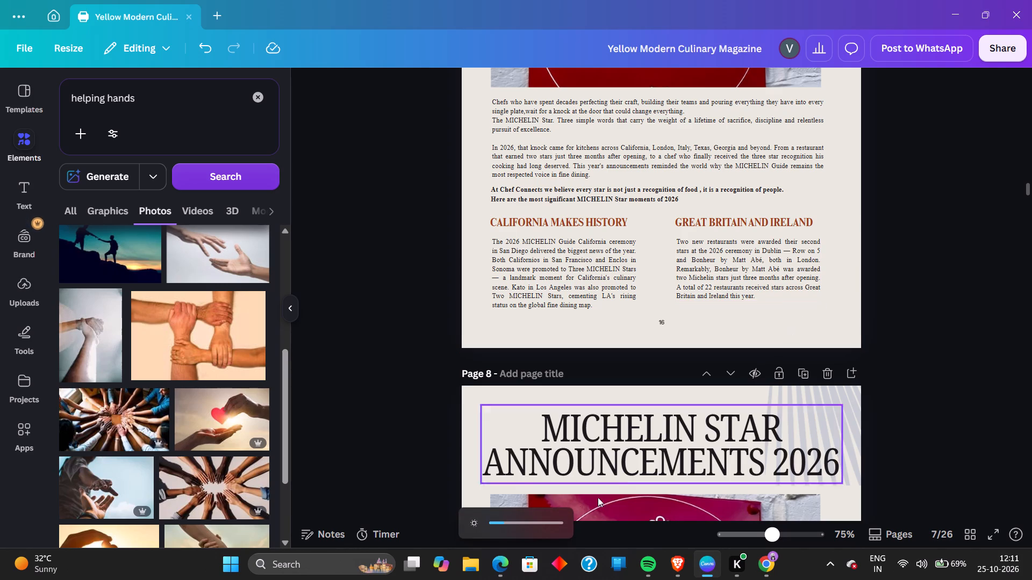
Search Windows for the Night light settings, turn on the night light schedule, and return to the magazine in Canva.
click(309, 576)
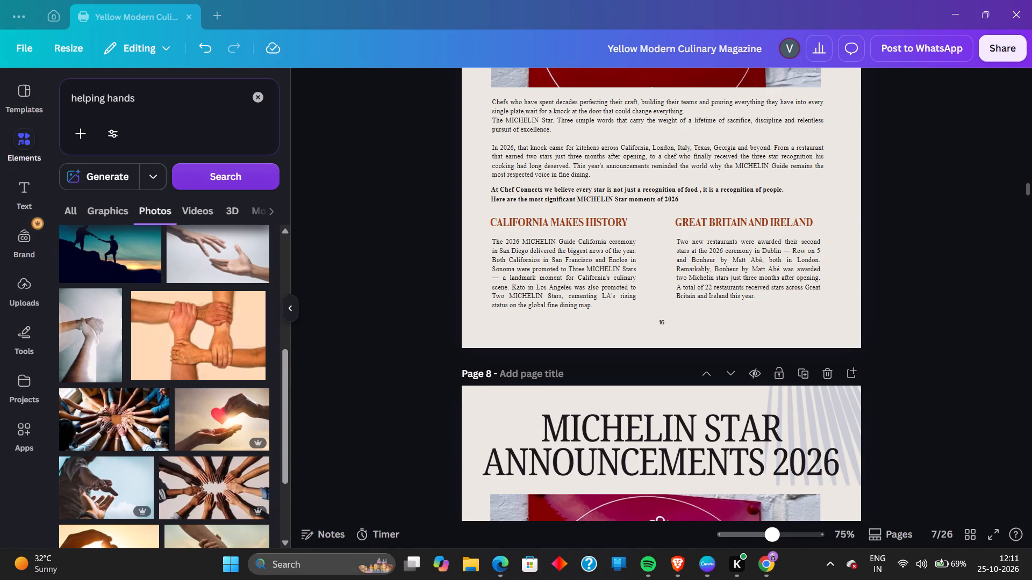
click(309, 566)
text(NI)
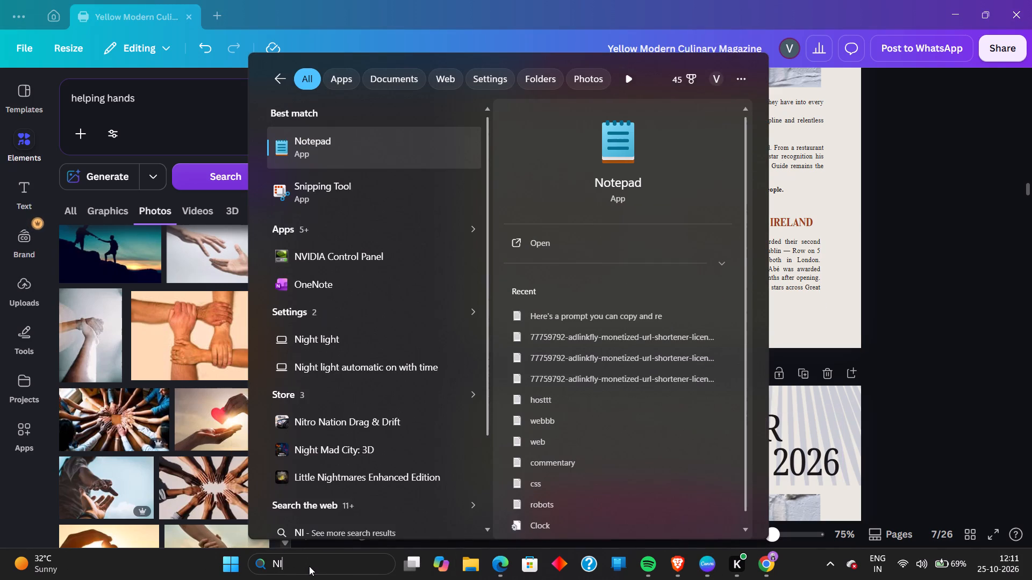
text(GHT)
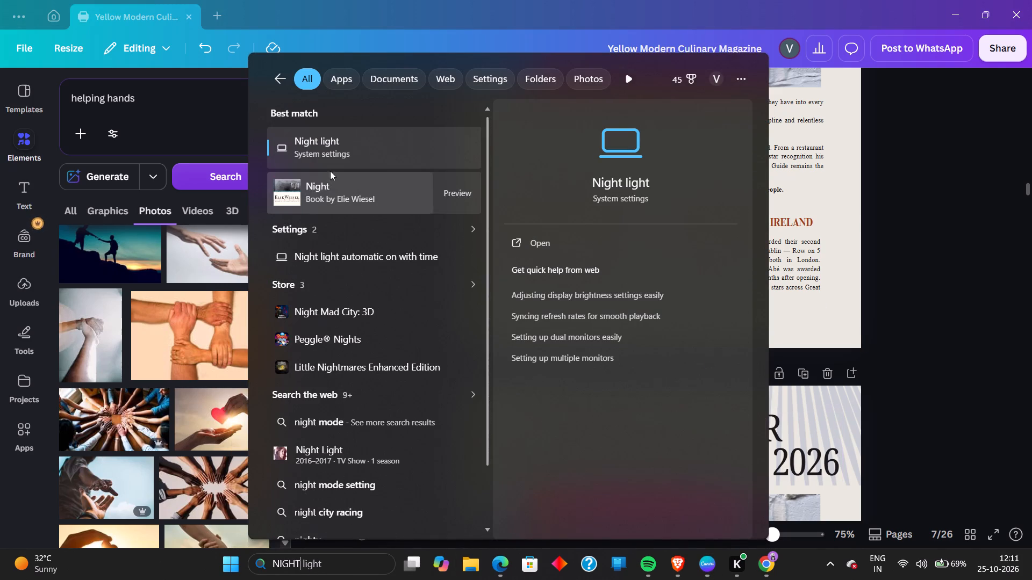
click(351, 136)
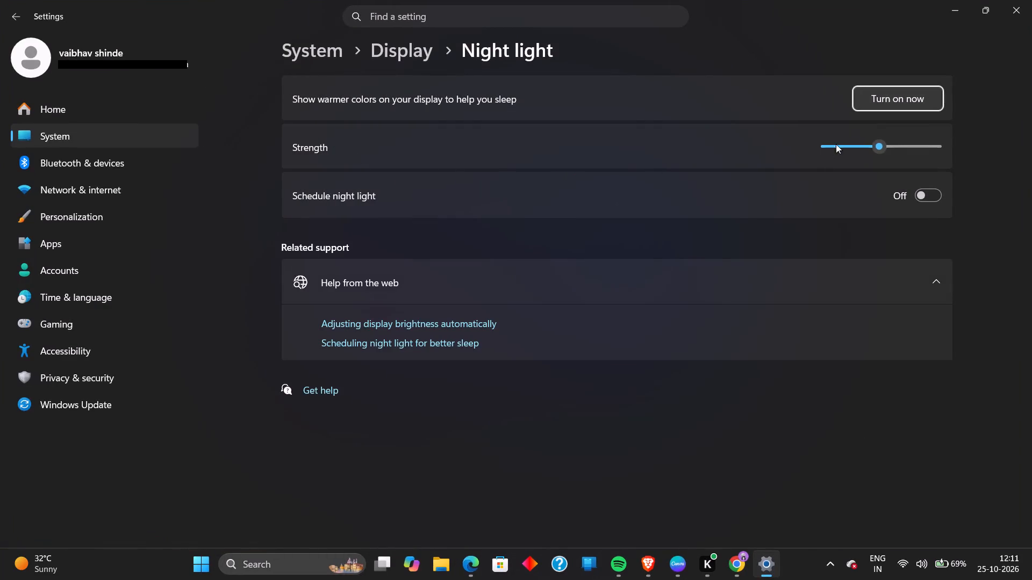
click(920, 191)
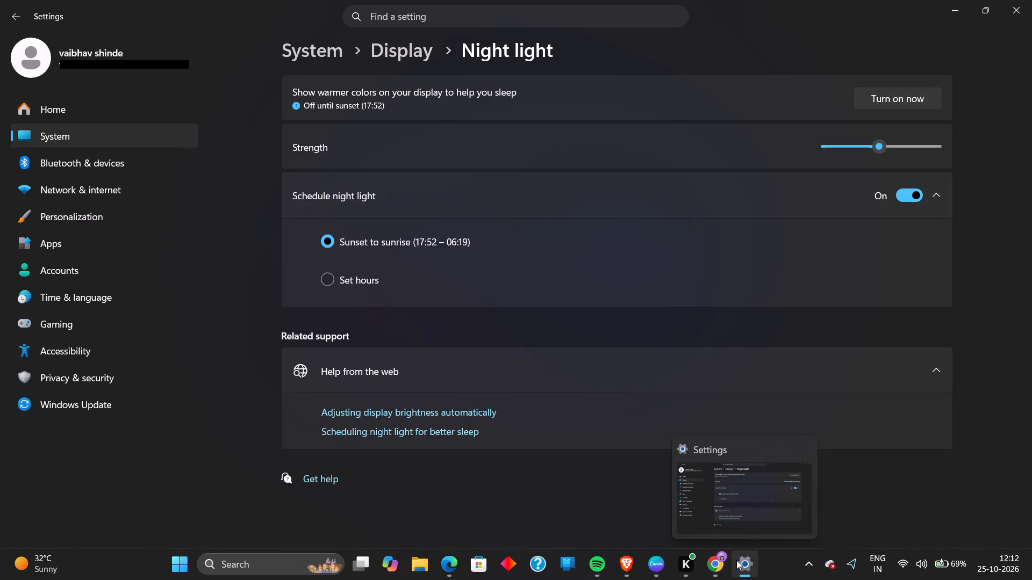
click(650, 505)
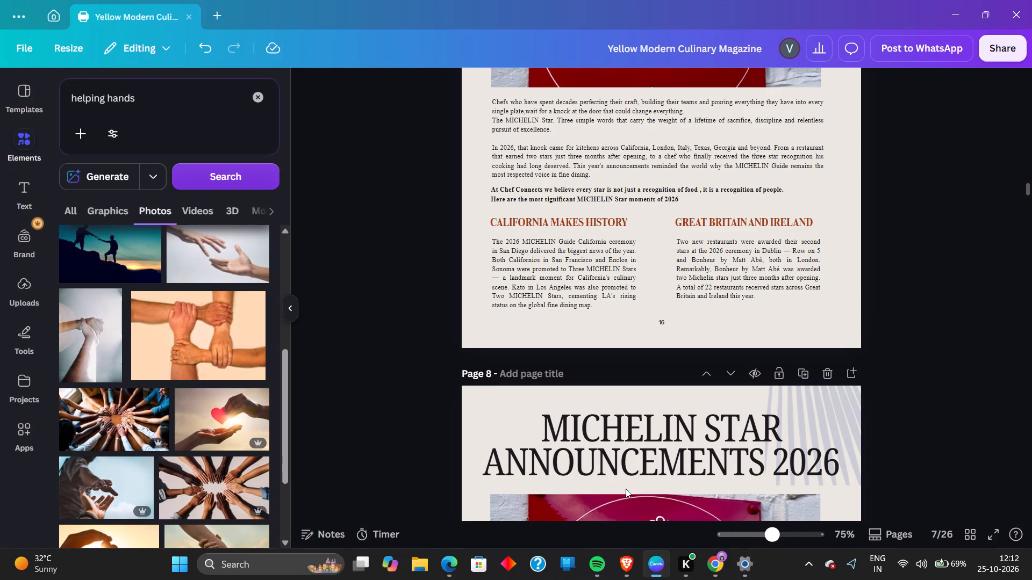
Delete the "BROCELLE MAGAZINE" and "THE ART OF FLAVOR" footer texts from page 8, keeping the page number.
scroll(521, 341, up, 8)
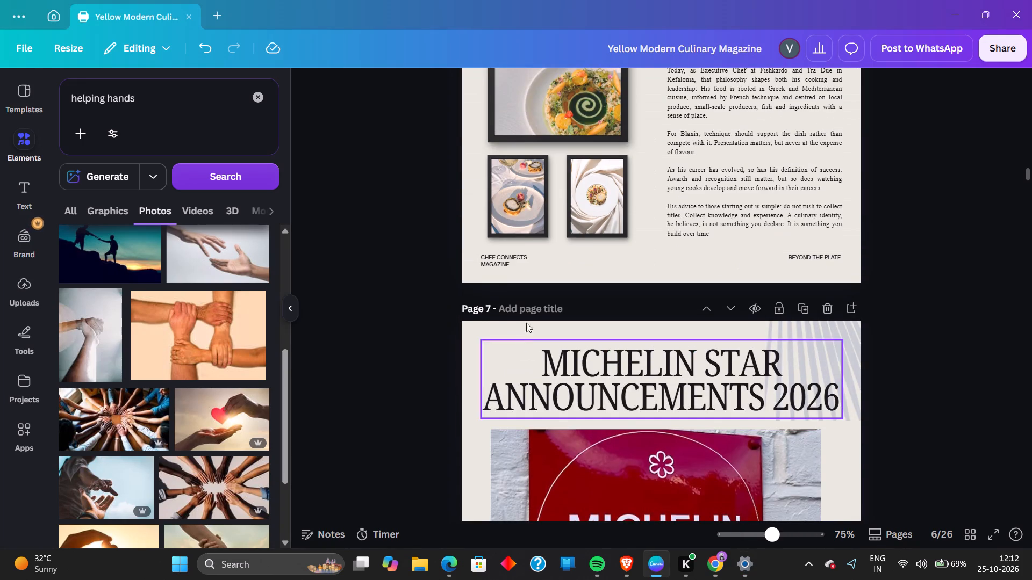
scroll(552, 315, down, 13)
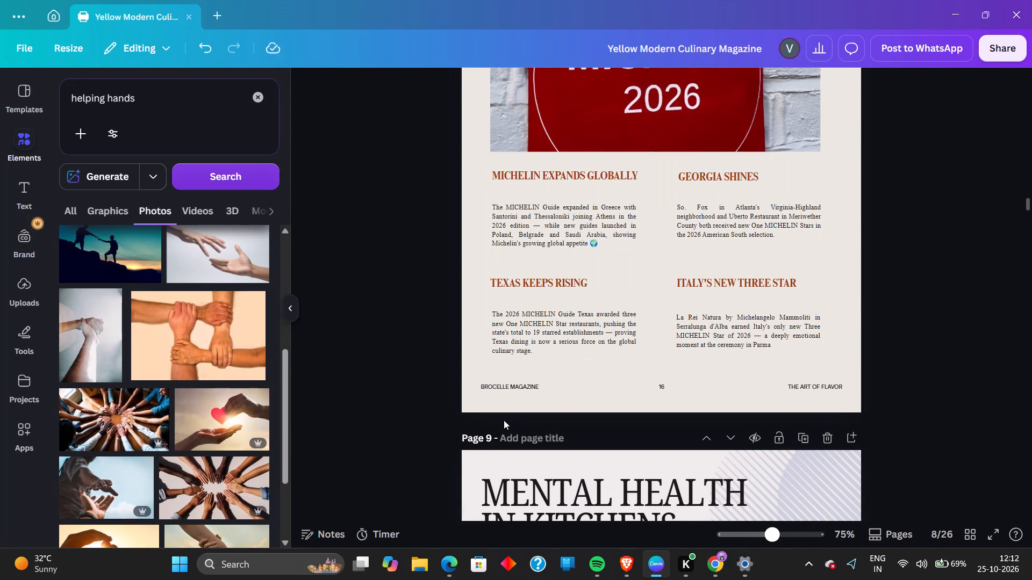
click(515, 380)
click(515, 385)
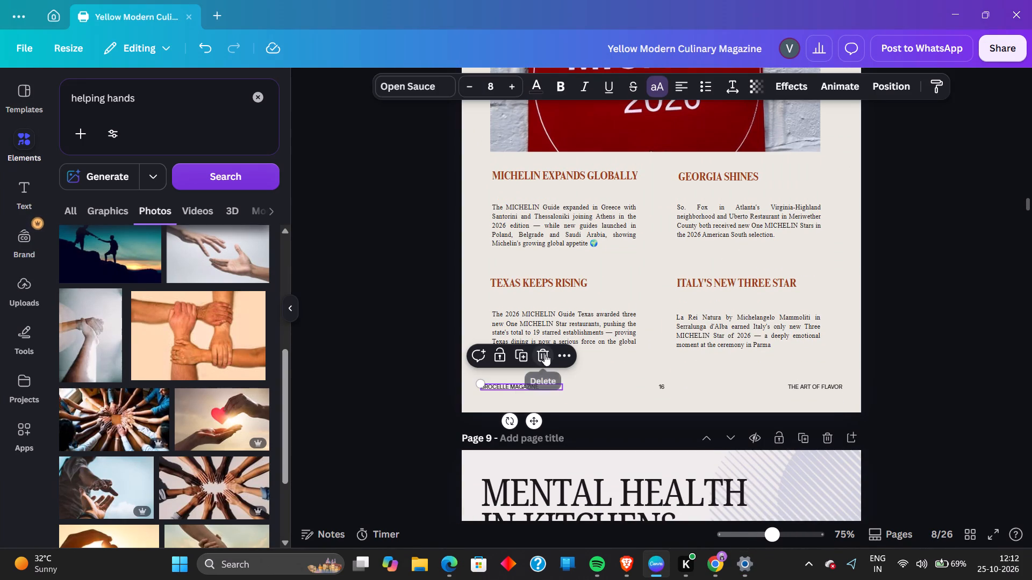
drag(544, 354, 562, 352)
click(540, 356)
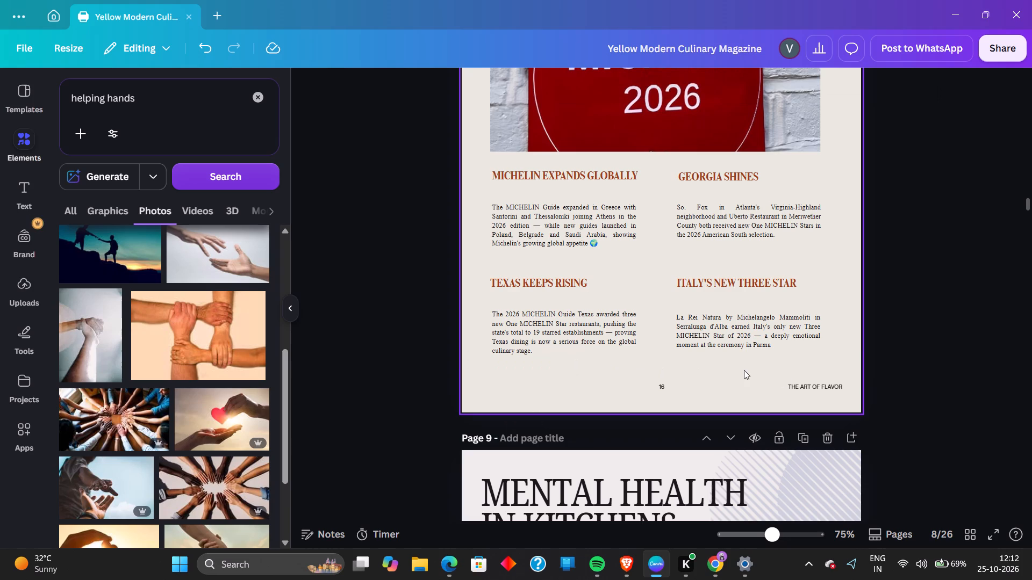
click(800, 385)
click(828, 360)
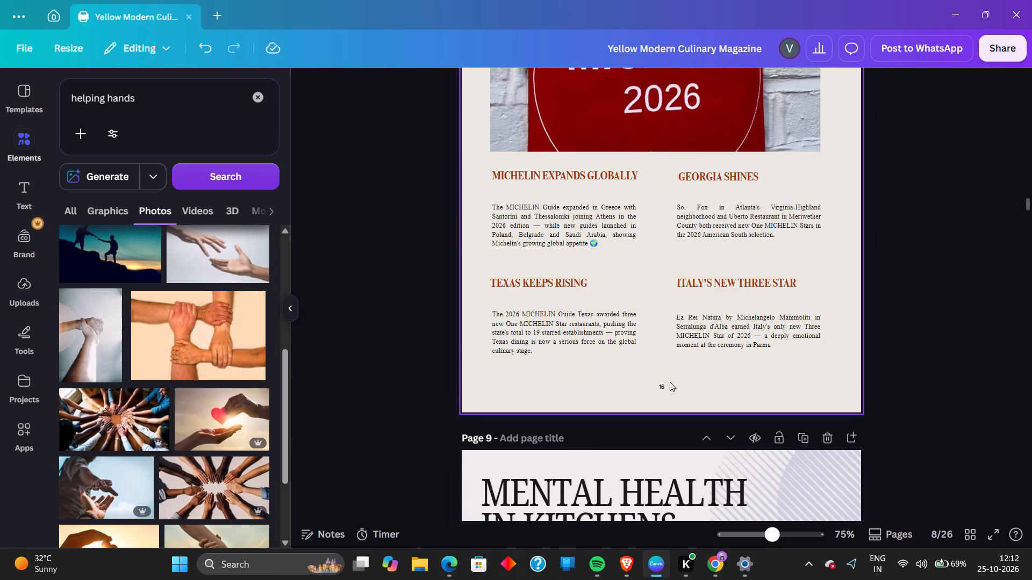
click(664, 386)
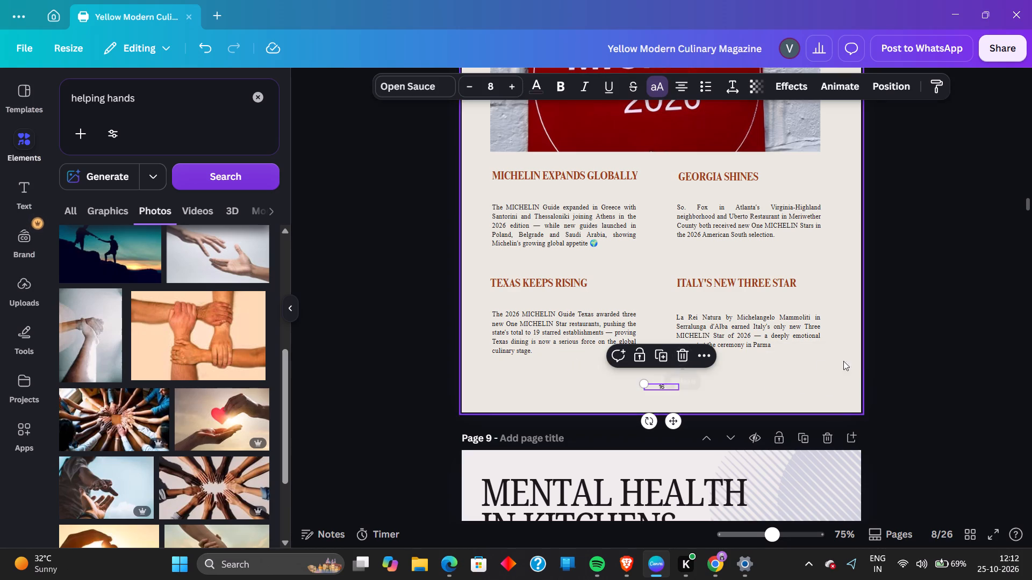
click(915, 365)
Delete the "BROCELLE MAGAZINE" and "THE ART OF FLAVOR" footer texts from page 9, keeping the page number.
scroll(718, 380, down, 4)
scroll(528, 390, down, 6)
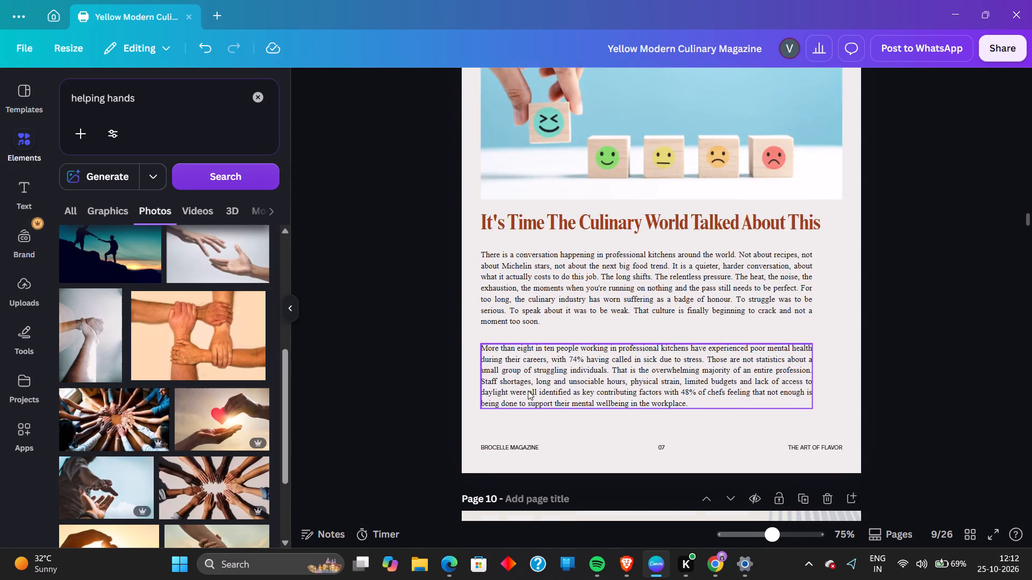
scroll(528, 390, down, 1)
click(501, 252)
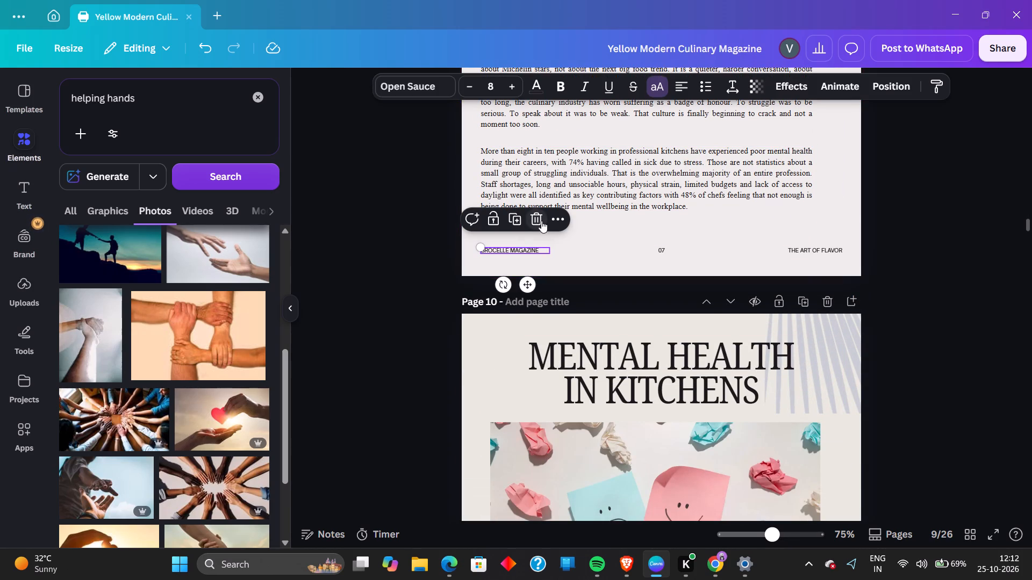
click(541, 219)
click(831, 248)
click(826, 220)
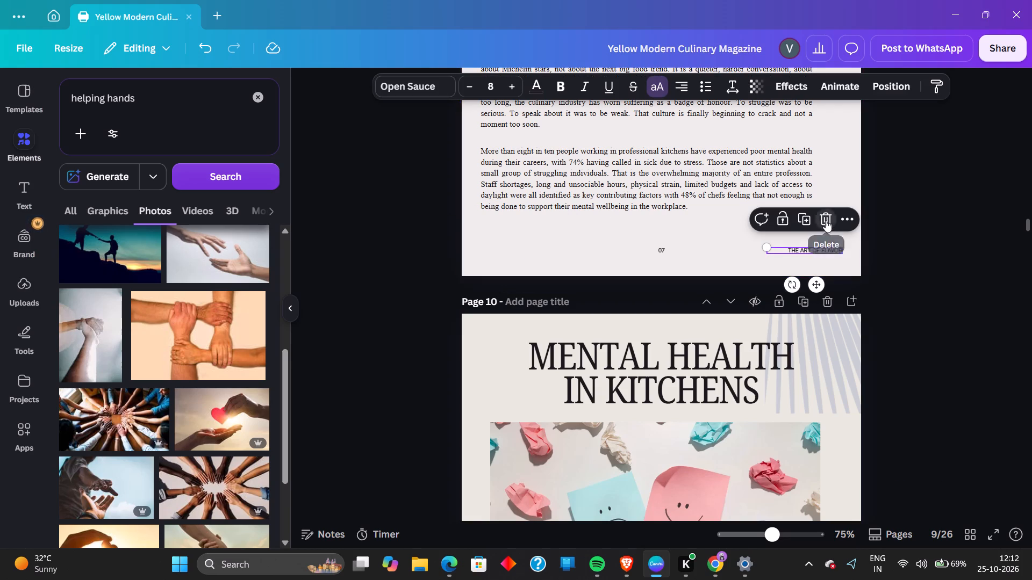
Delete the "THE ART OF FLAVOR" and "BROCELLE MAGAZINE" footer texts from page 10, keeping the page number.
scroll(898, 307, down, 6)
scroll(753, 346, down, 3)
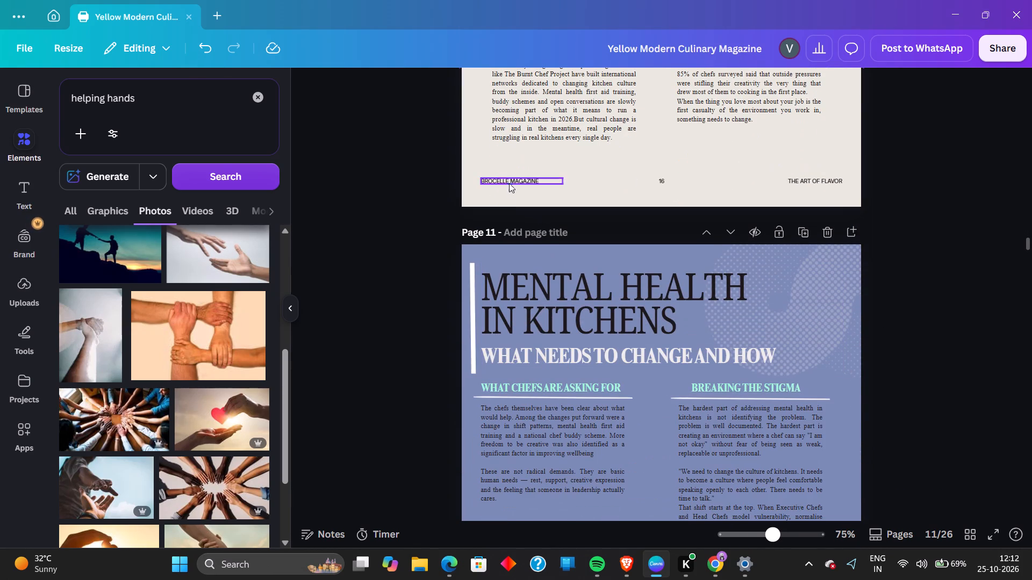
click(508, 179)
click(532, 180)
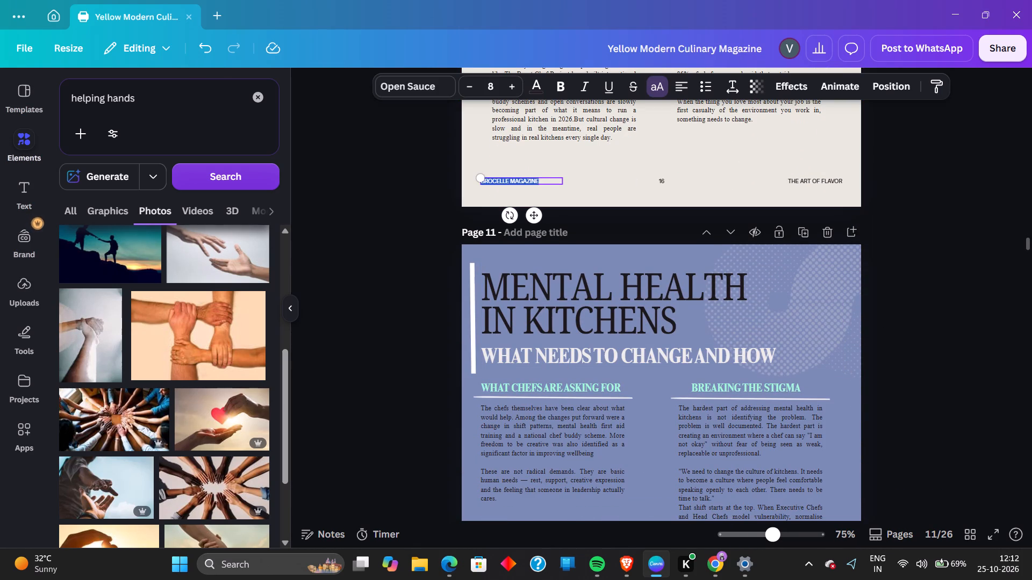
click(548, 184)
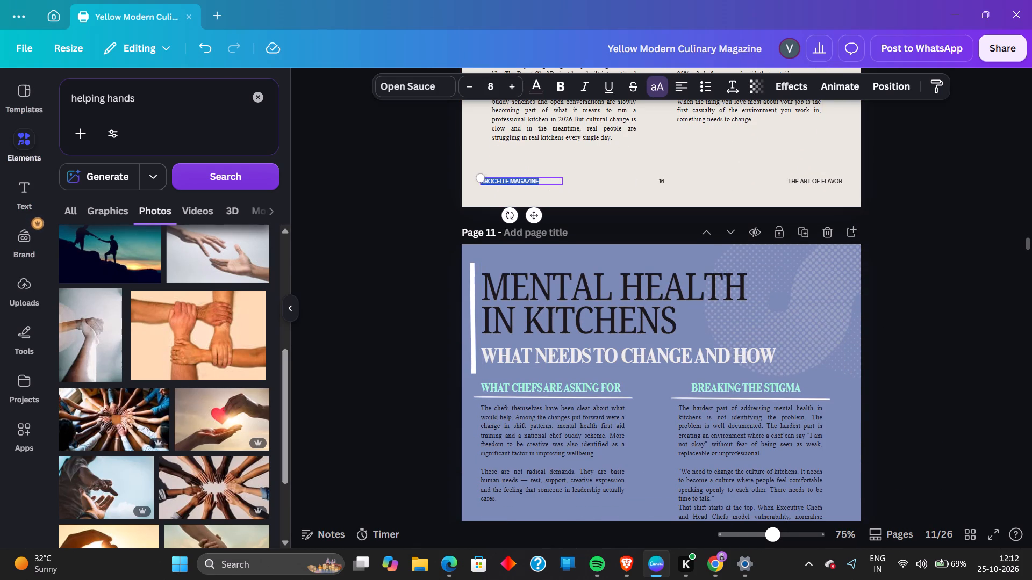
click(541, 179)
scroll(637, 195, up, 2)
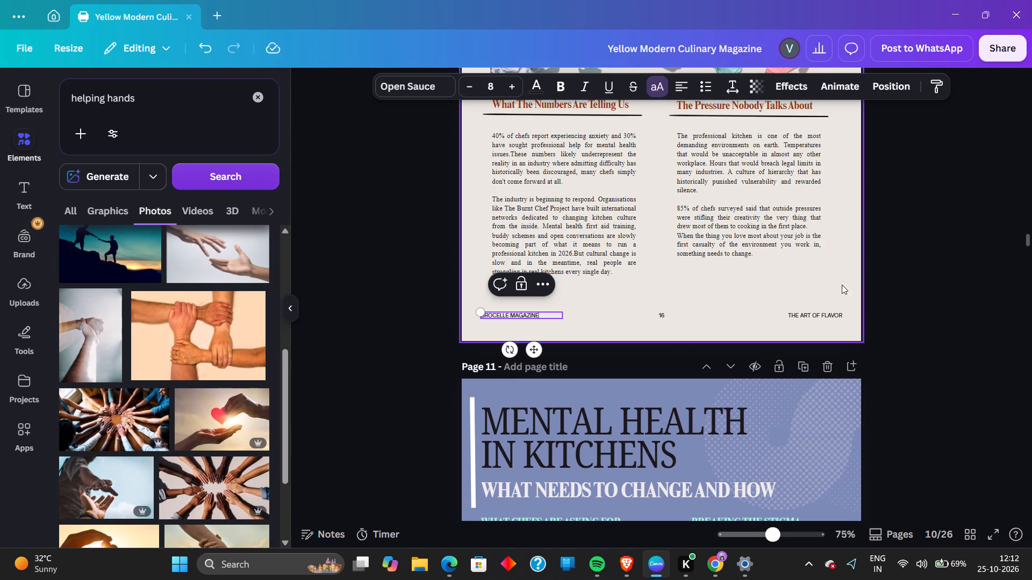
click(815, 310)
click(815, 311)
click(815, 314)
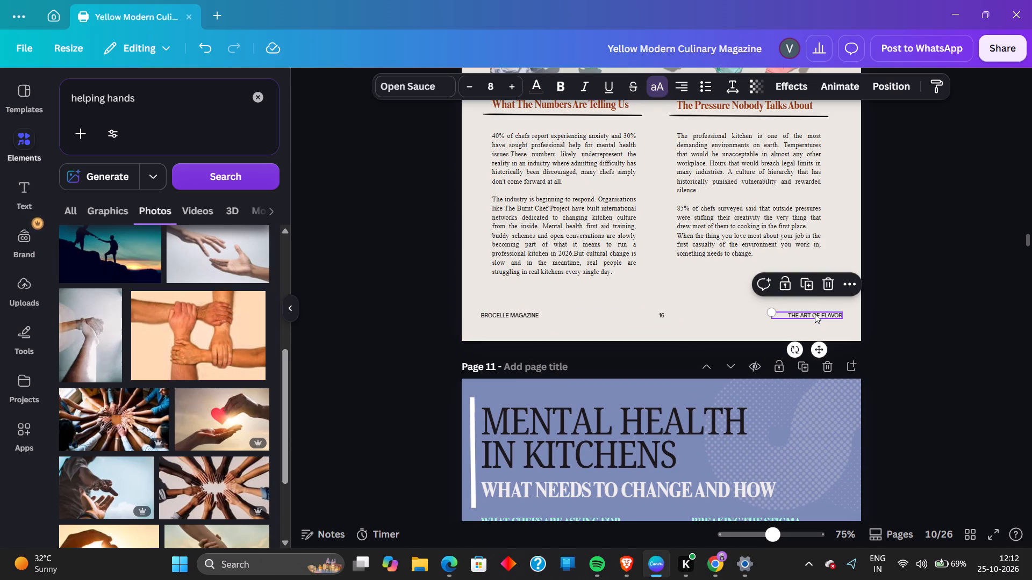
click(822, 281)
click(512, 313)
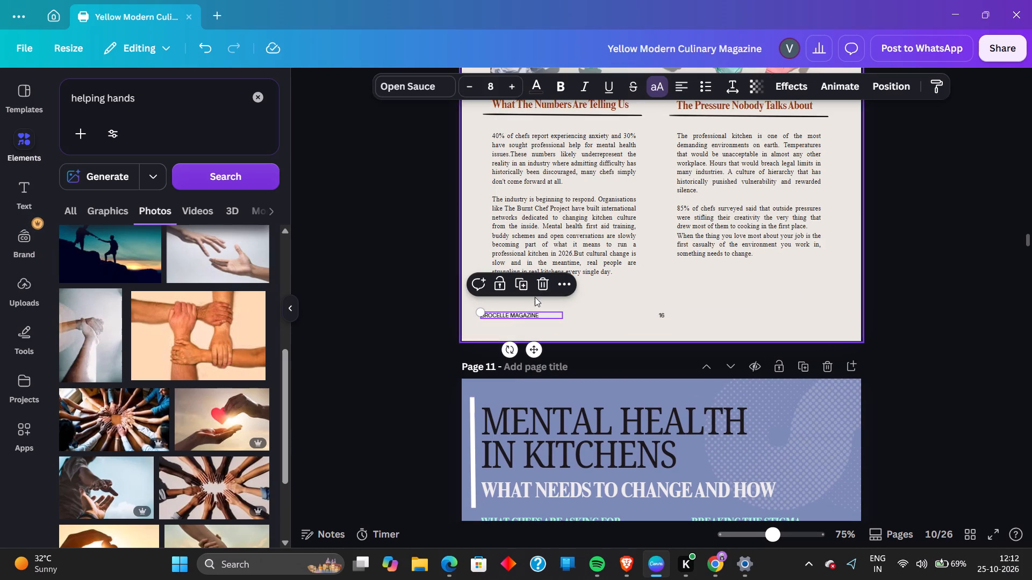
click(541, 289)
Delete the "THE ART OF FLAVOR" and "BROCELLE MAGAZINE" footer texts from page 11, keeping the page number.
scroll(544, 307, down, 11)
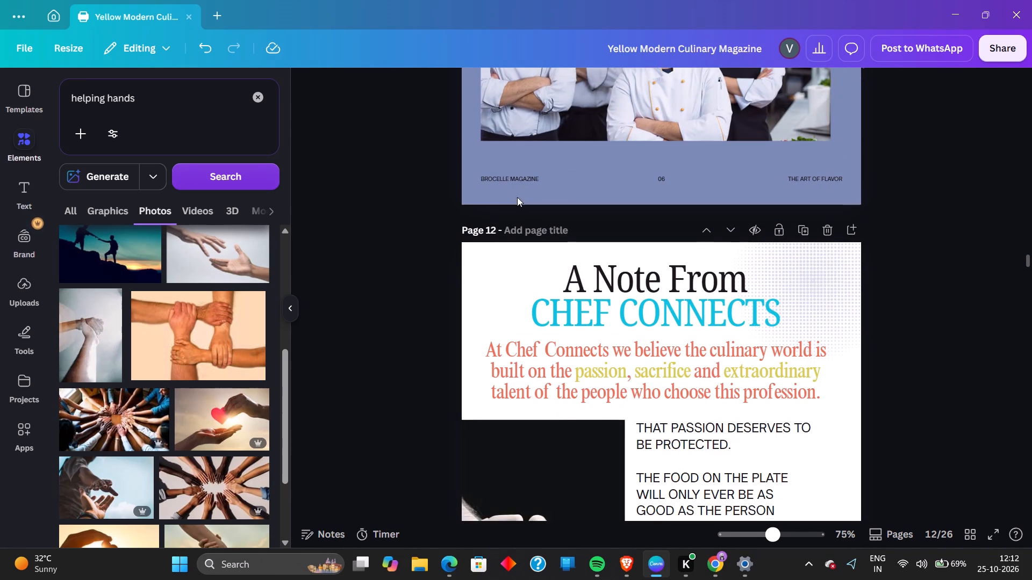
click(515, 180)
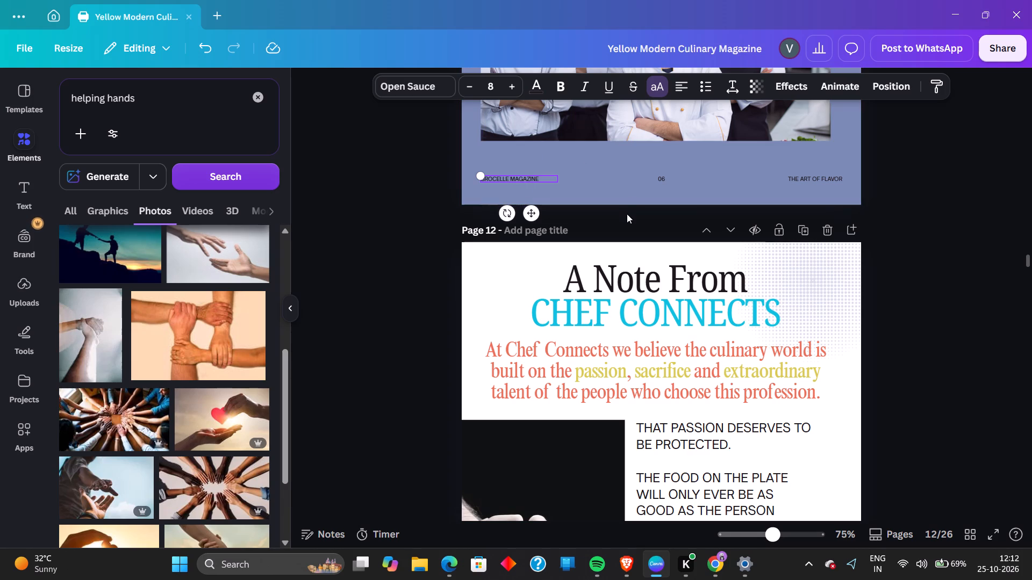
scroll(431, 308, up, 3)
click(826, 372)
click(826, 375)
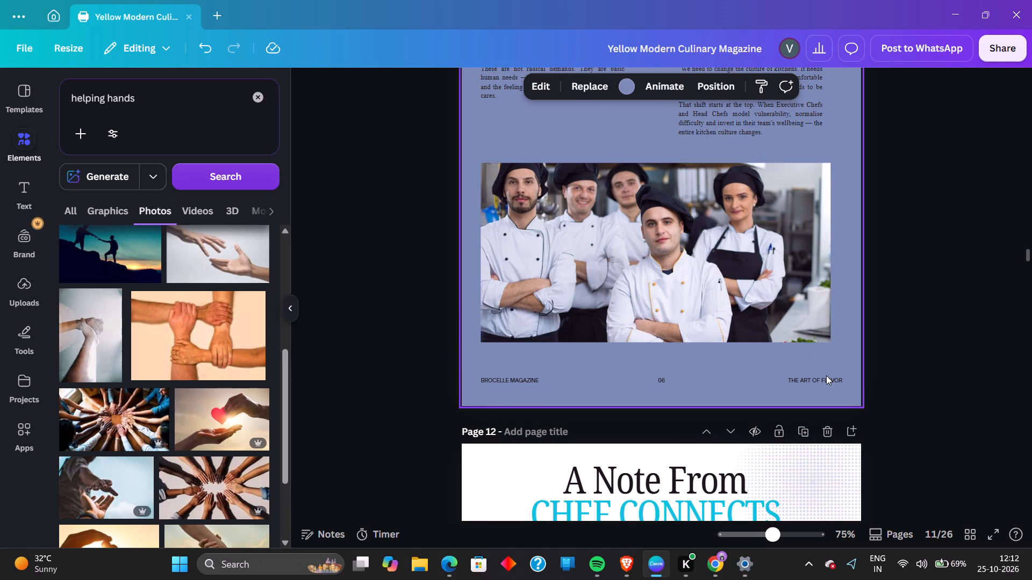
click(823, 382)
click(821, 348)
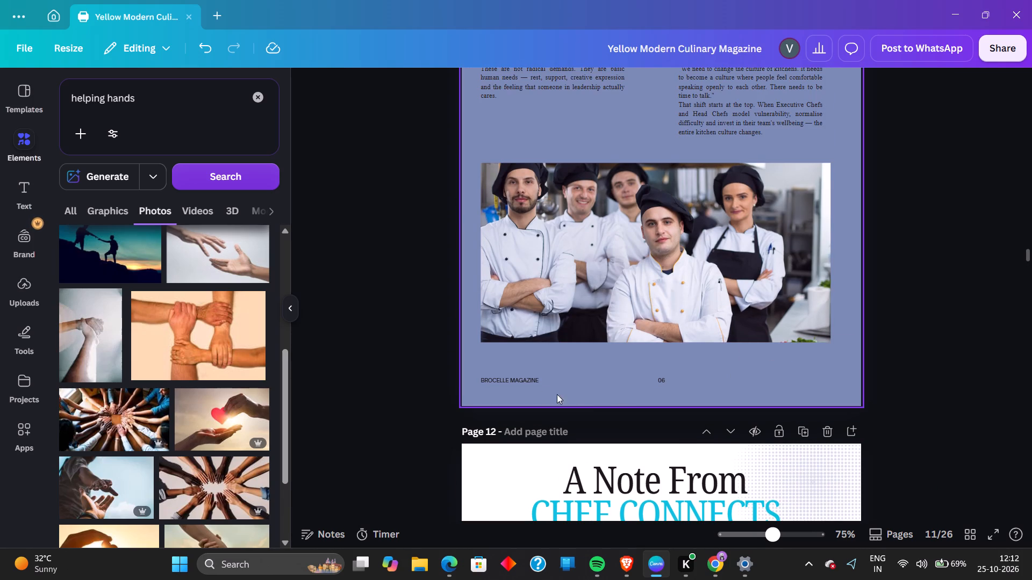
click(526, 379)
click(541, 351)
Delete the "BROCELLE MAGAZINE" and "THE ART OF FLAVOR" footer texts from page 12, keeping the page number.
scroll(578, 363, down, 4)
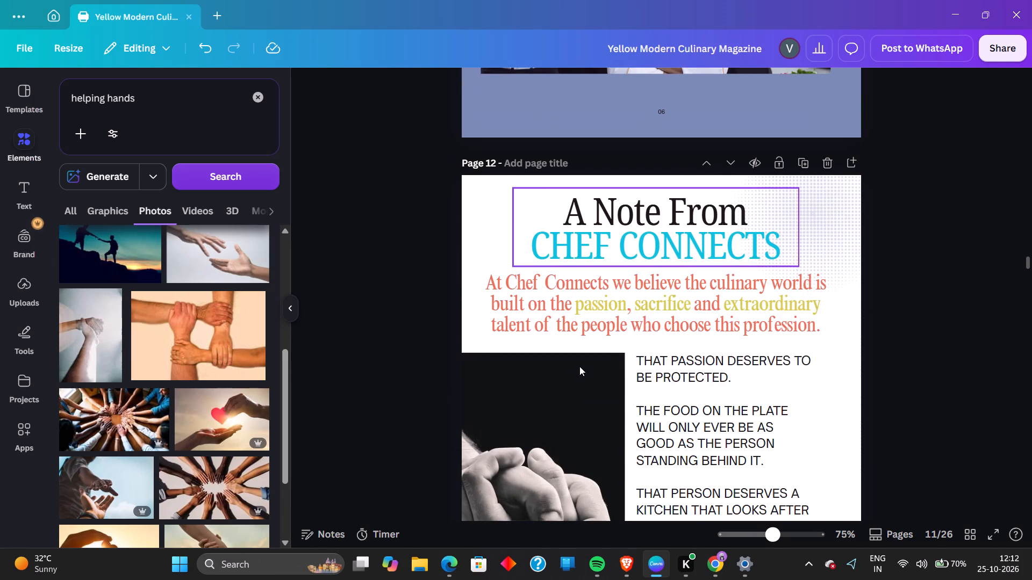
scroll(579, 366, down, 6)
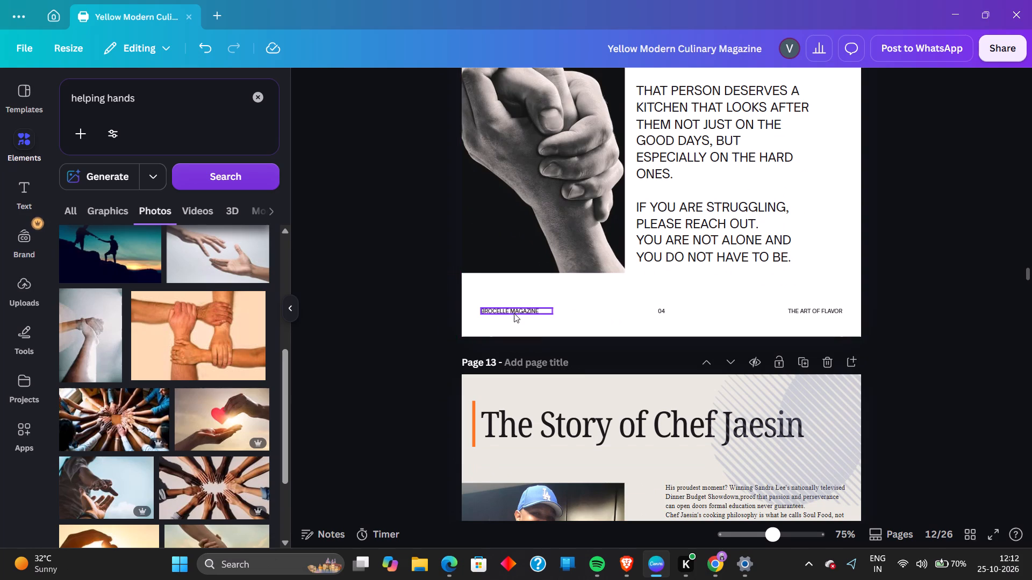
click(514, 313)
click(541, 283)
click(830, 313)
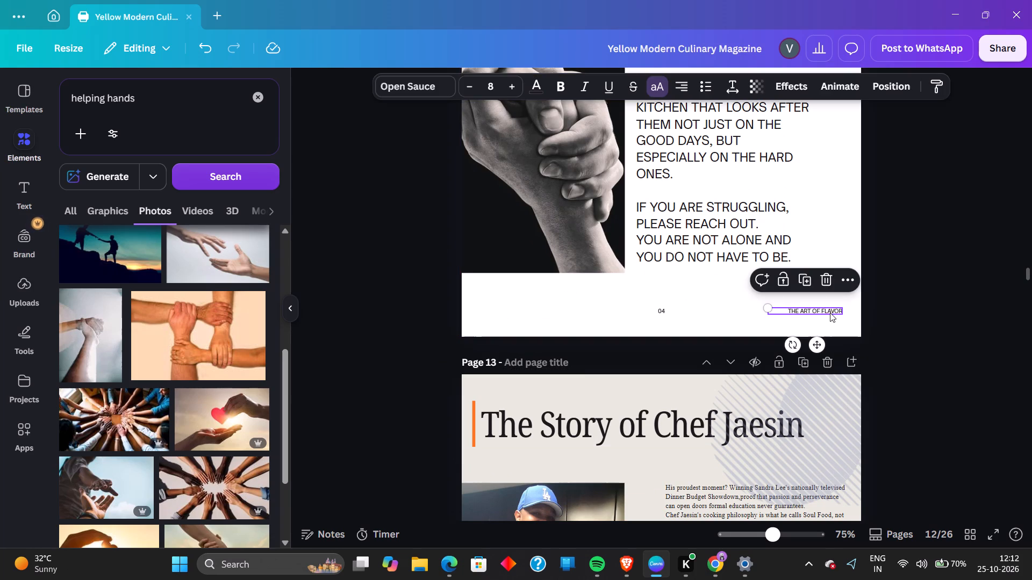
click(823, 273)
Copy the "CHEF CONNECTS MAGAZINE" footer text from page 6 and paste it onto page 7.
scroll(802, 330, up, 2)
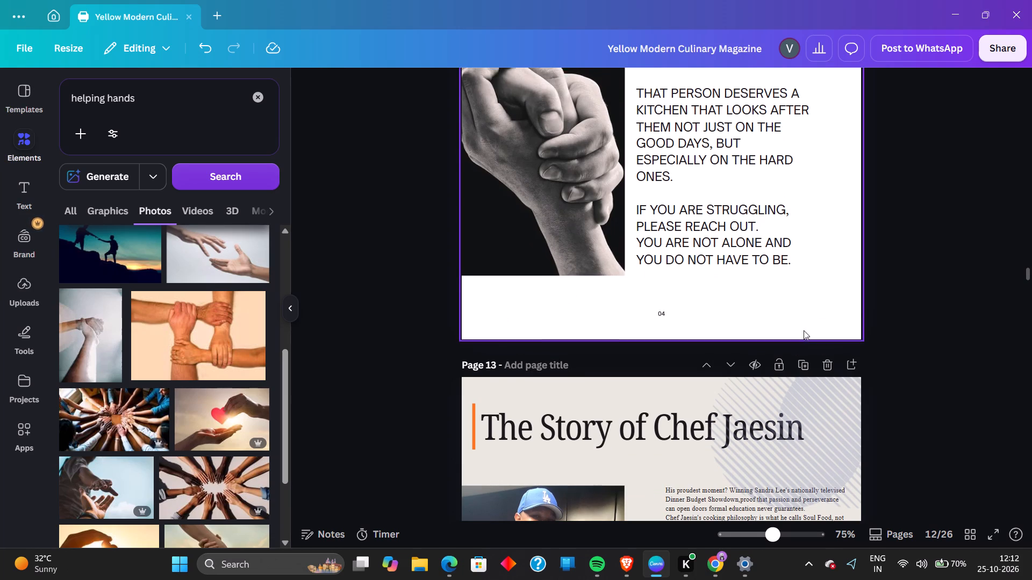
scroll(804, 330, up, 20)
scroll(804, 330, up, 4)
scroll(791, 284, up, 7)
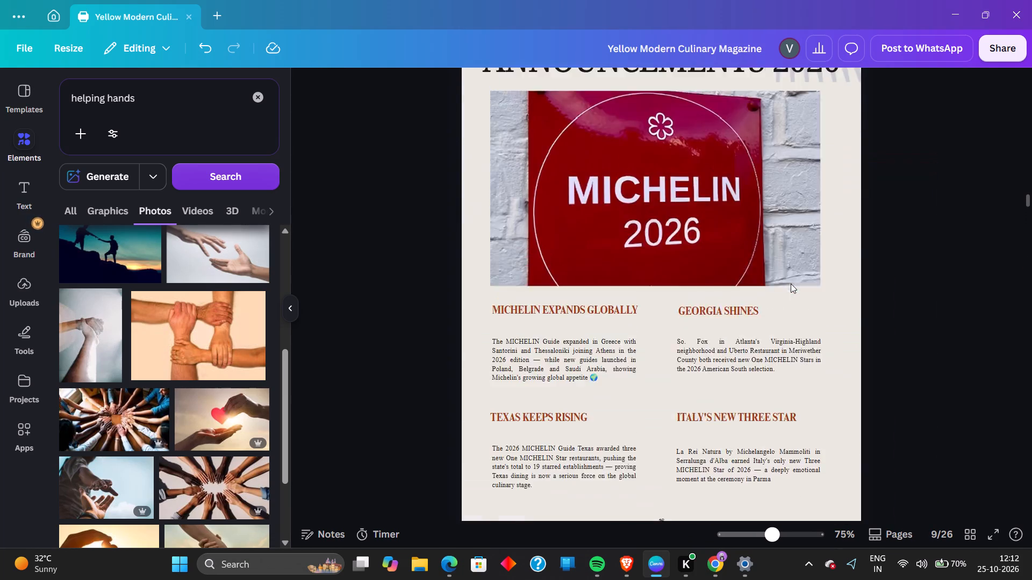
scroll(791, 284, up, 14)
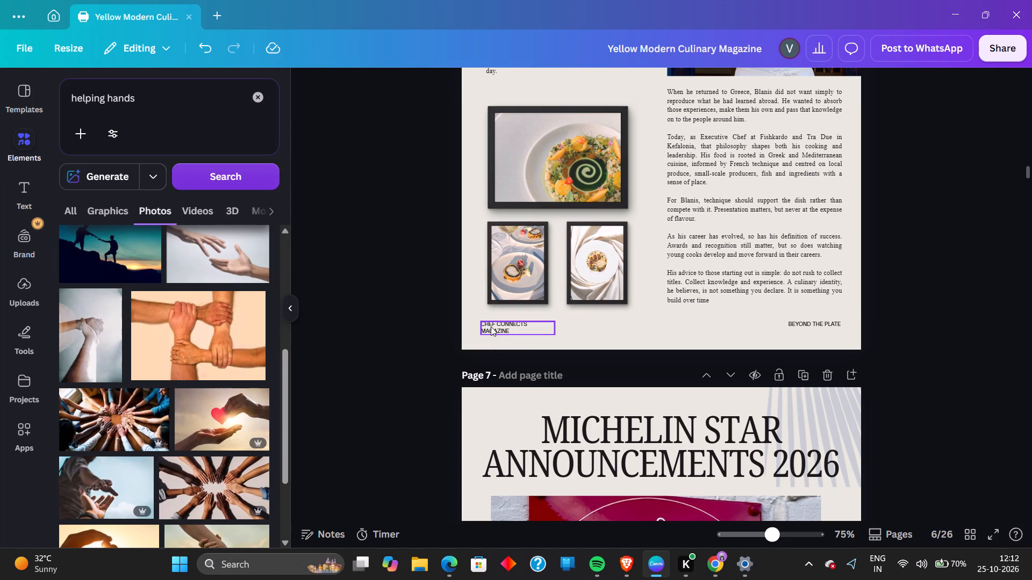
click(491, 327)
right_click(491, 327)
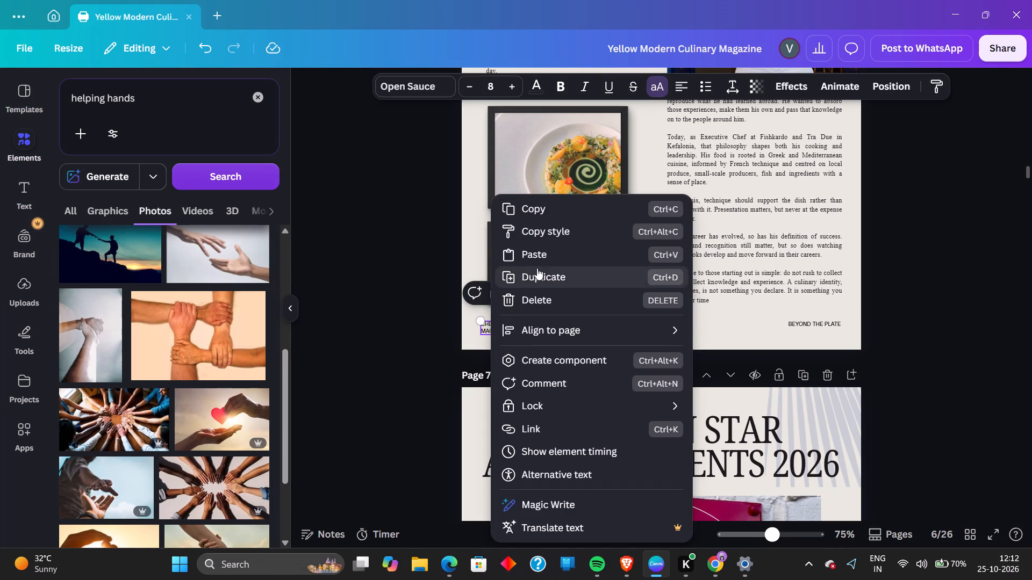
click(537, 209)
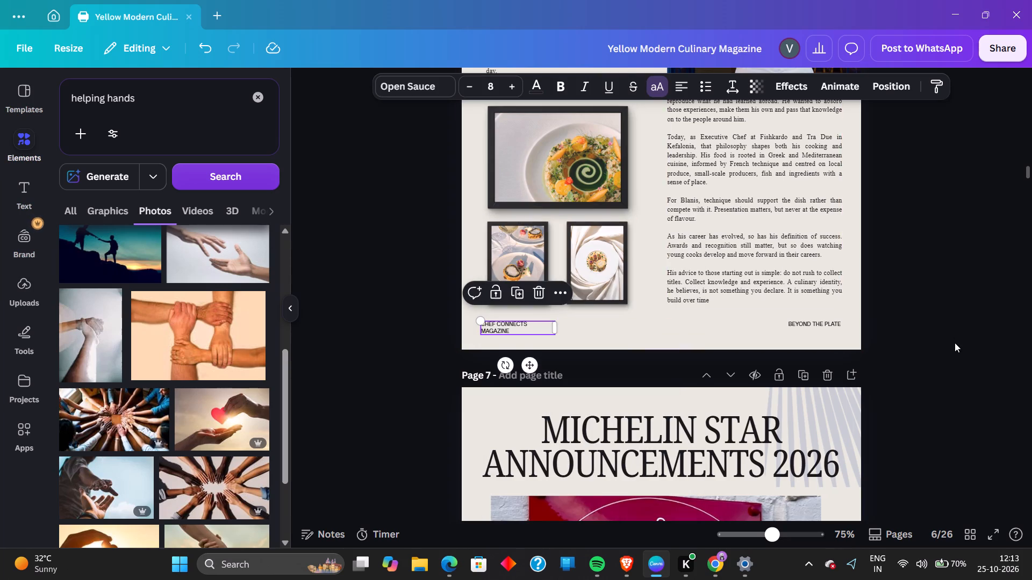
scroll(955, 343, down, 7)
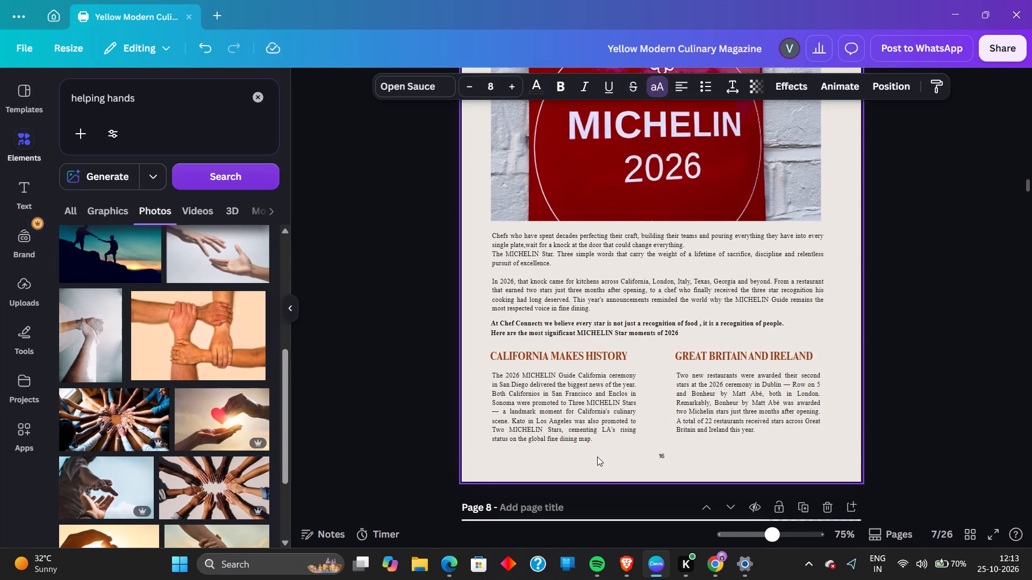
click(597, 456)
right_click(597, 456)
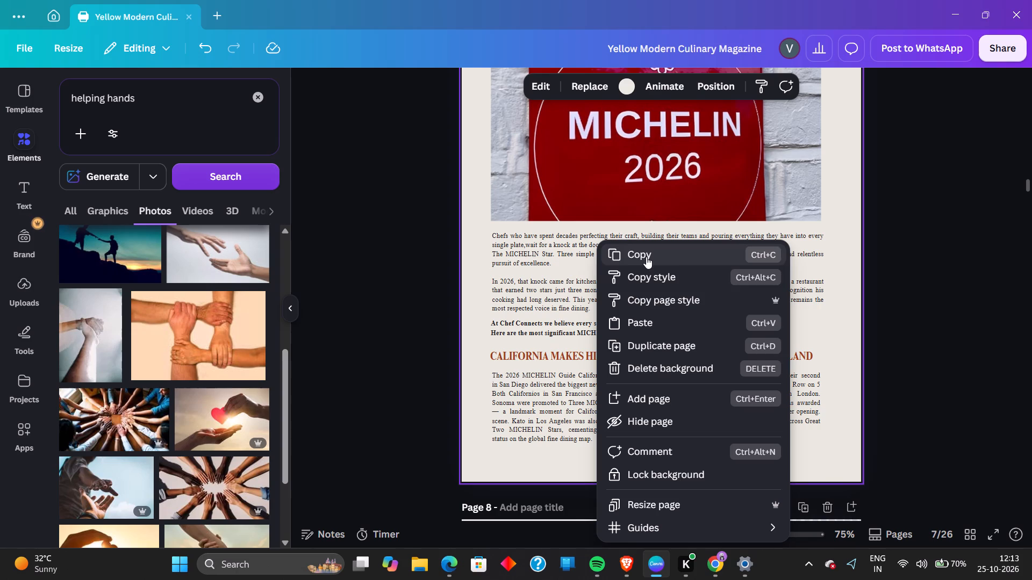
click(644, 320)
Paste the copied "CHEF CONNECTS MAGAZINE" footer text onto page 8.
scroll(920, 426, down, 4)
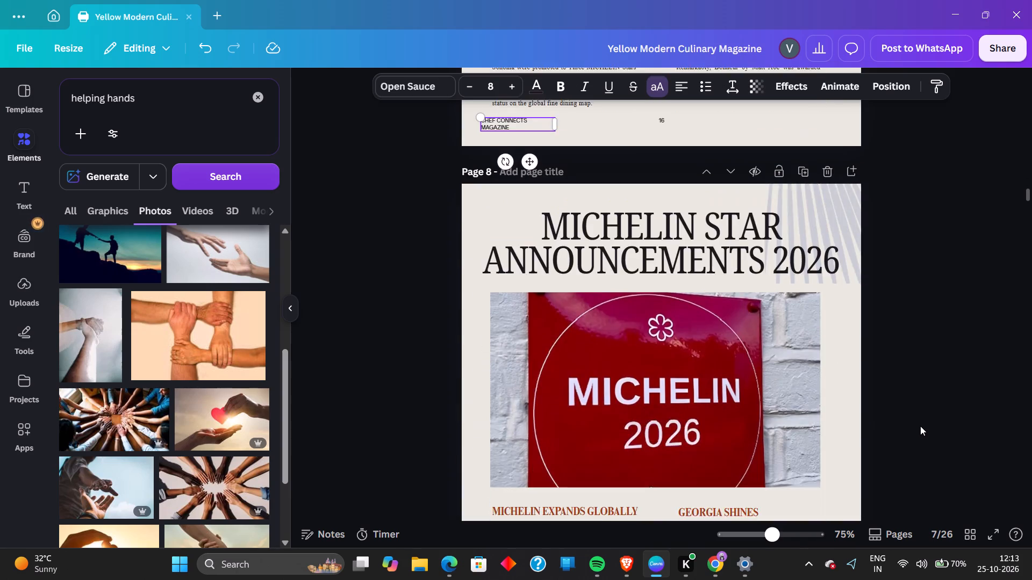
scroll(920, 426, down, 6)
click(572, 371)
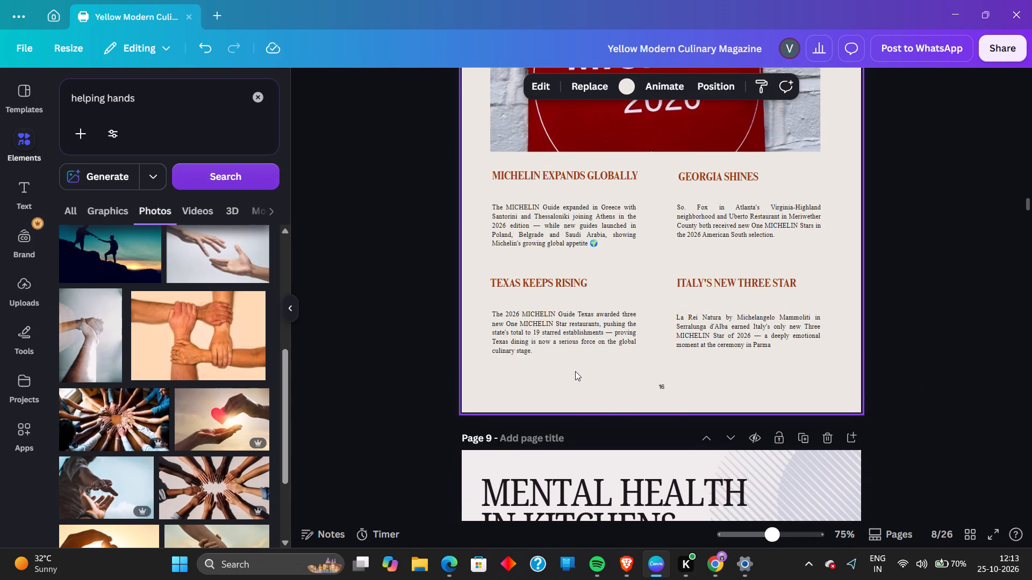
right_click(575, 371)
click(618, 315)
Paste the copied "CHEF CONNECTS MAGAZINE" footer text onto page 9, the first Mental Health in Kitchens page.
scroll(685, 367, down, 3)
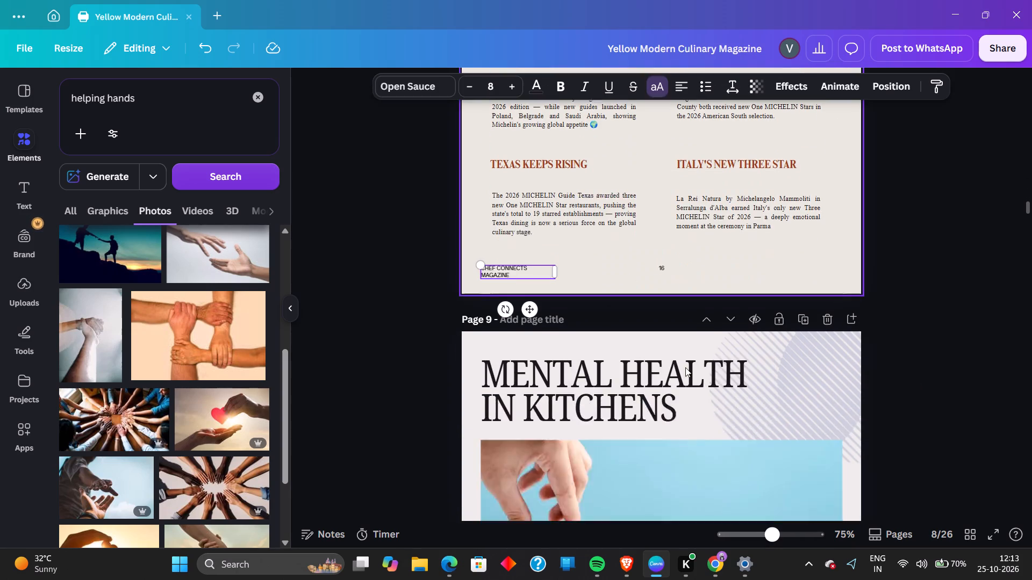
scroll(685, 367, down, 7)
scroll(611, 359, up, 2)
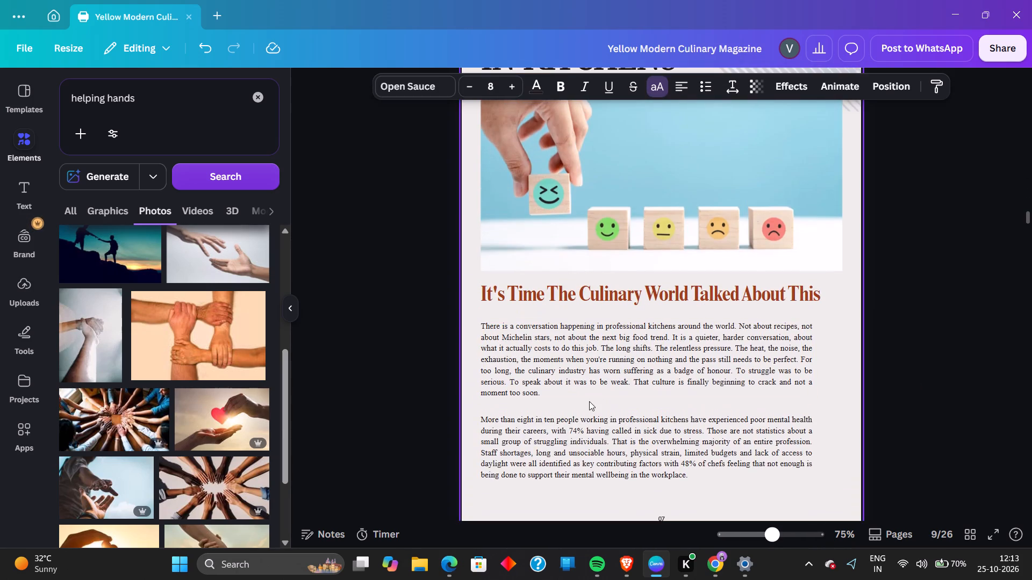
scroll(589, 402, down, 2)
scroll(589, 402, up, 1)
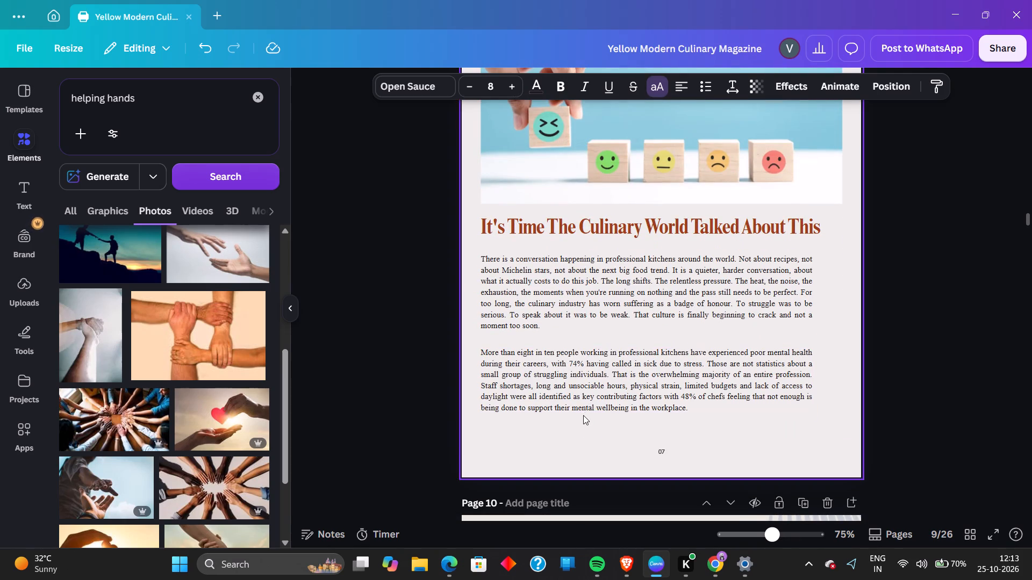
right_click(582, 417)
click(641, 324)
Paste the copied "CHEF CONNECTS MAGAZINE" footer text onto page 10, the "What The Numbers Are Telling Us" page.
scroll(662, 404, down, 6)
scroll(651, 390, up, 1)
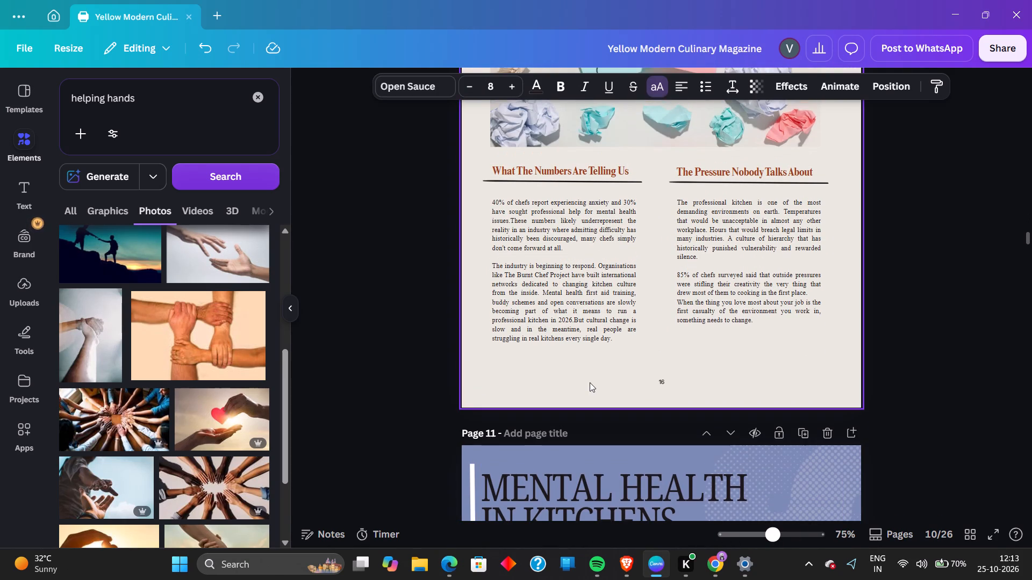
right_click(590, 382)
click(644, 322)
Paste the copied "CHEF CONNECTS MAGAZINE" footer text onto page 11, the blue Mental Health in Kitchens page.
scroll(661, 366, down, 9)
right_click(579, 370)
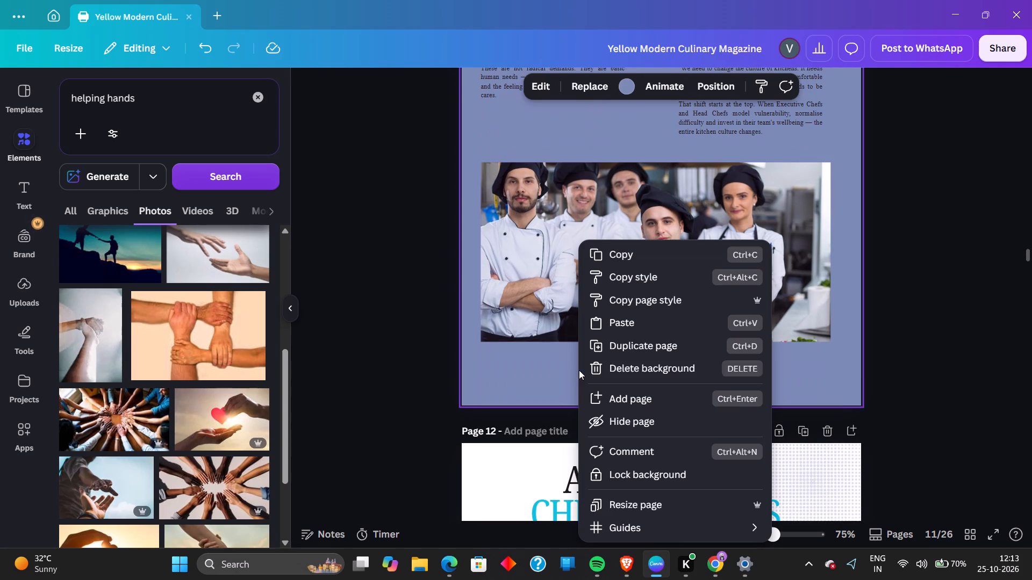
click(624, 314)
Paste the copied "CHEF CONNECTS MAGAZINE" footer text onto page 12, the note from Chef Connects.
scroll(625, 323, down, 8)
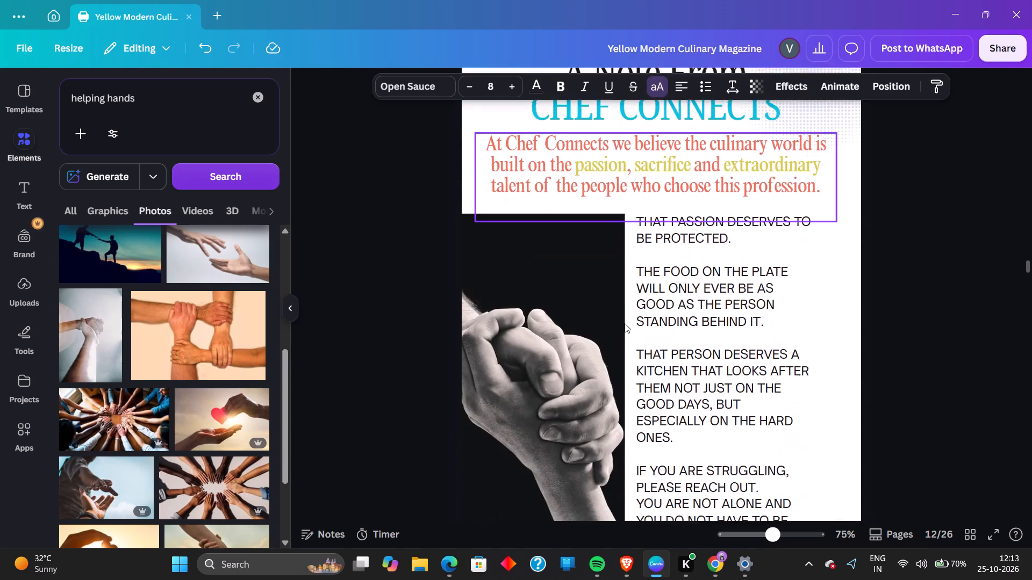
scroll(625, 323, down, 1)
right_click(604, 371)
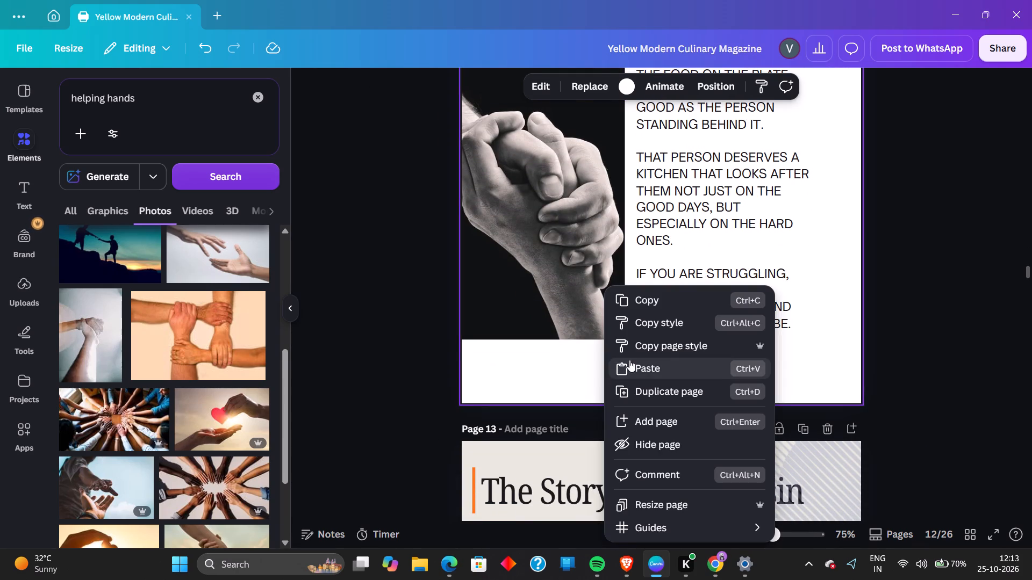
click(630, 360)
Copy the "BEYOND THE PLATE" footer text from page 4 and paste it onto page 7, the first Michelin Star Announcements page.
scroll(632, 361, up, 18)
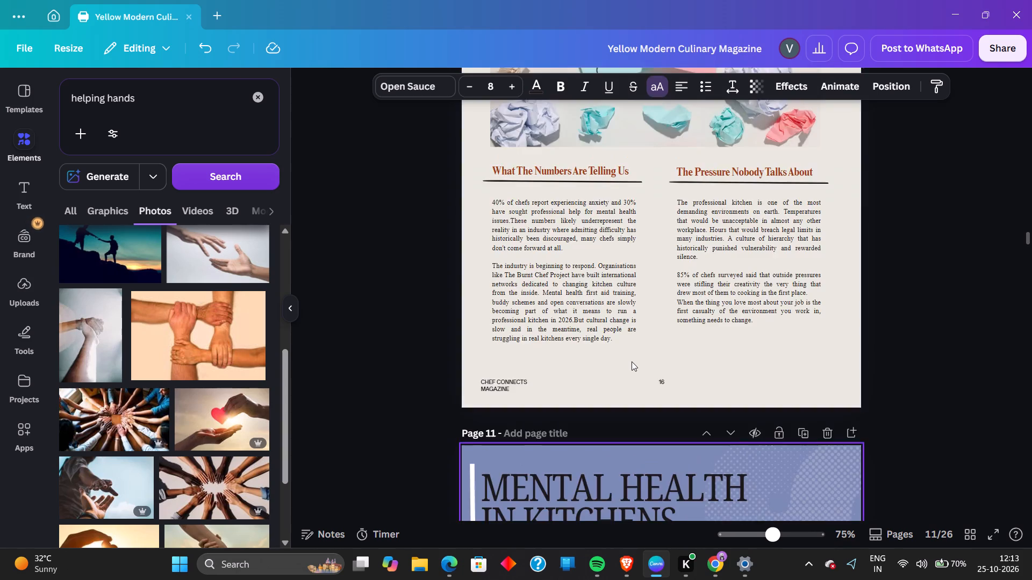
scroll(632, 361, up, 16)
scroll(632, 361, up, 13)
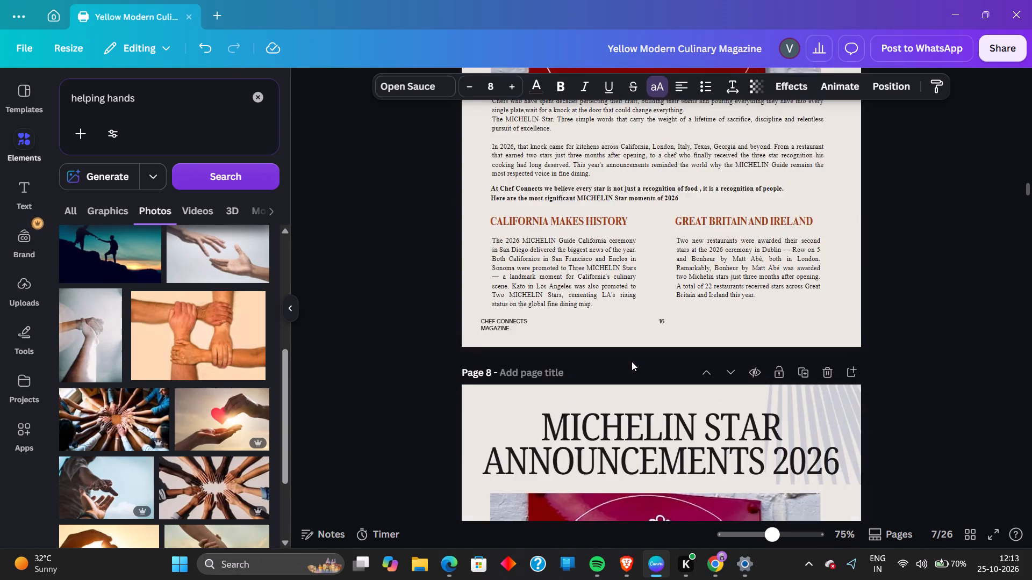
scroll(632, 361, up, 13)
scroll(632, 361, down, 1)
scroll(632, 361, up, 3)
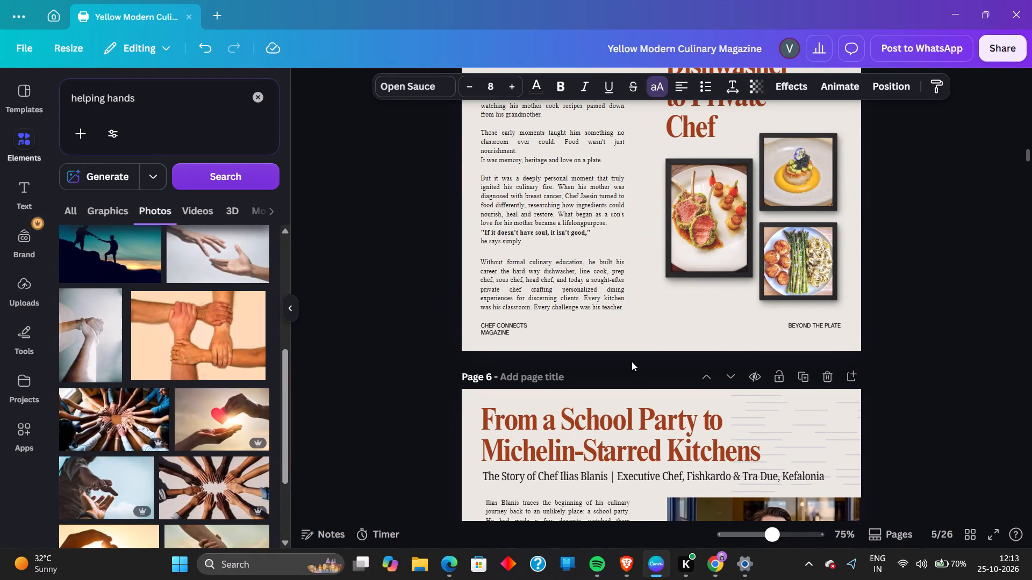
scroll(632, 361, up, 9)
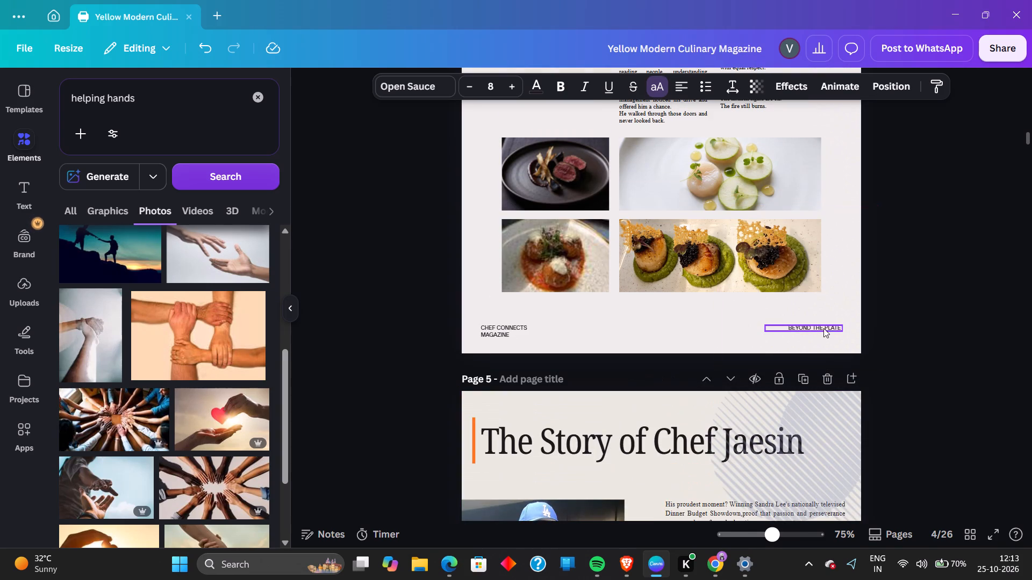
right_click(816, 330)
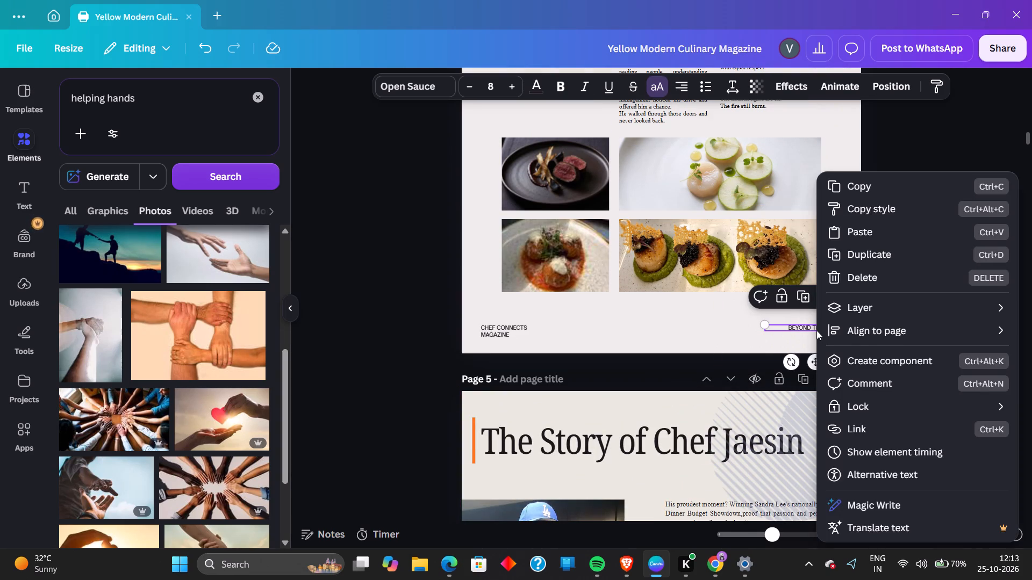
click(851, 185)
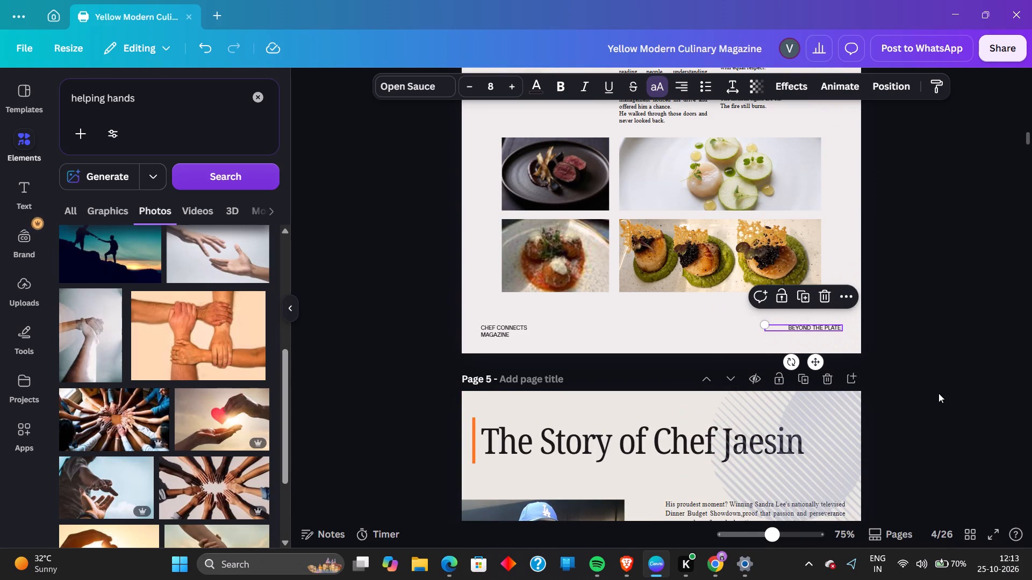
scroll(938, 393, down, 20)
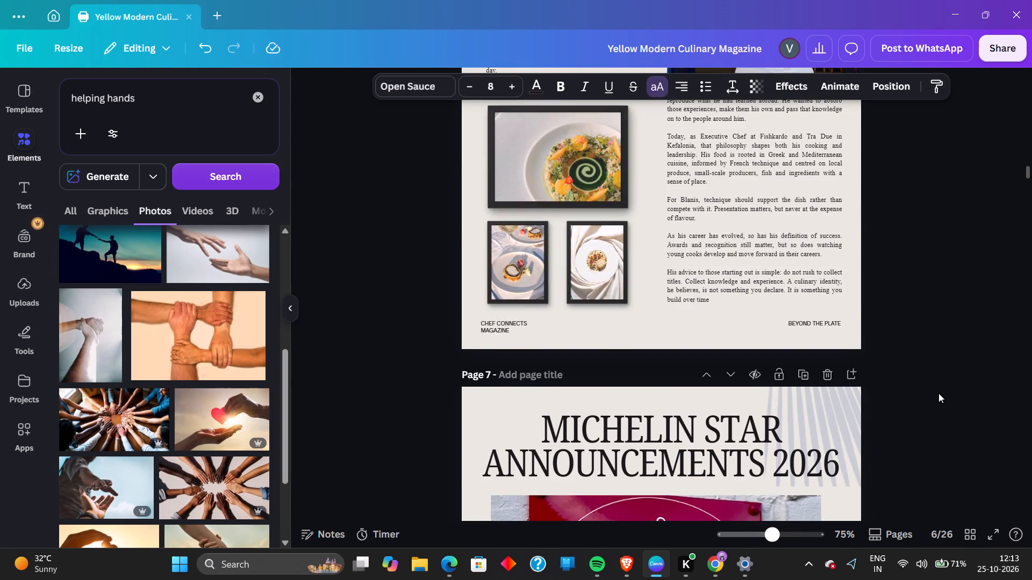
scroll(938, 393, down, 6)
right_click(788, 395)
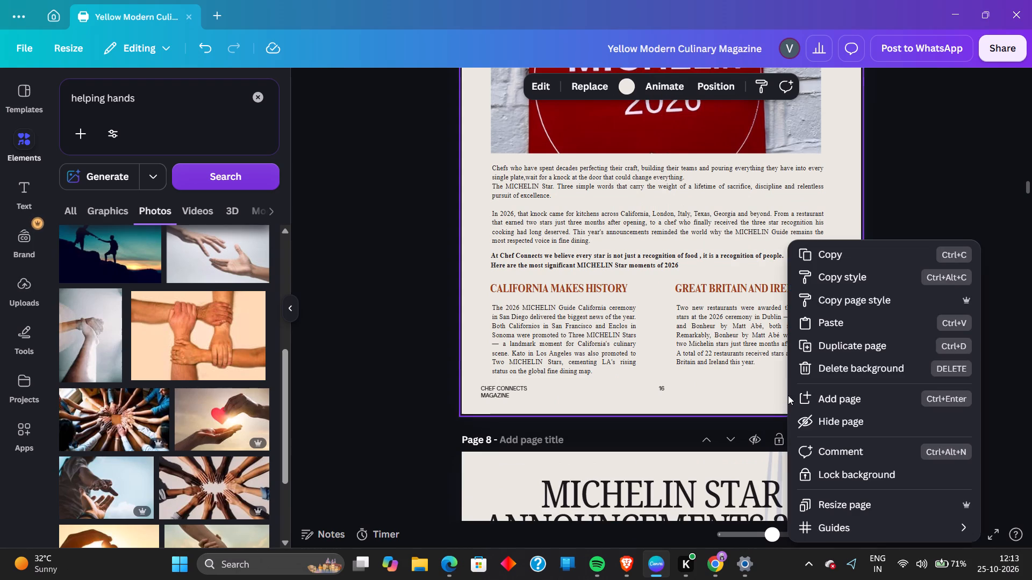
click(838, 325)
Paste the copied "BEYOND THE PLATE" footer text onto page 8, the second Michelin Star Announcements page.
scroll(825, 392, down, 3)
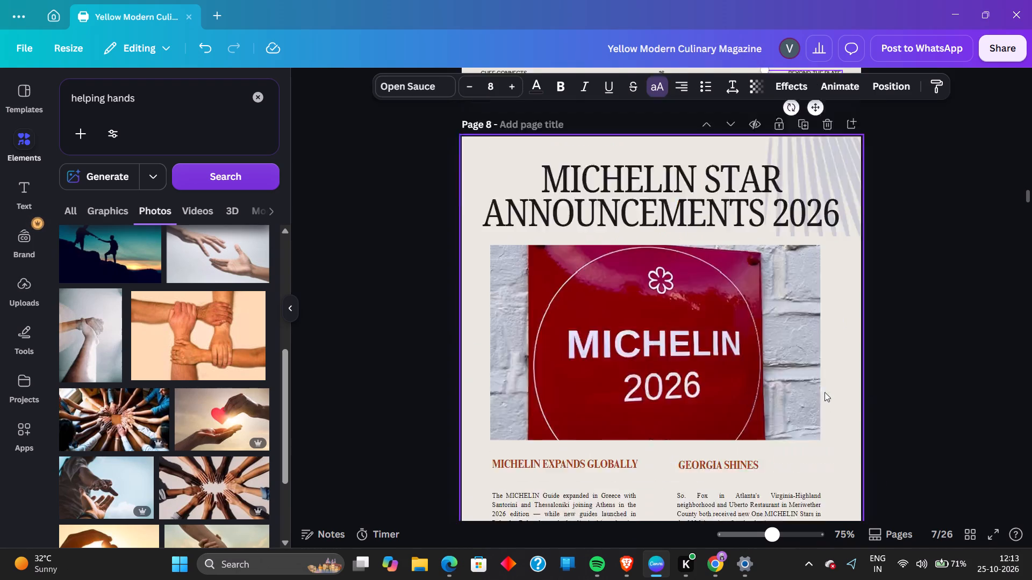
scroll(825, 392, down, 3)
scroll(825, 393, up, 2)
right_click(794, 432)
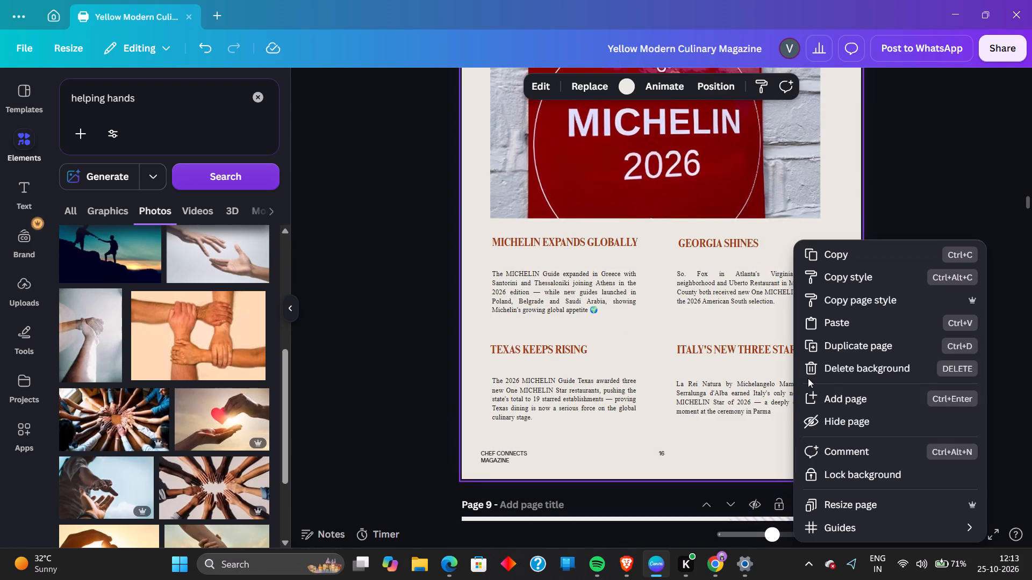
click(848, 322)
Paste the copied "BEYOND THE PLATE" footer text onto pages 9 and 10.
scroll(848, 322, down, 7)
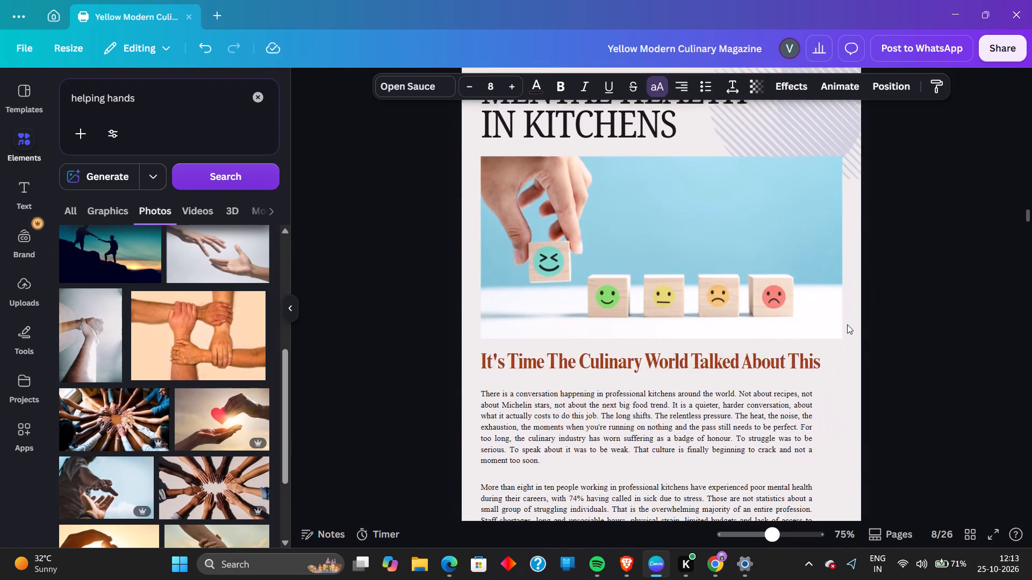
scroll(847, 324, down, 5)
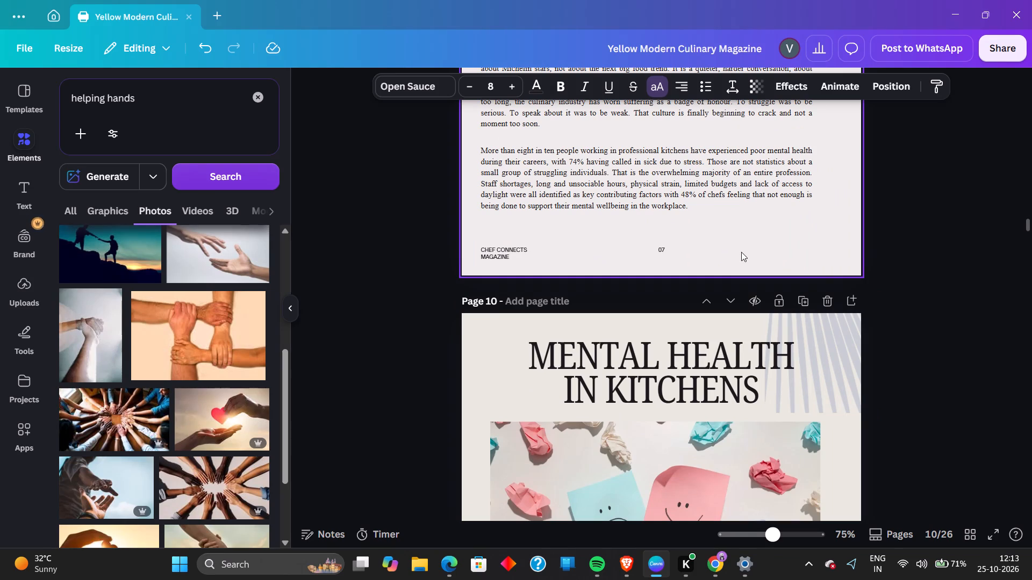
right_click(741, 252)
click(777, 318)
scroll(777, 318, down, 4)
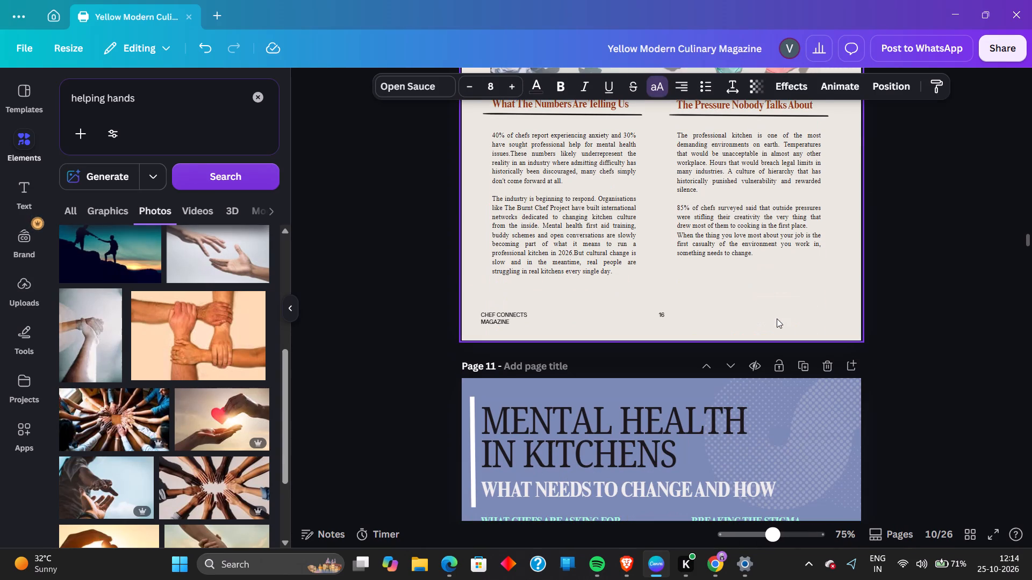
right_click(773, 317)
click(789, 326)
Paste the copied "BEYOND THE PLATE" footer text onto pages 11 and 12 and clear the selection.
scroll(790, 326, down, 3)
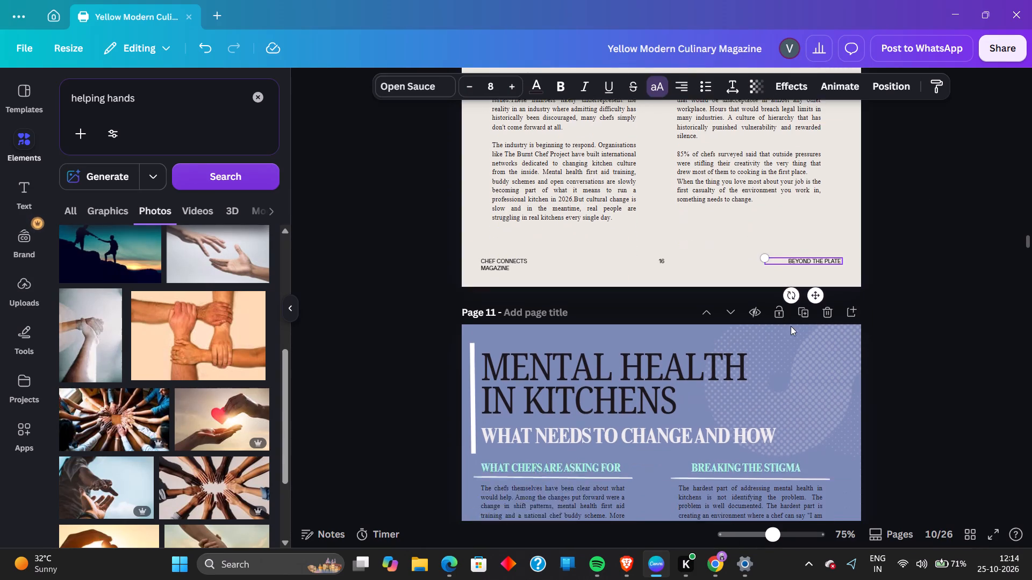
scroll(791, 326, down, 6)
right_click(791, 326)
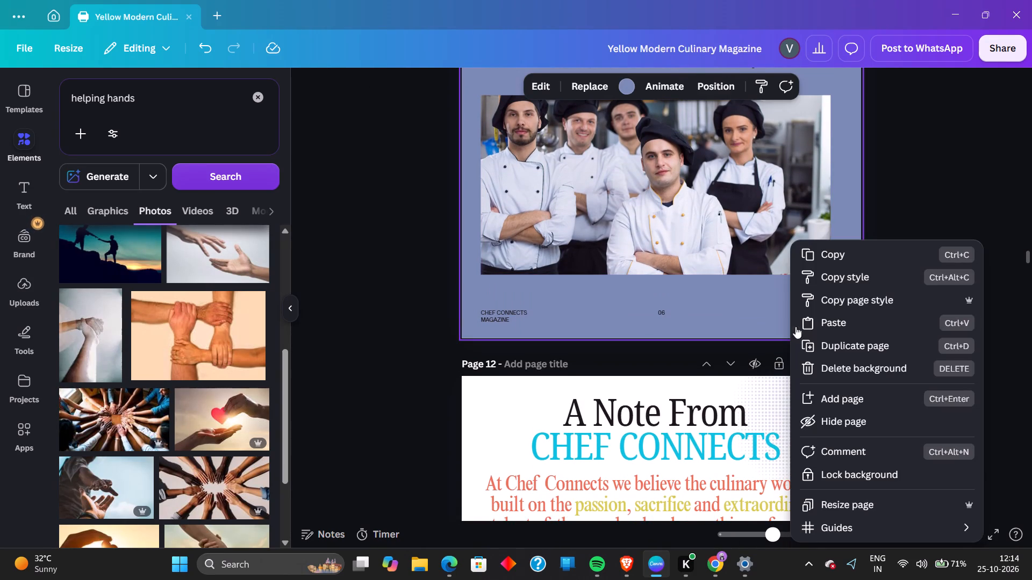
click(809, 328)
scroll(809, 328, down, 9)
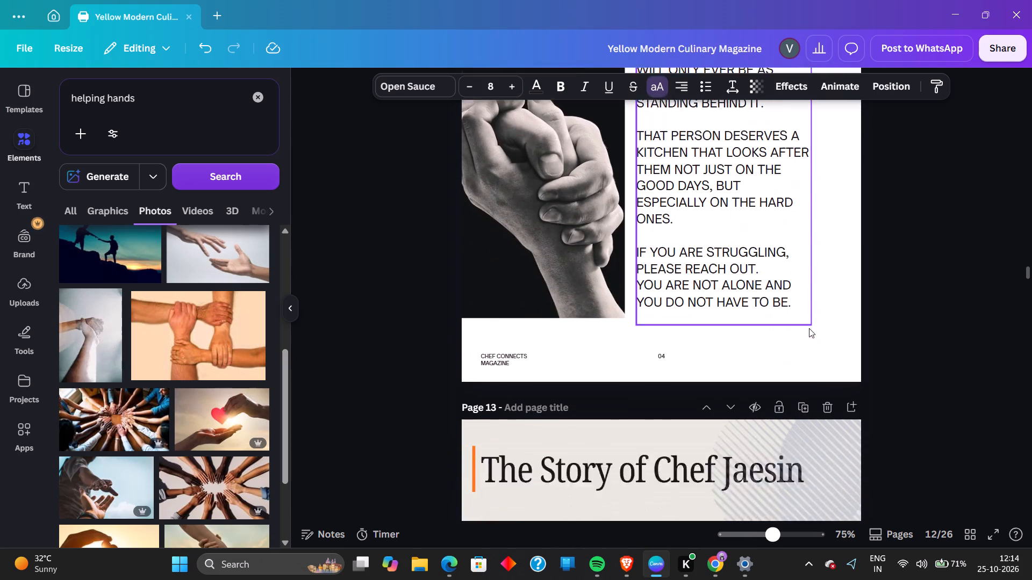
right_click(805, 316)
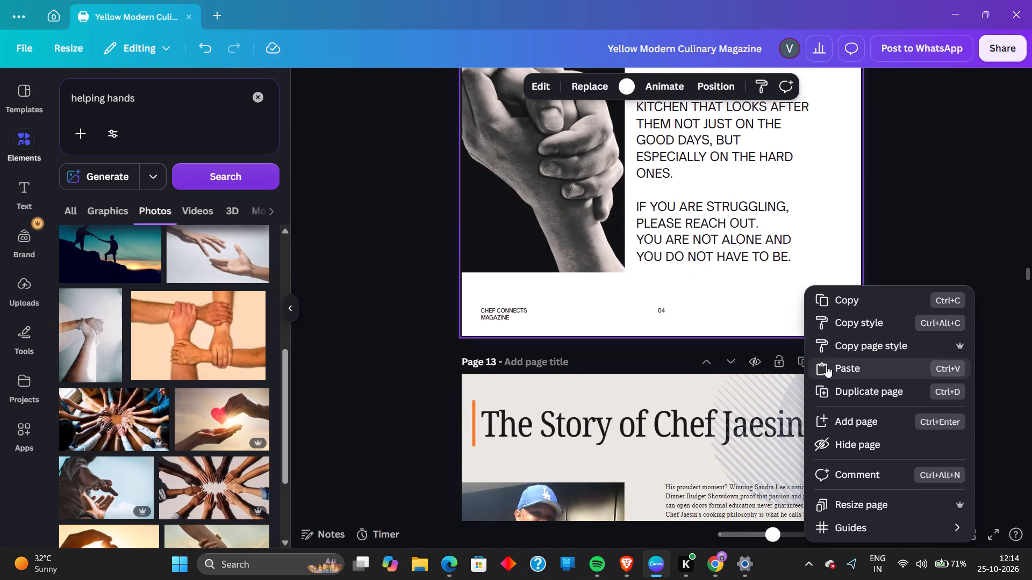
click(826, 366)
click(943, 313)
Review the layout and footers of pages 11 and 12, continuing to the start of page 13.
scroll(940, 313, up, 4)
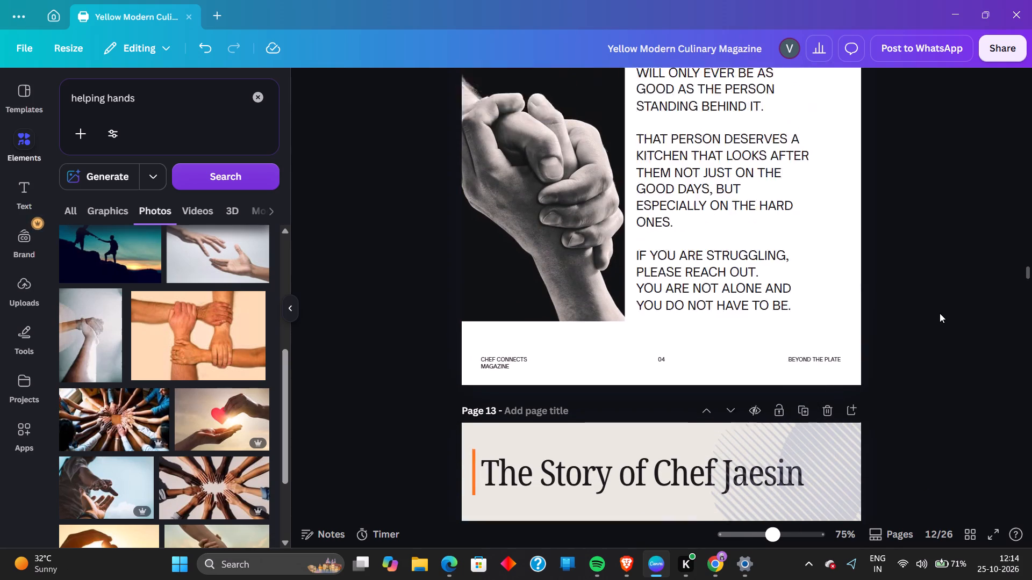
scroll(940, 313, up, 9)
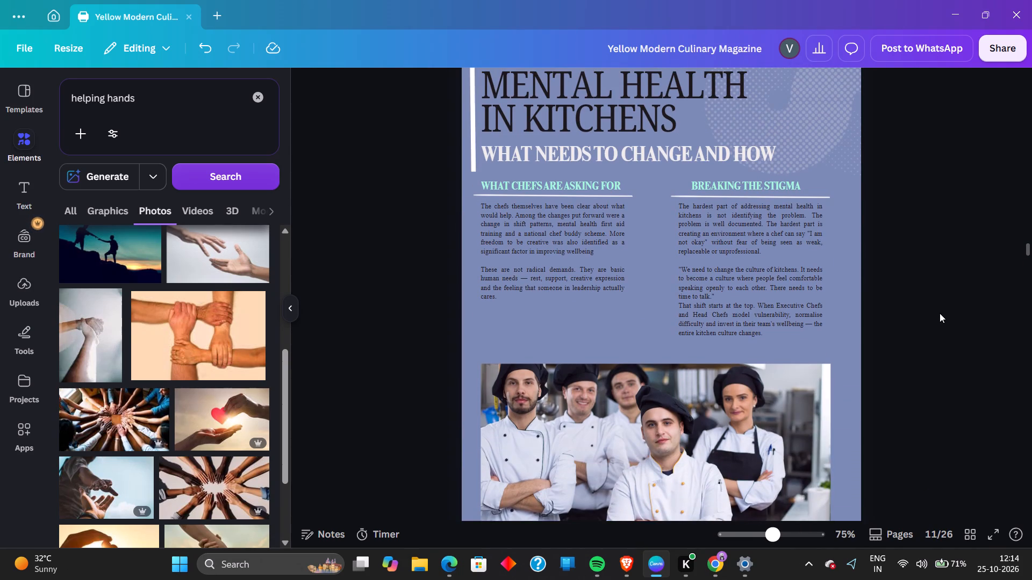
scroll(940, 313, down, 1)
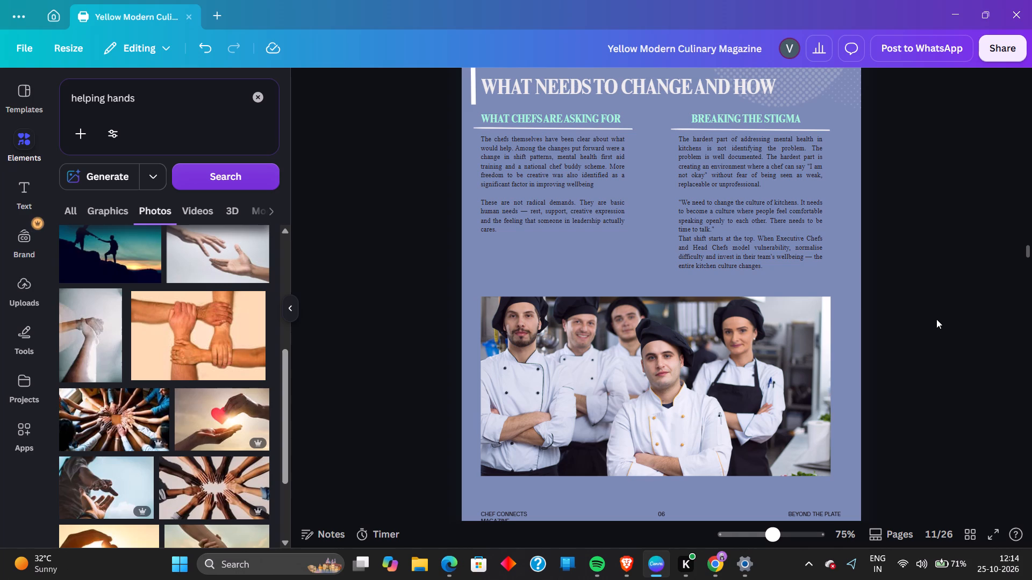
scroll(936, 323, down, 2)
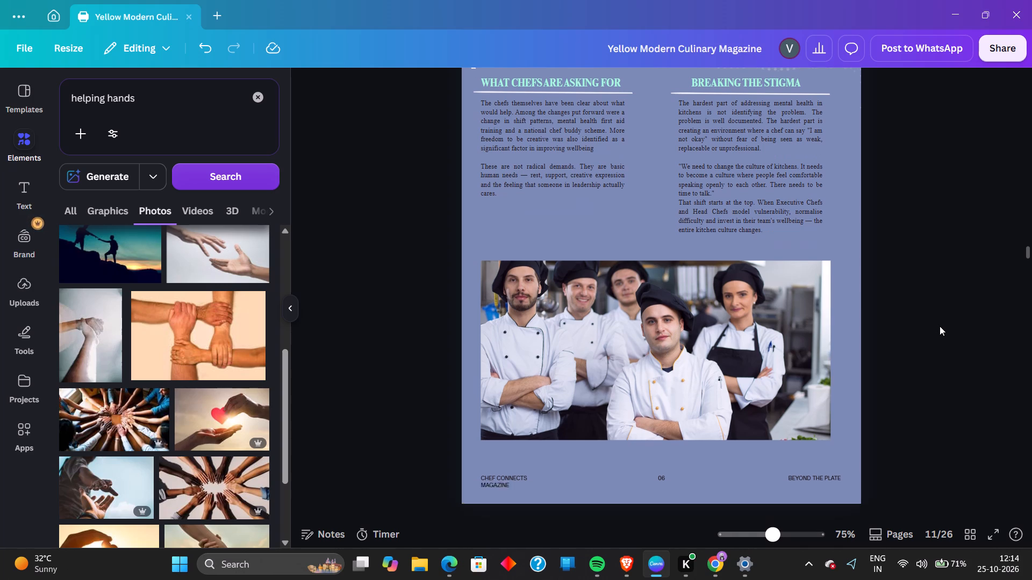
scroll(940, 326, down, 7)
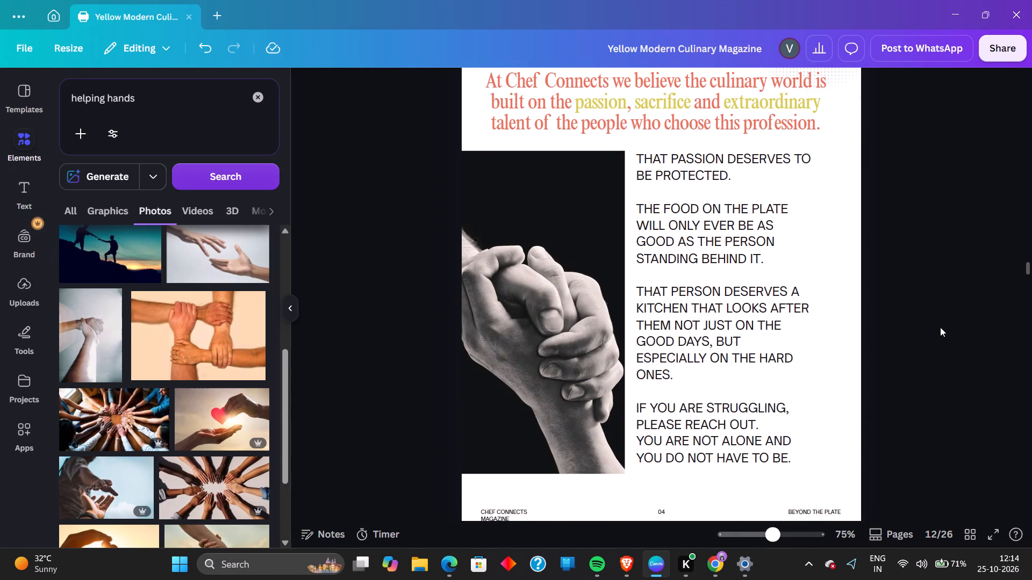
scroll(940, 333, down, 5)
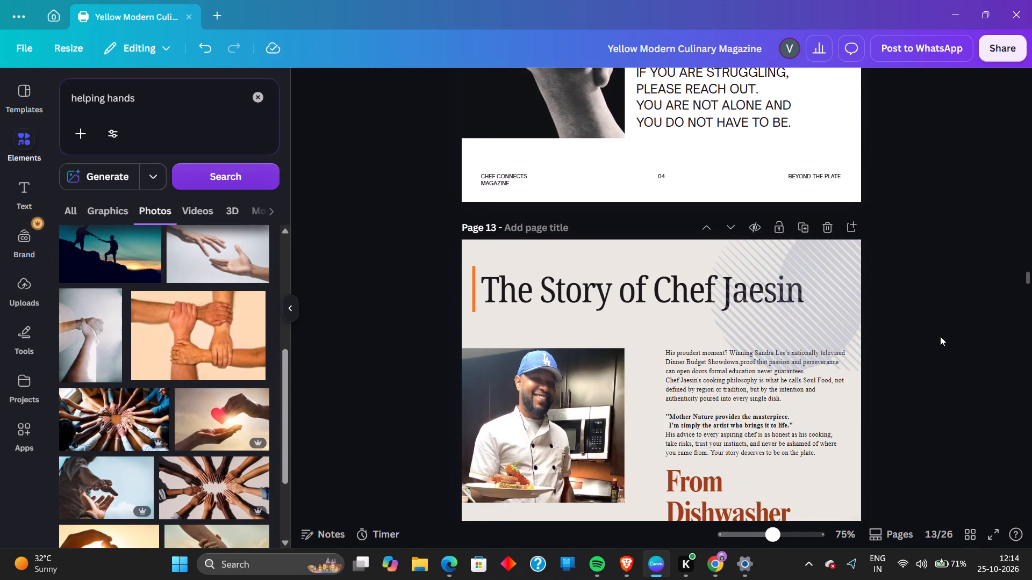
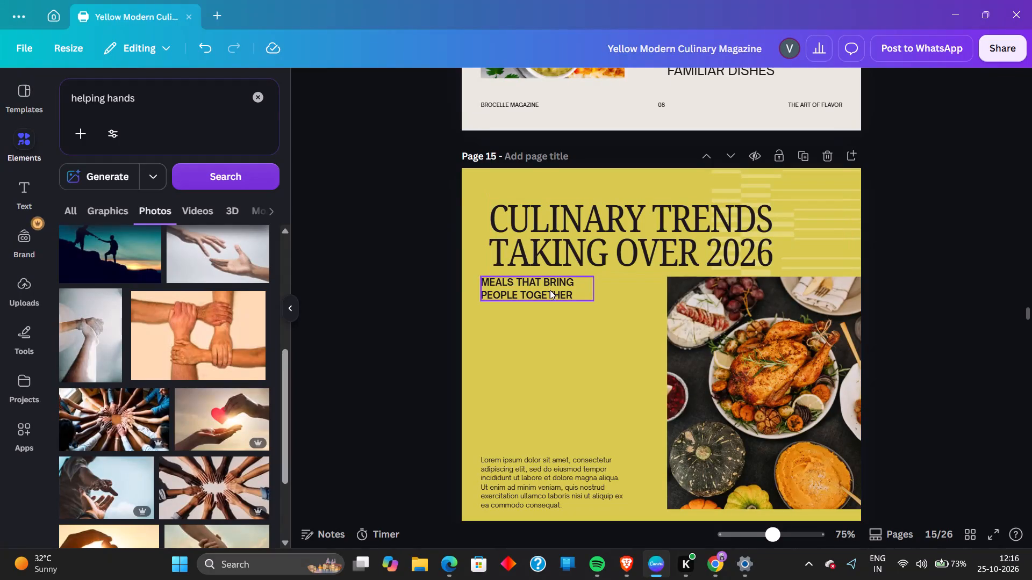
Delete the "MEALS THAT BRING PEOPLE TOGETHER" subheading from page 15.
click(550, 286)
key(BackSpace)
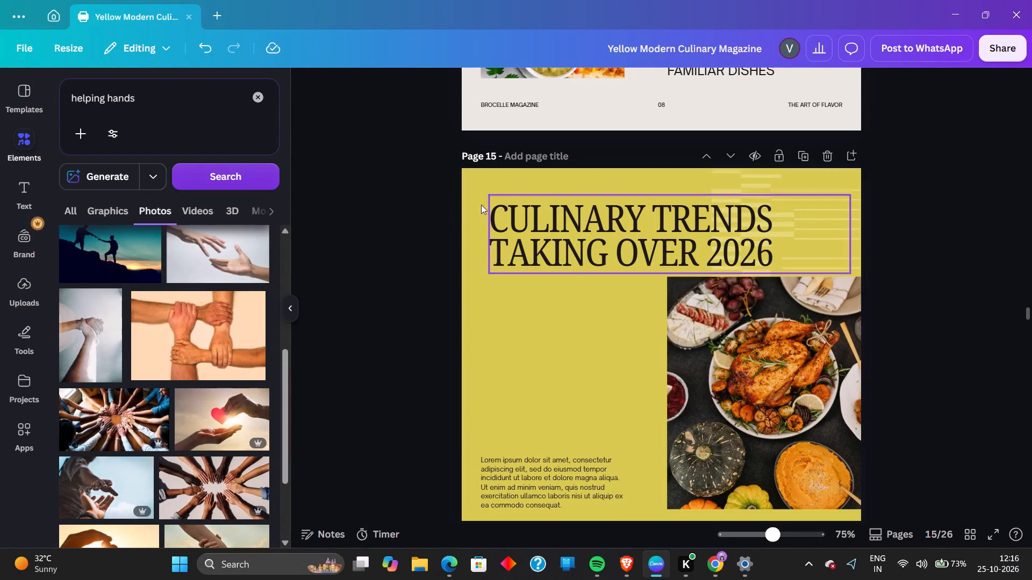
Move the "CULINARY TRENDS TAKING OVER 2026" title on page 15 slightly up and left, near the page's left margin.
drag(580, 234, 559, 223)
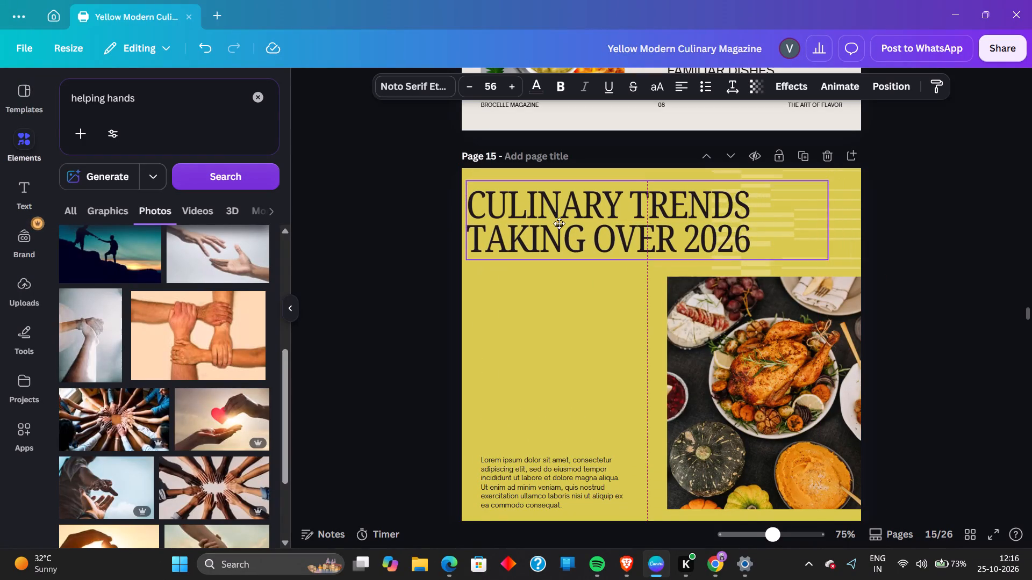
drag(559, 223, 568, 217)
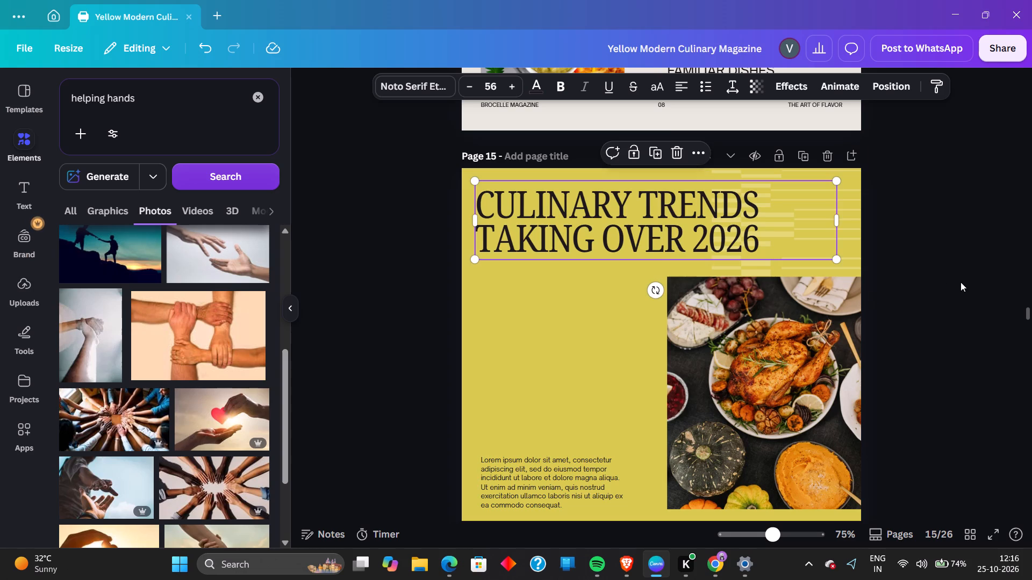
click(963, 282)
scroll(866, 341, down, 3)
scroll(866, 340, up, 3)
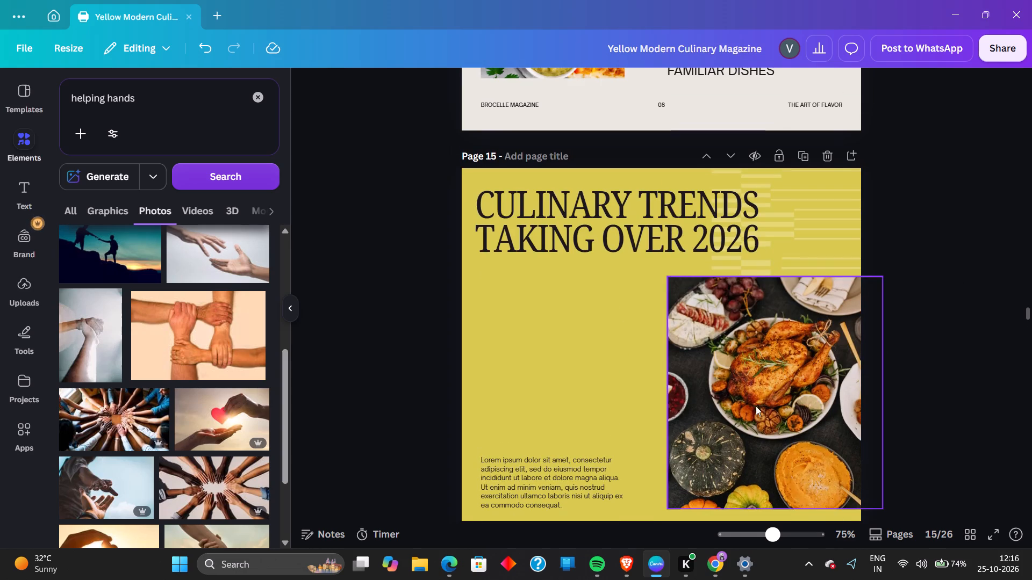
Search the photo elements for "FOOD" and browse for a picture to replace the roast chicken photo on page 15.
click(756, 407)
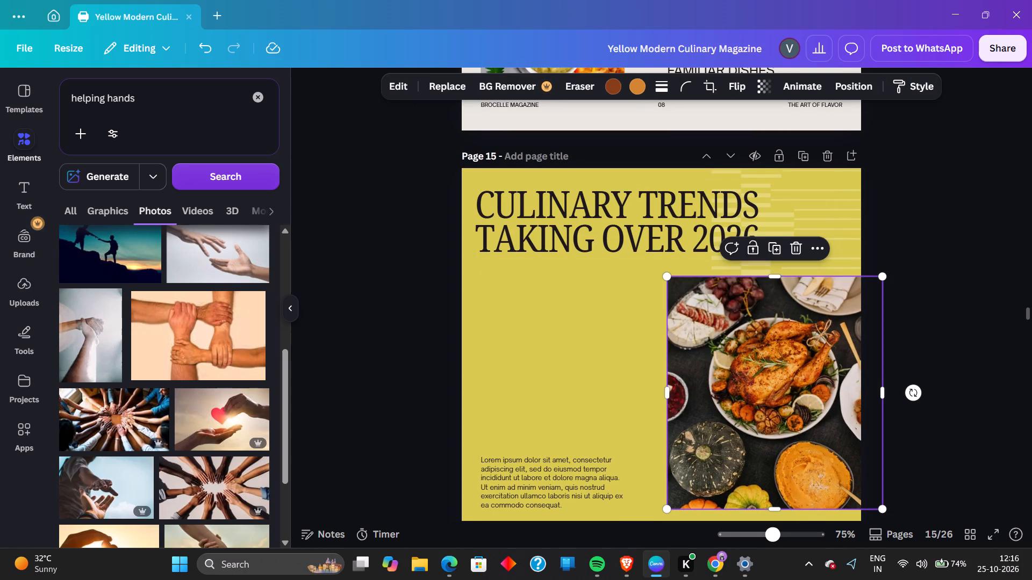
click(262, 94)
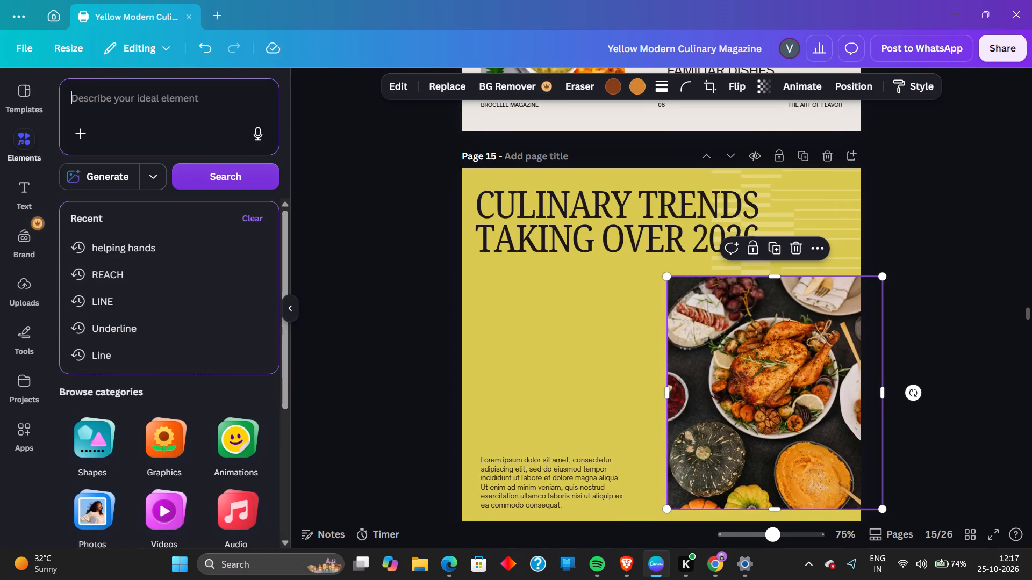
text(FOO)
key(d)
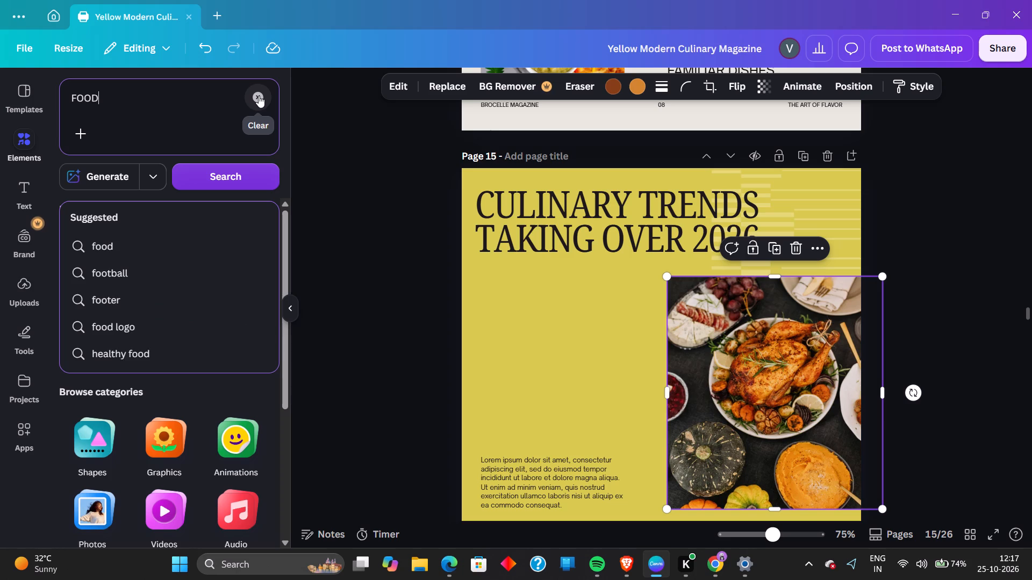
key(Return)
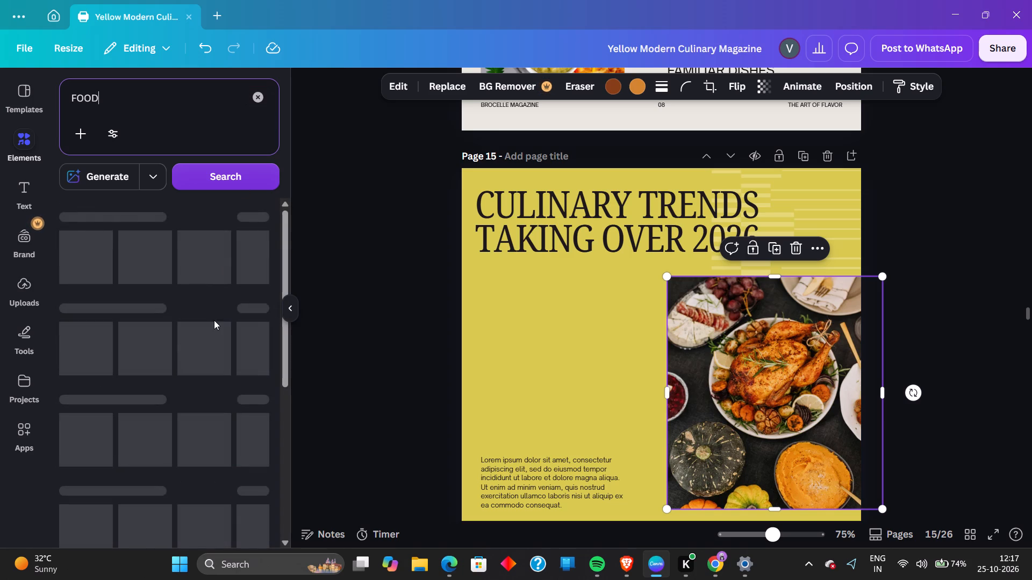
click(248, 335)
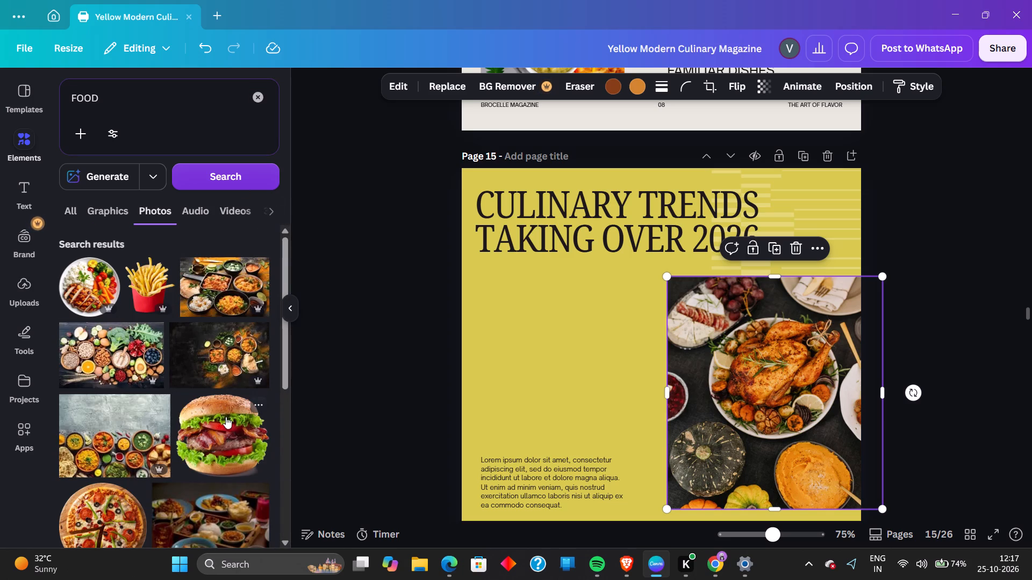
scroll(226, 417, down, 5)
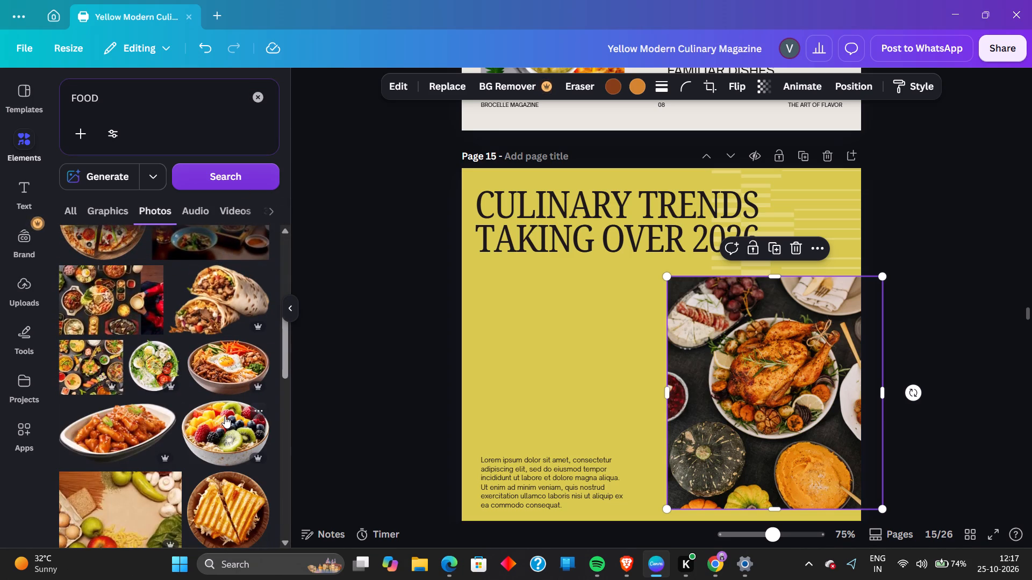
scroll(225, 416, down, 5)
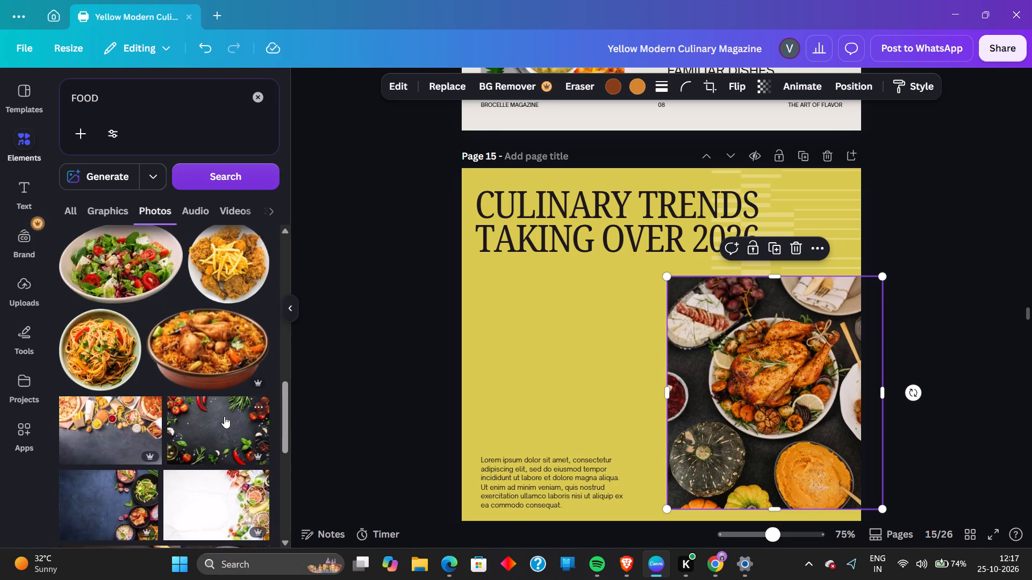
scroll(224, 416, down, 4)
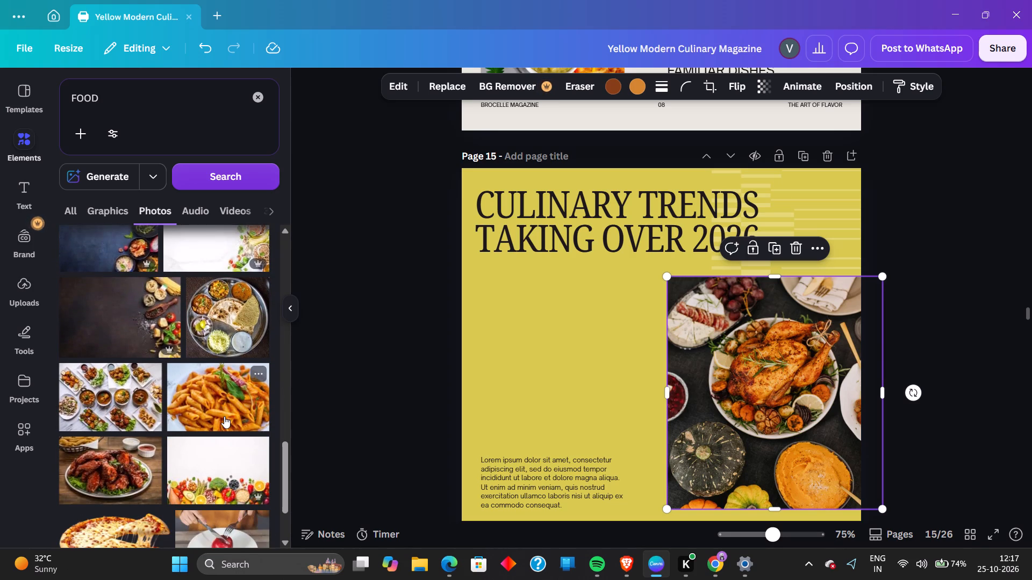
scroll(224, 416, down, 4)
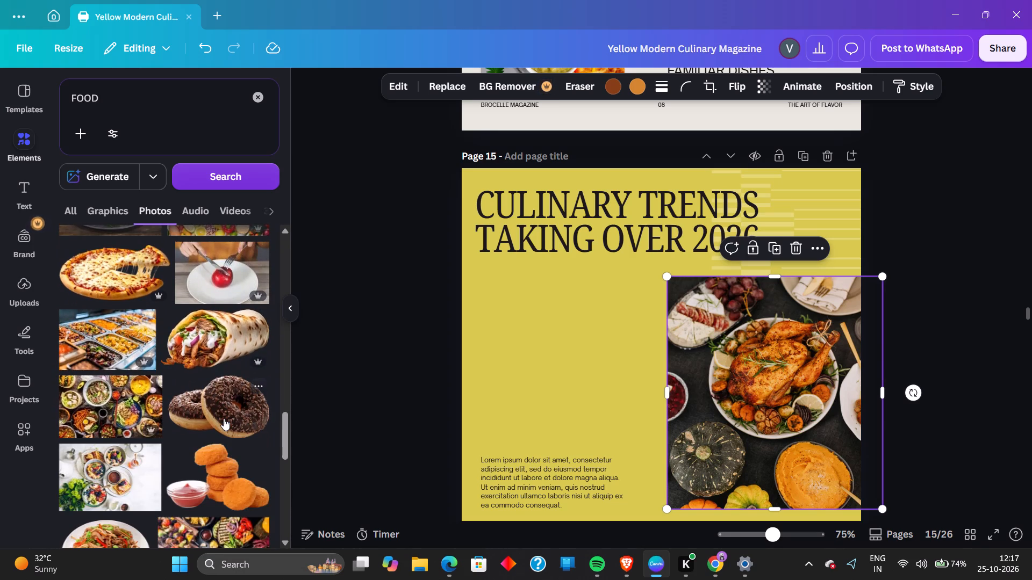
scroll(224, 418, down, 3)
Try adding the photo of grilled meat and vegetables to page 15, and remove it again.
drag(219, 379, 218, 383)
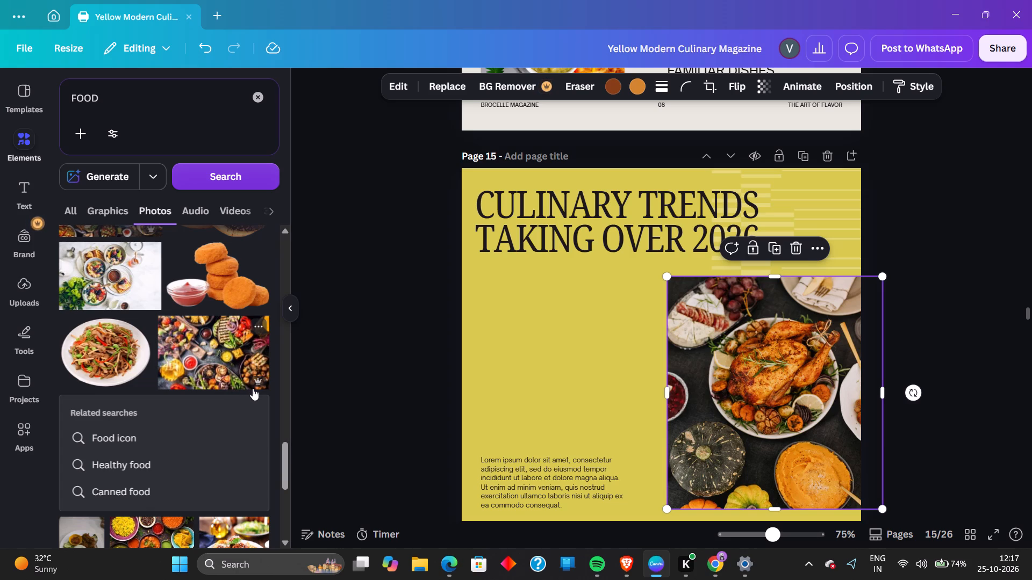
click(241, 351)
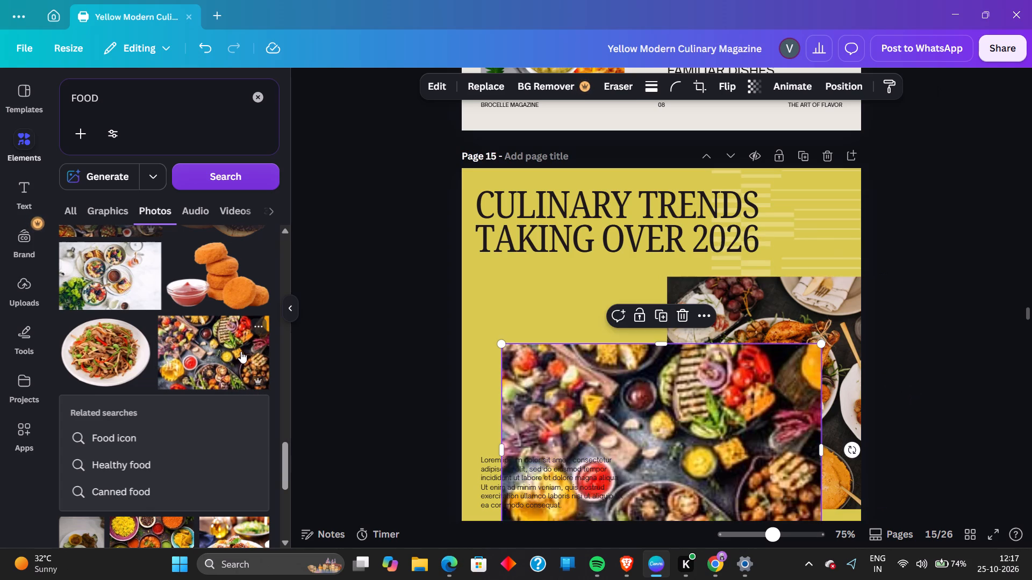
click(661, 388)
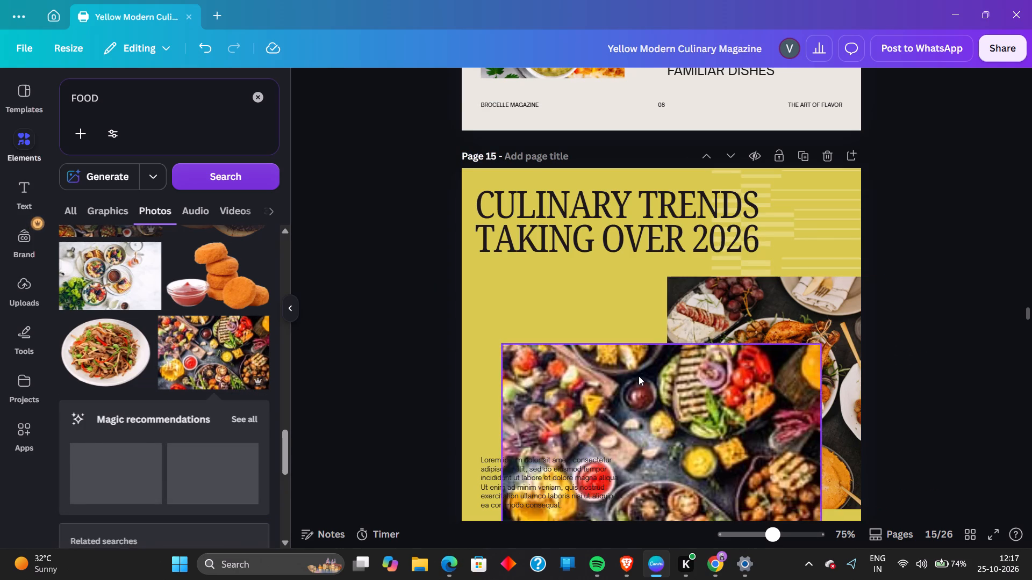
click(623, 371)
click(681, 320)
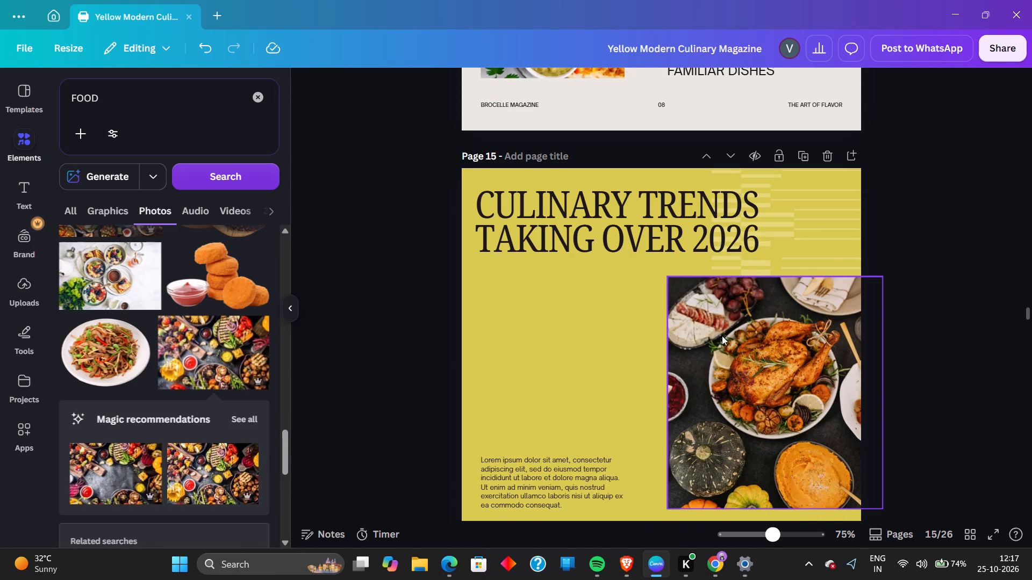
Replace the roast chicken photo on page 15 with the overhead Asian food spread found by searching replacement photos for "FOOD".
click(722, 336)
click(453, 83)
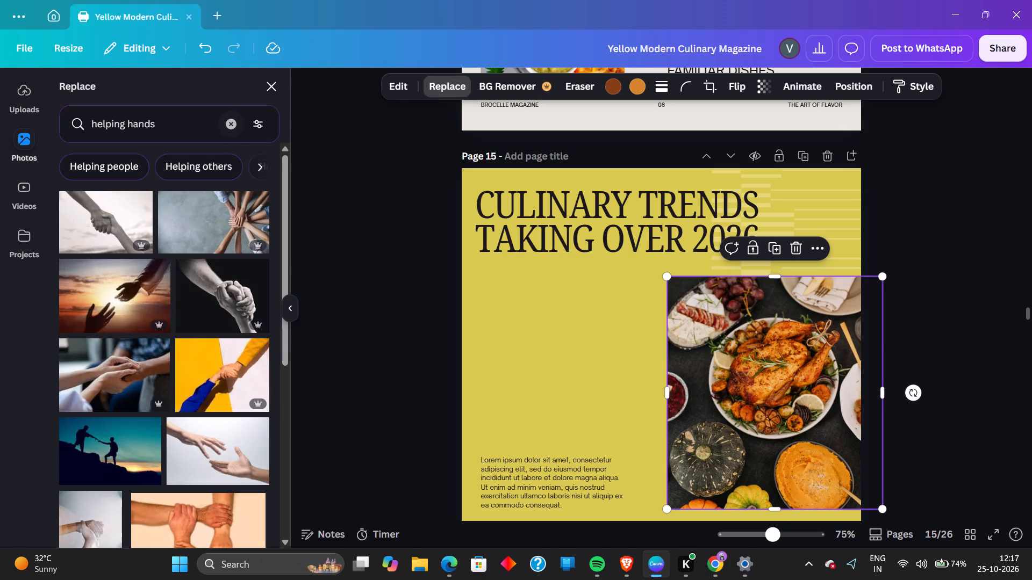
click(238, 129)
text(FOOD)
key(Return)
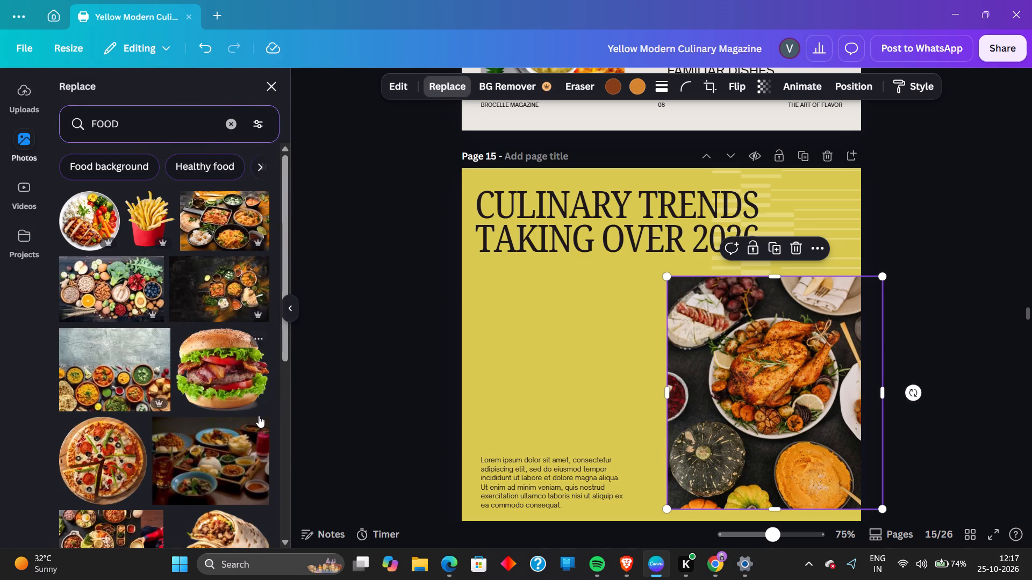
scroll(260, 417, down, 4)
click(124, 356)
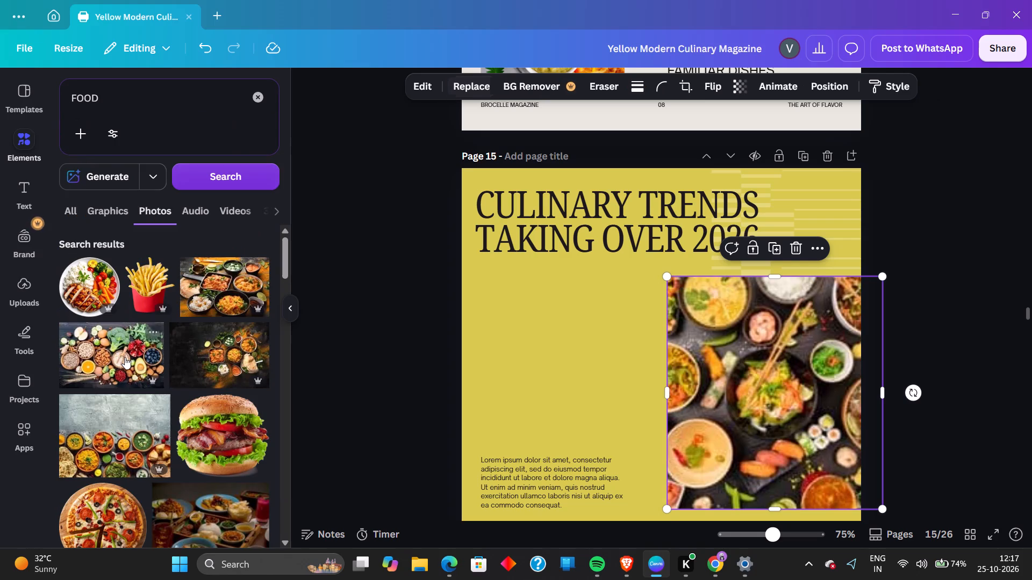
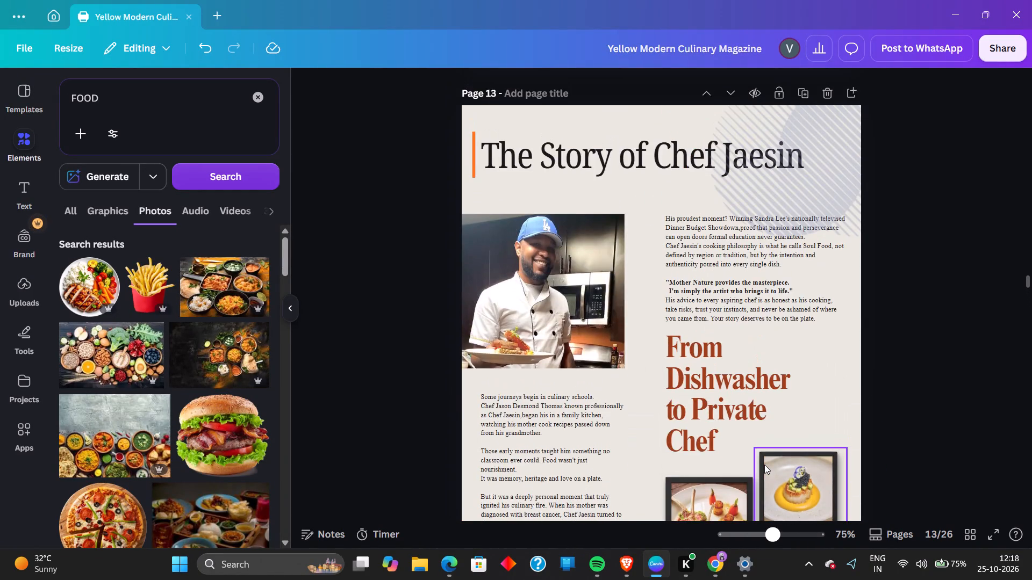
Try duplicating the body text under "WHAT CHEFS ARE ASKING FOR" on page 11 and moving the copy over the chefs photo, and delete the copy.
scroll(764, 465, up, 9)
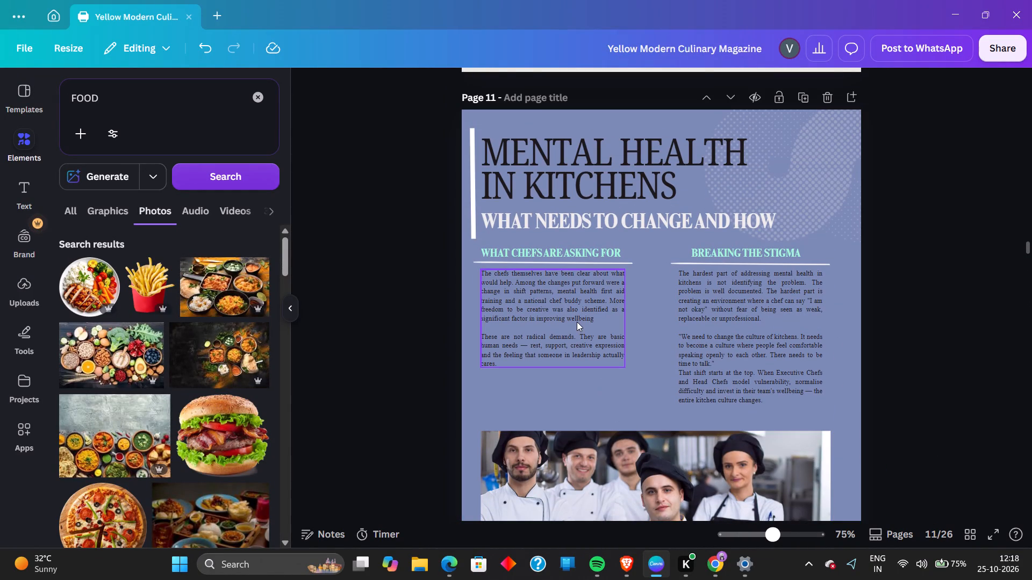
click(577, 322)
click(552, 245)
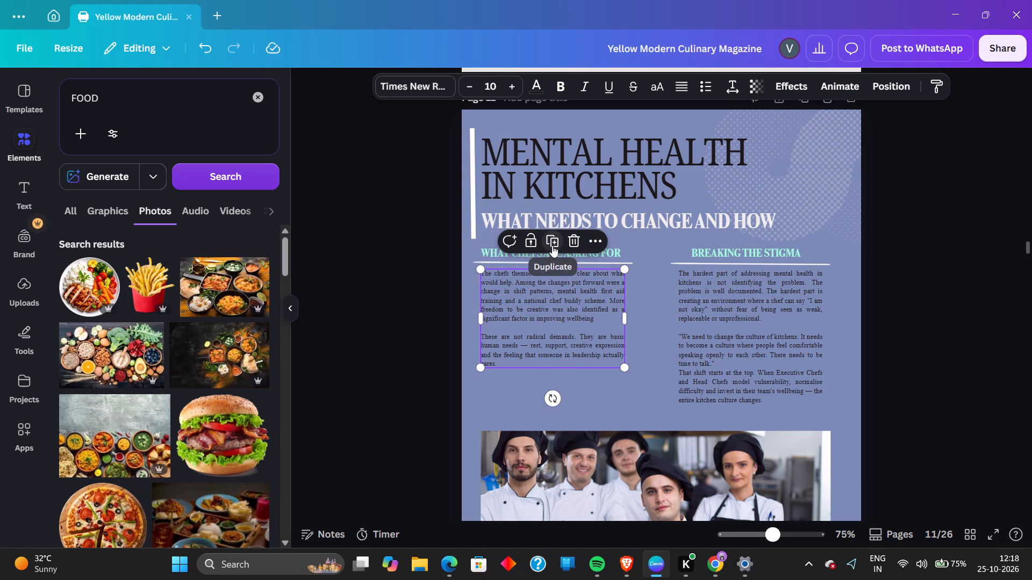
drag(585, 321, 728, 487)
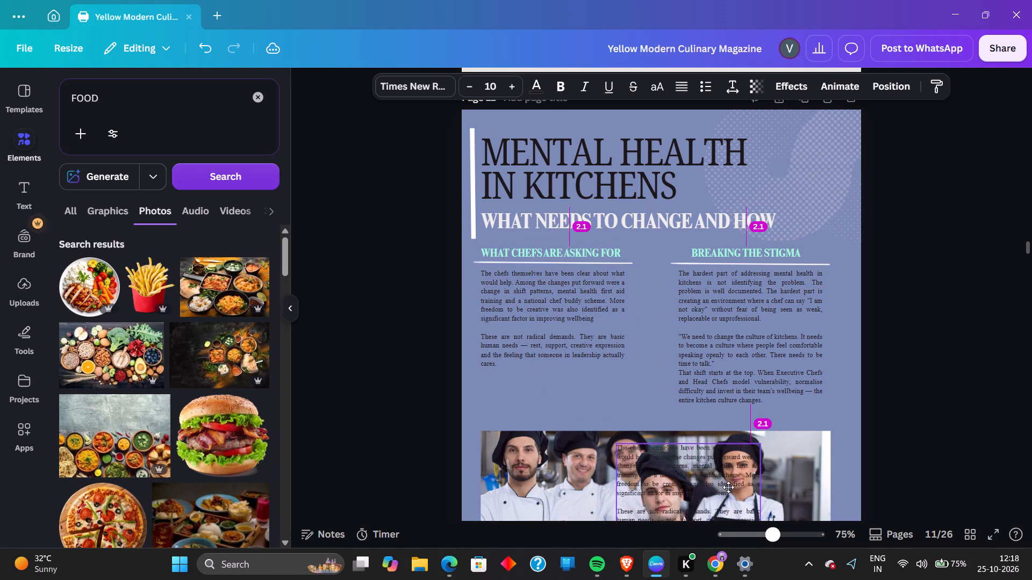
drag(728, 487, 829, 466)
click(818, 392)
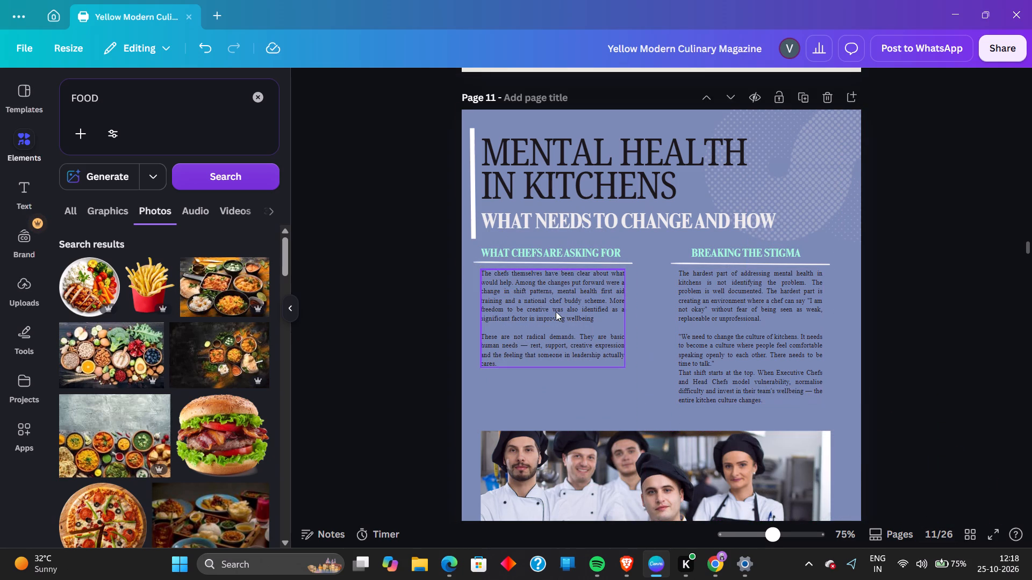
Copy the body text block under "WHAT CHEFS ARE ASKING FOR" on page 11 and go back toward the later pages.
click(556, 311)
click(593, 237)
click(621, 272)
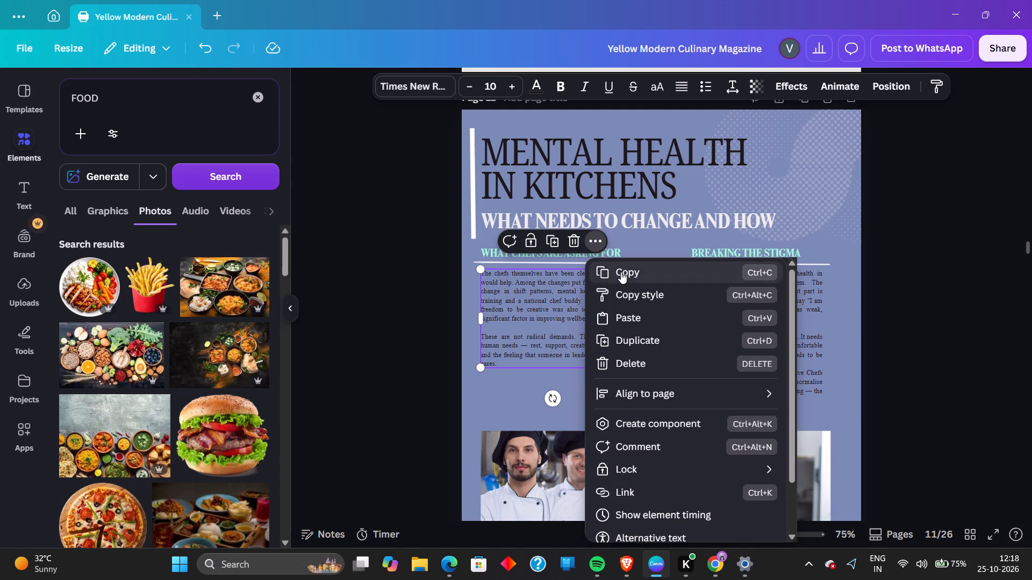
scroll(869, 394, down, 20)
scroll(869, 394, down, 4)
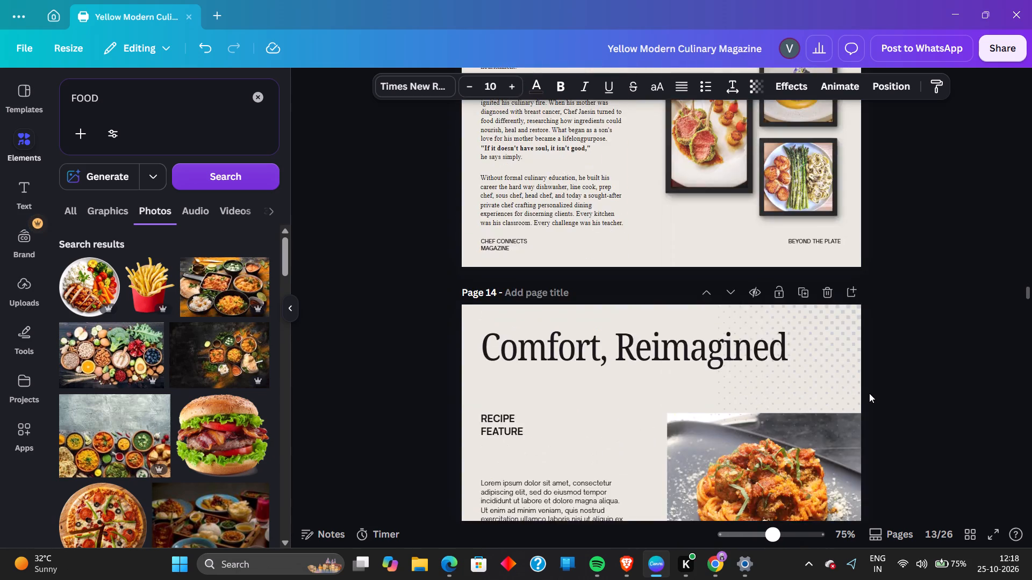
Paste the copied body text block onto page 15, the yellow "CULINARY TRENDS TAKING OVER 2026" page.
scroll(869, 393, down, 13)
scroll(833, 419, down, 3)
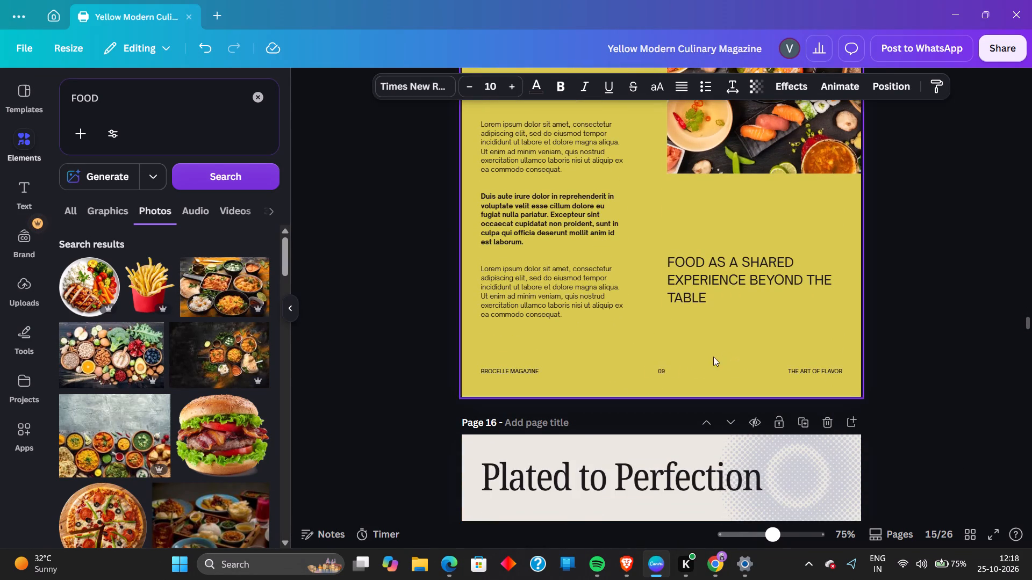
click(622, 382)
right_click(622, 382)
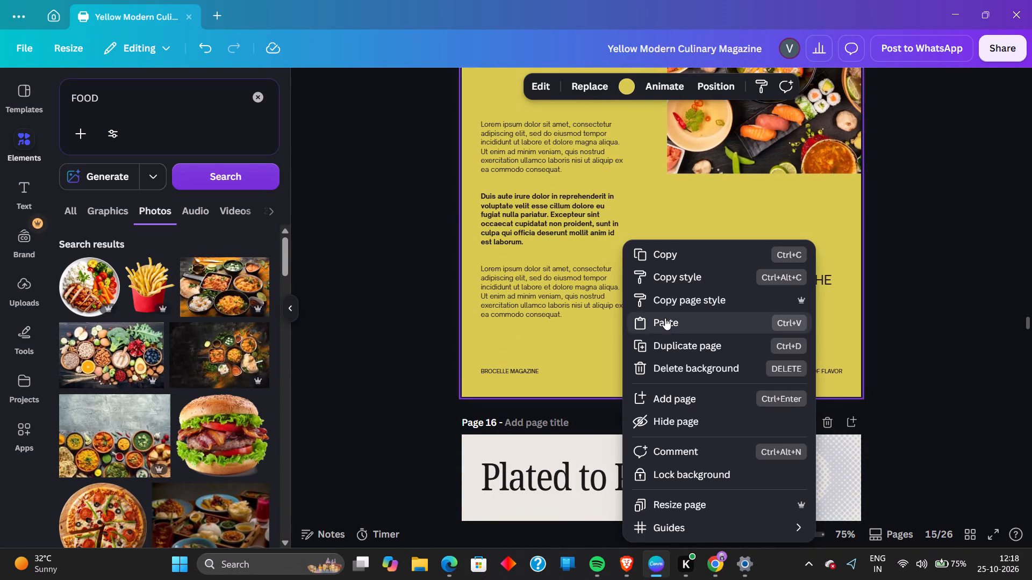
click(665, 318)
Delete the Lorem ipsum body text block and the "FOOD AS A SHARED EXPERIENCE BEYOND THE TABLE" text from page 15.
scroll(805, 346, up, 5)
scroll(711, 403, down, 1)
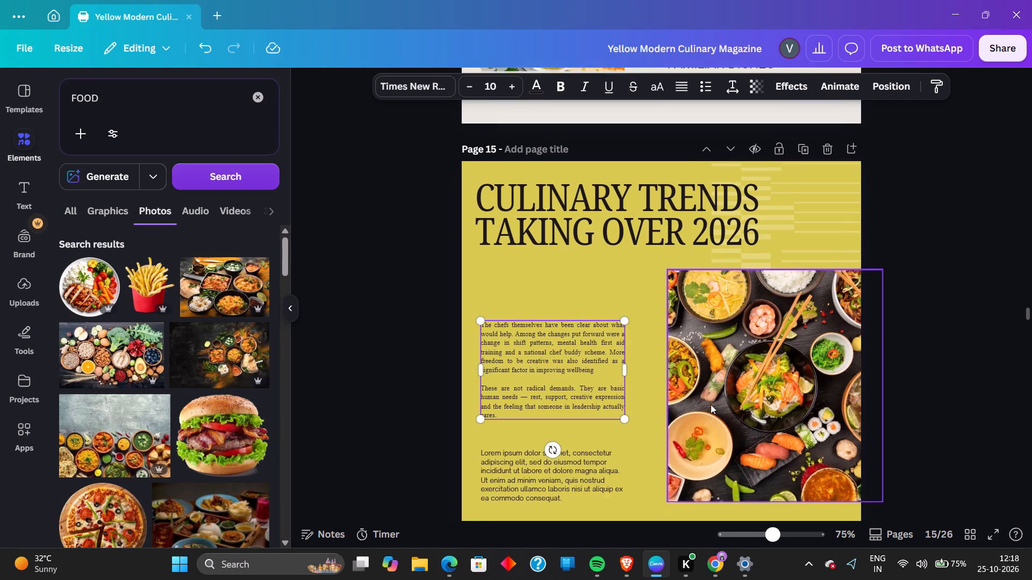
click(565, 480)
click(577, 361)
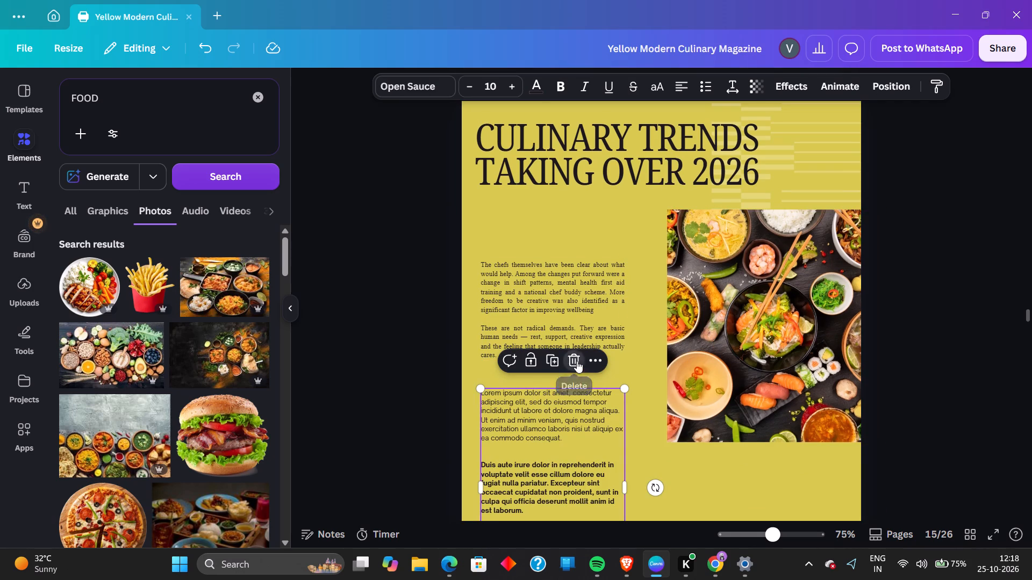
scroll(705, 418, down, 3)
click(735, 350)
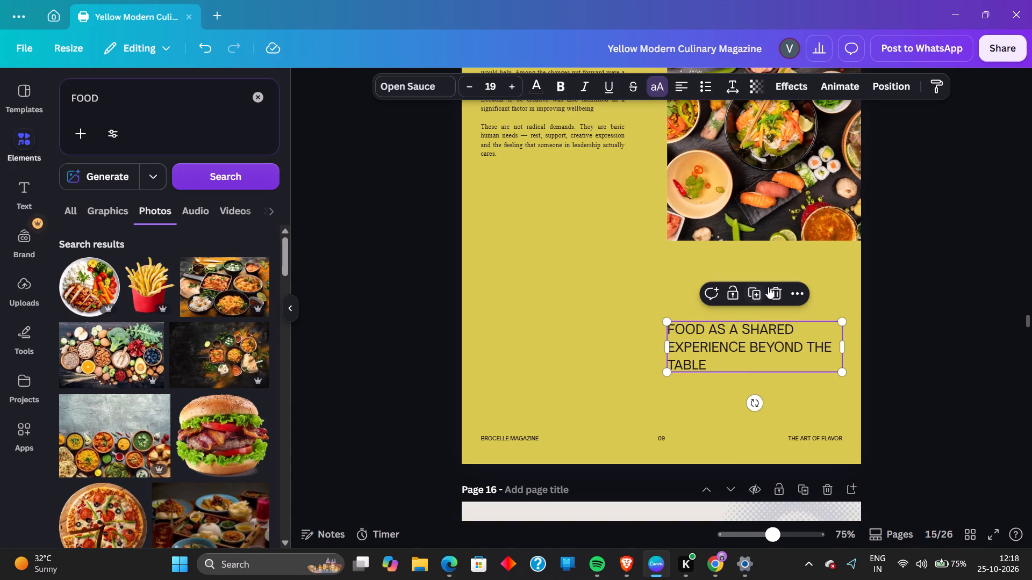
click(776, 293)
Clear all the text inside the pasted body text block on page 15, keeping the empty text box for new copy.
scroll(772, 336, up, 4)
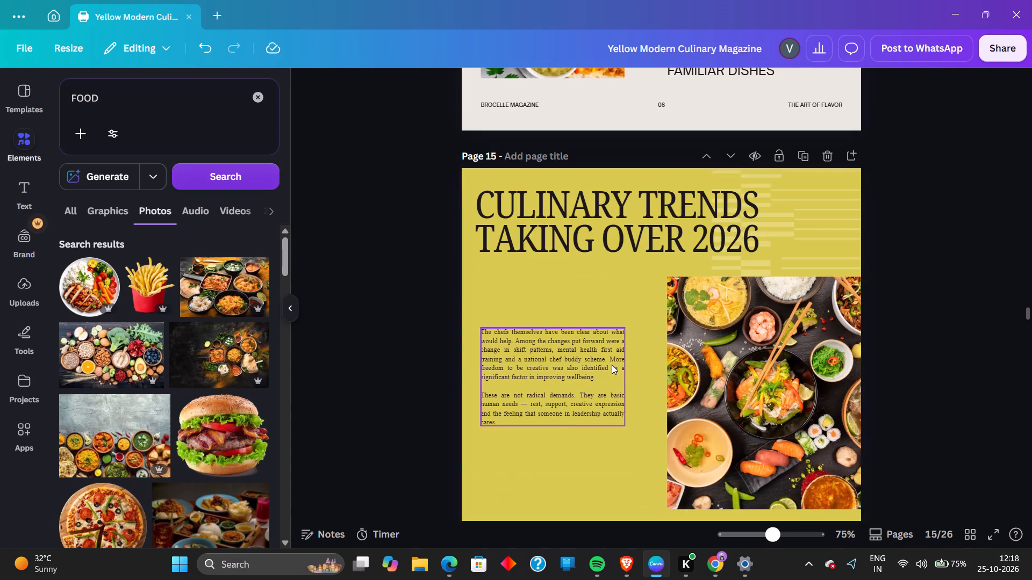
click(574, 421)
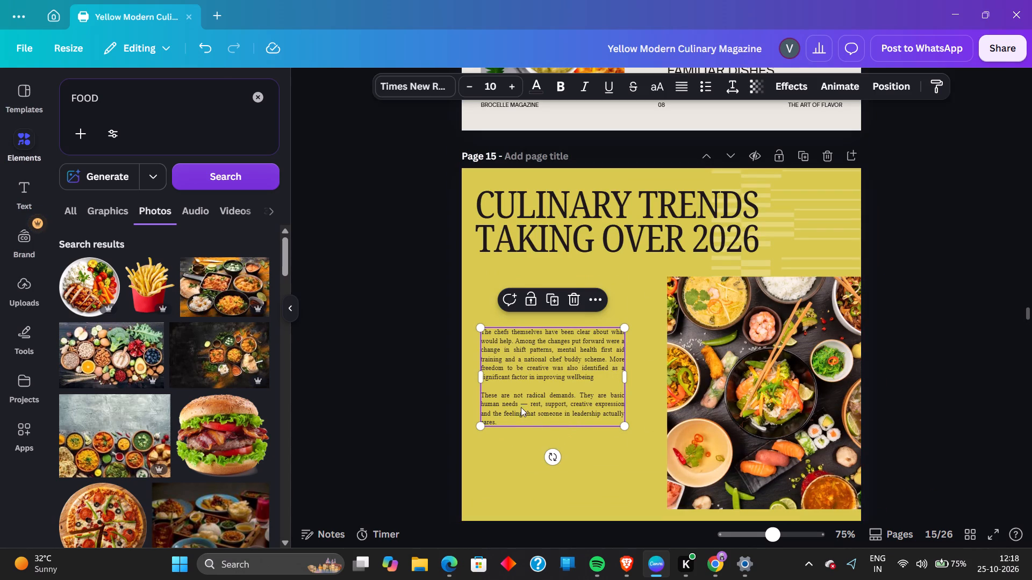
click(505, 421)
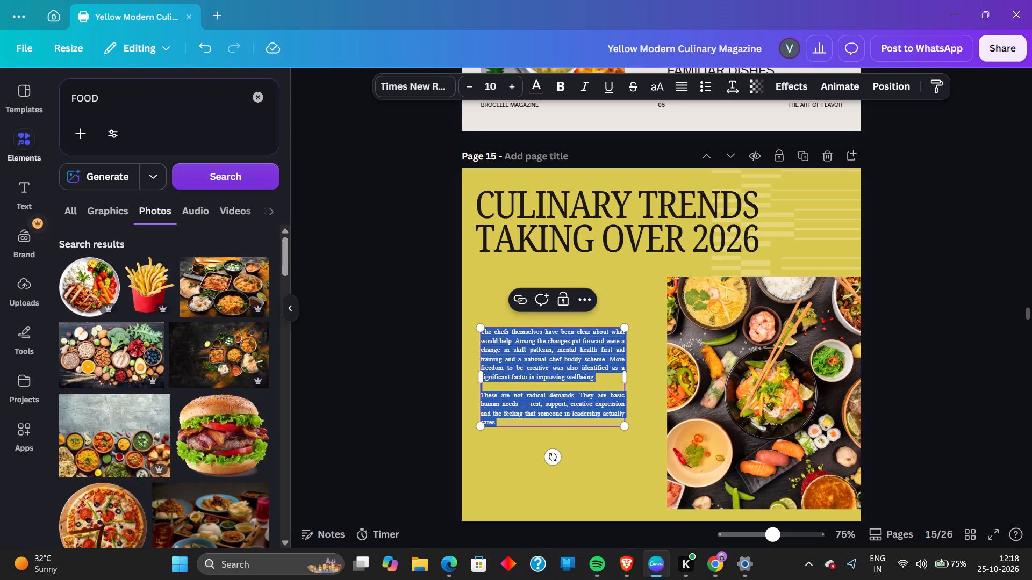
key(BackSpace)
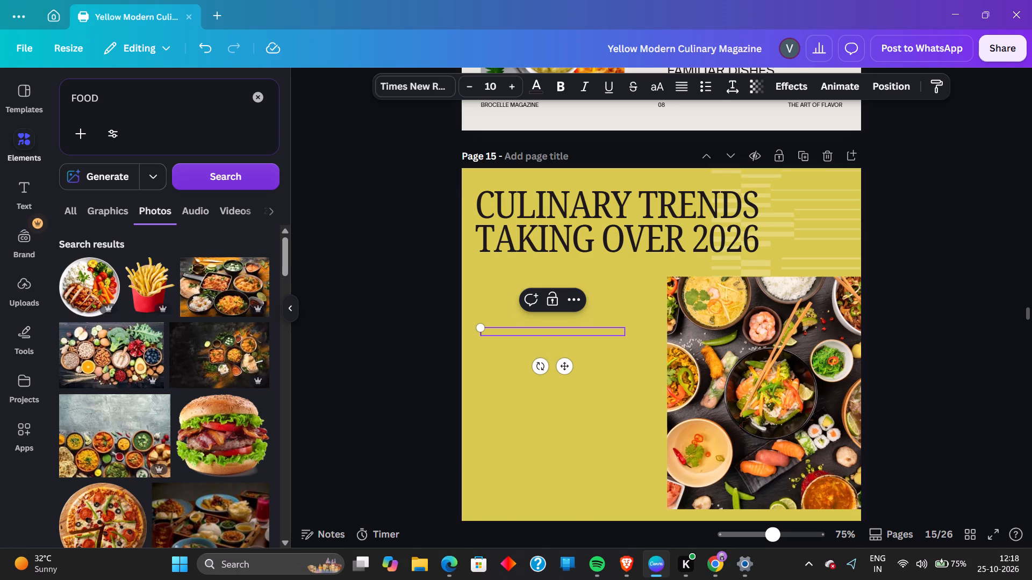
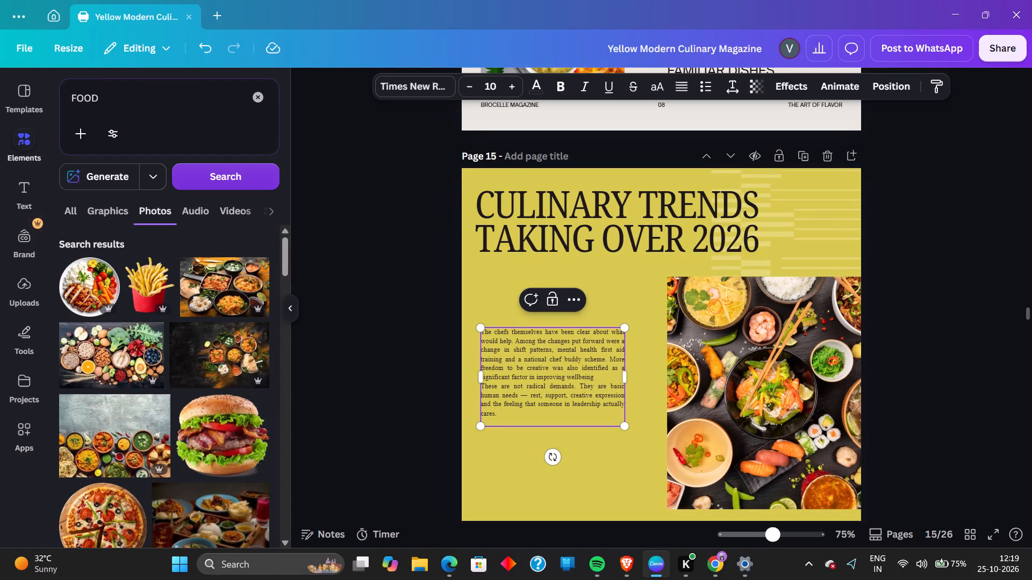
Replace the body text in the block on page 15 with the copied paragraph beginning "The culinary world never stands still".
drag(485, 331, 501, 347)
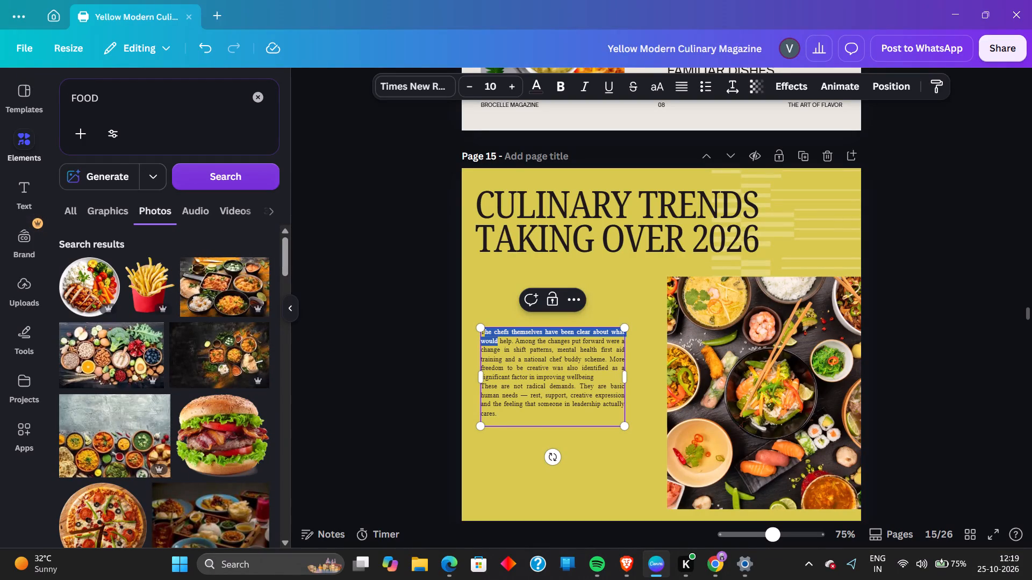
drag(501, 347, 517, 417)
key(BackSpace)
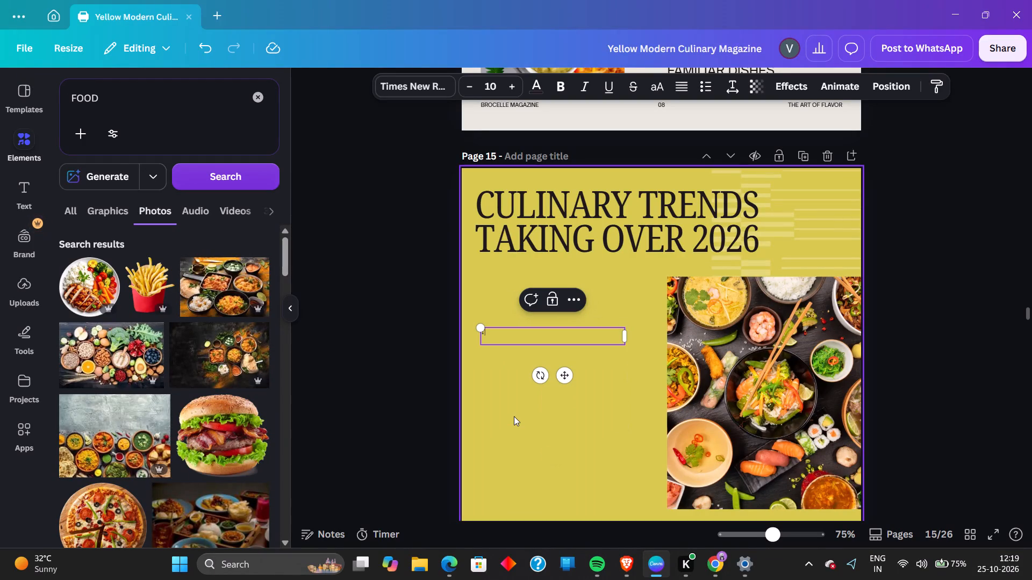
right_click(561, 334)
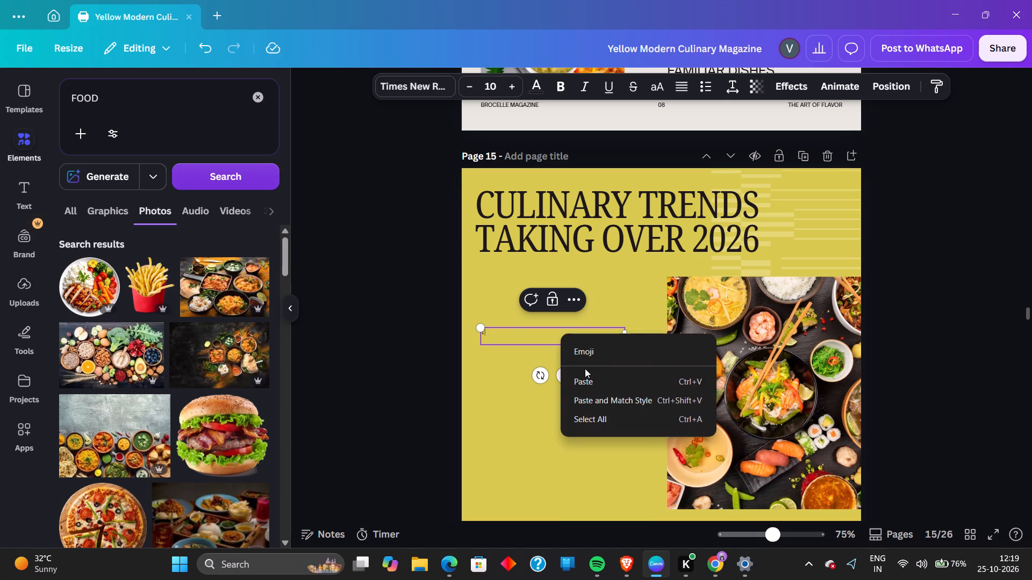
click(586, 377)
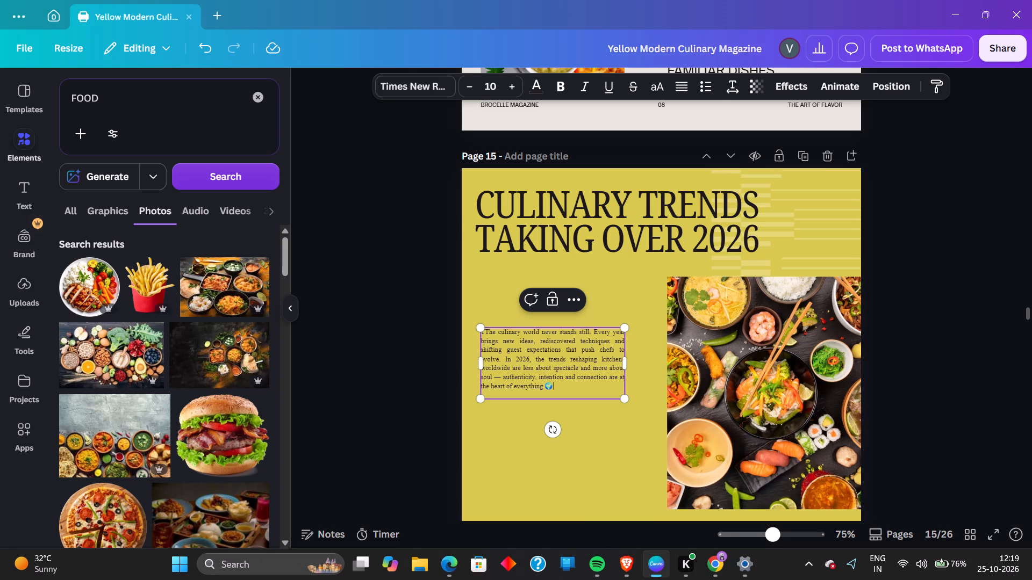
Remove the stray character before "The culinary world never stands still" in page 15's introduction text.
click(484, 334)
key(BackSpace)
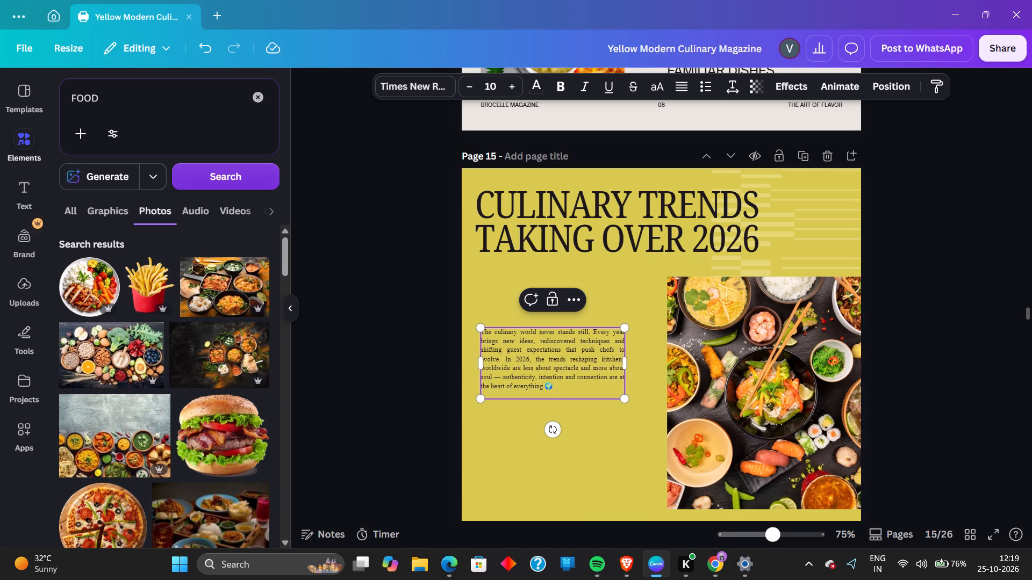
click(1005, 371)
Look through pages 11 to 19 to compare their layouts, headings and remaining template text with page 15.
scroll(1006, 372, up, 1)
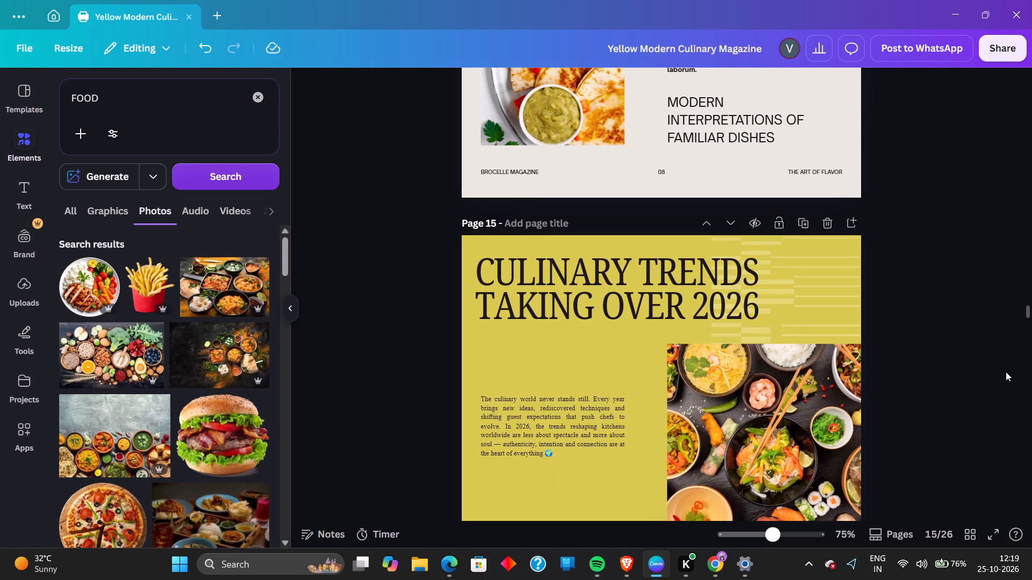
scroll(1006, 372, down, 6)
scroll(1006, 372, up, 4)
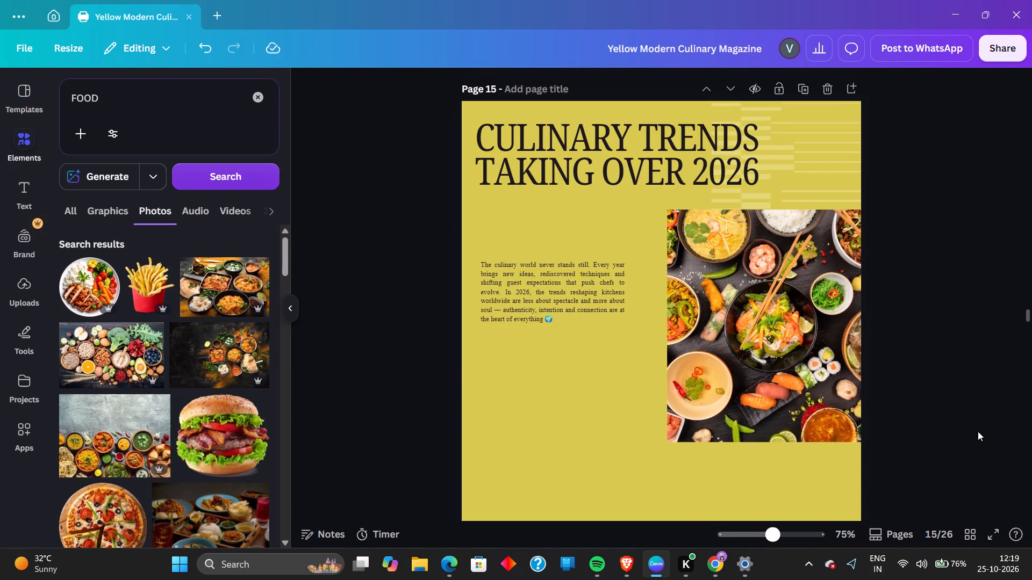
scroll(978, 431, up, 2)
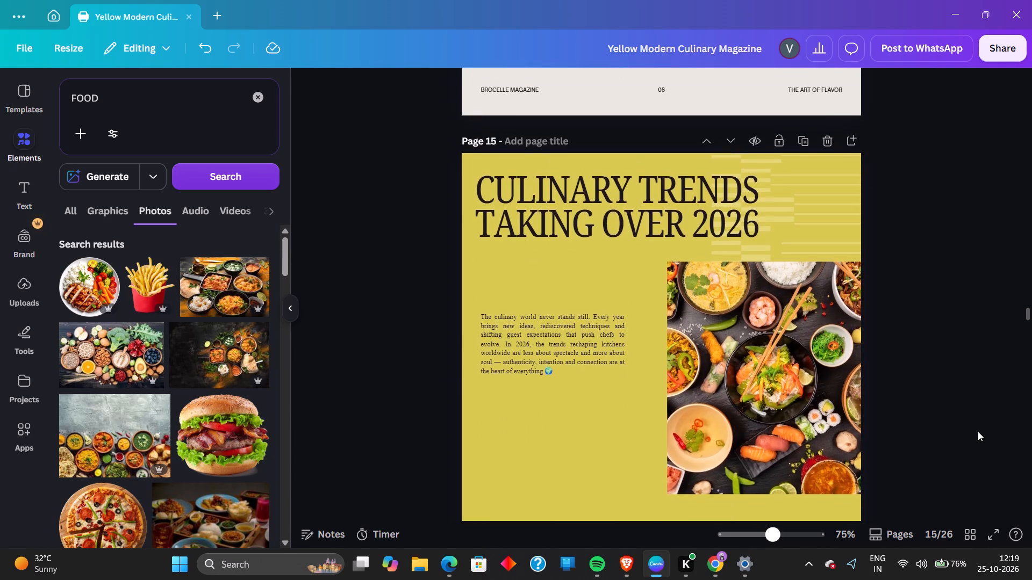
scroll(978, 431, up, 14)
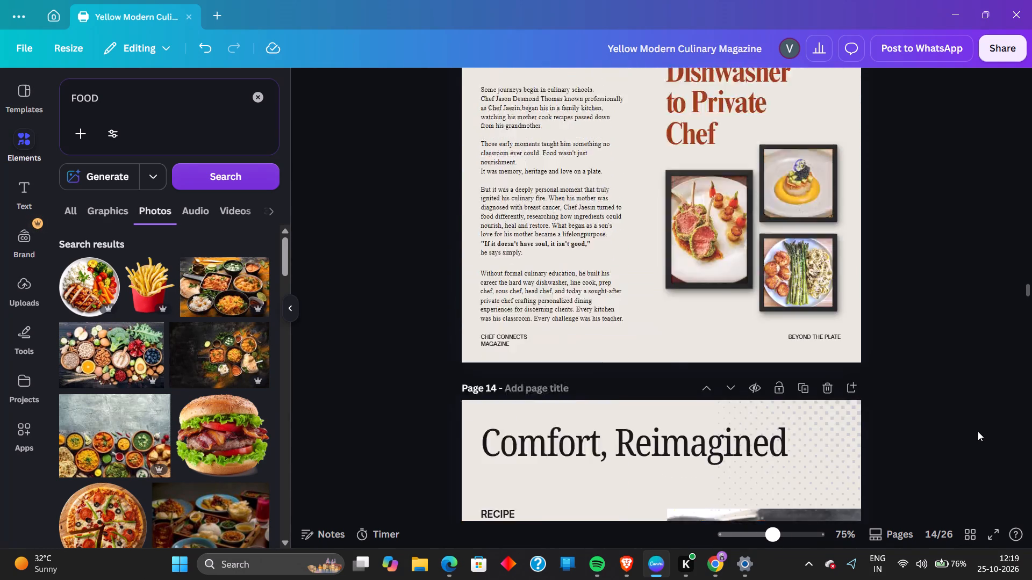
scroll(978, 431, up, 19)
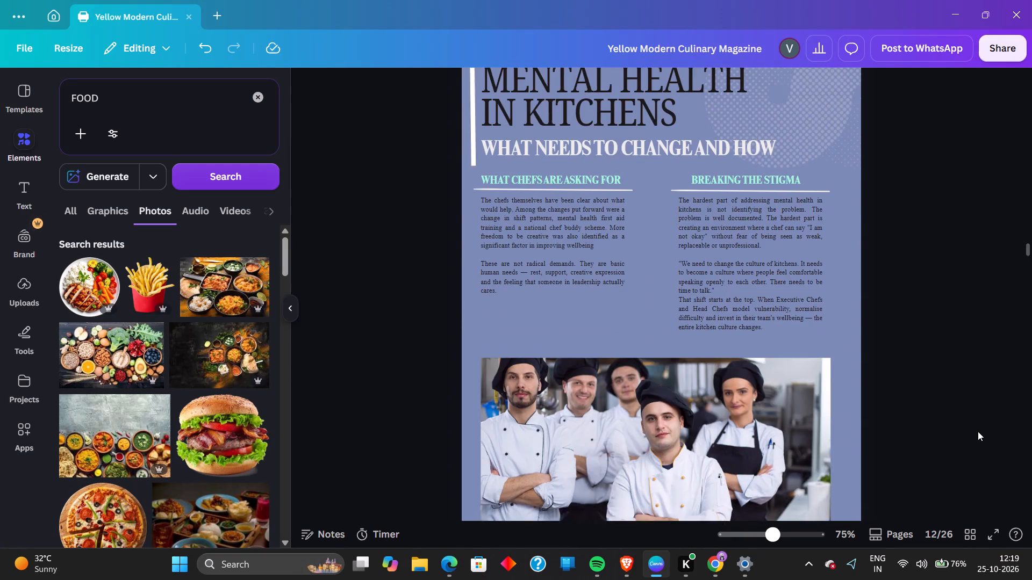
scroll(978, 431, up, 3)
scroll(871, 436, down, 9)
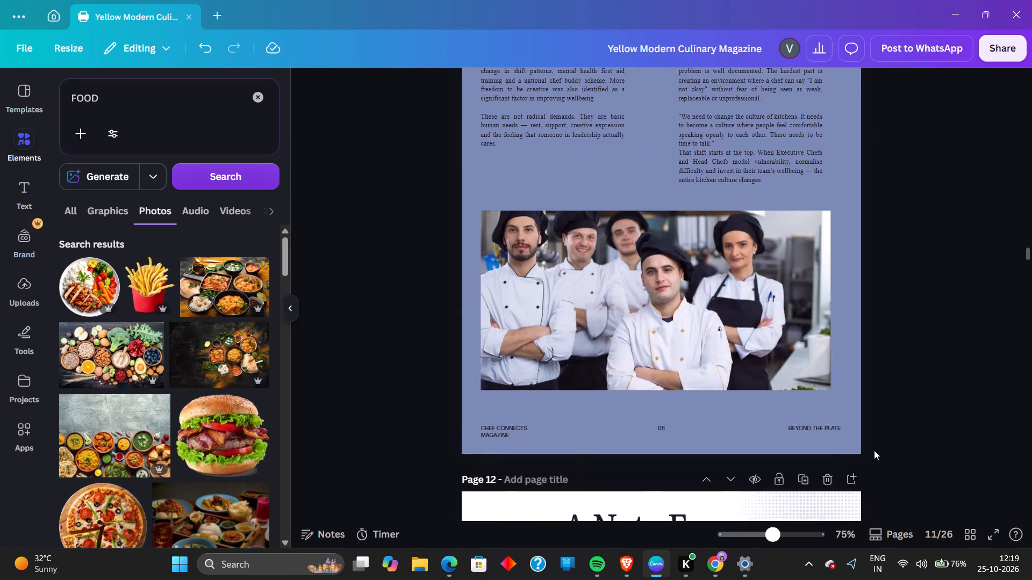
scroll(874, 450, down, 20)
scroll(874, 450, down, 10)
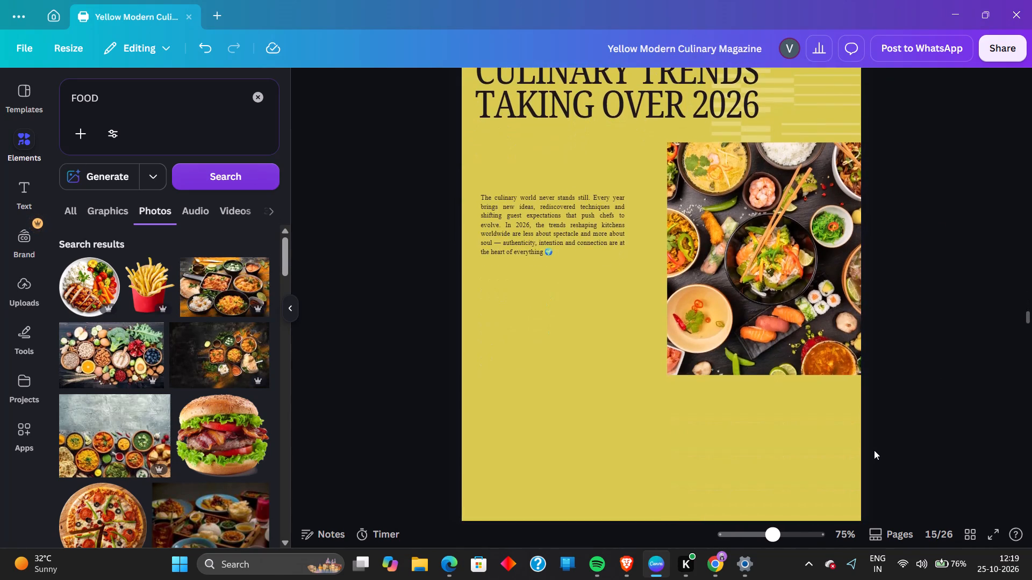
scroll(874, 450, down, 4)
scroll(868, 397, down, 12)
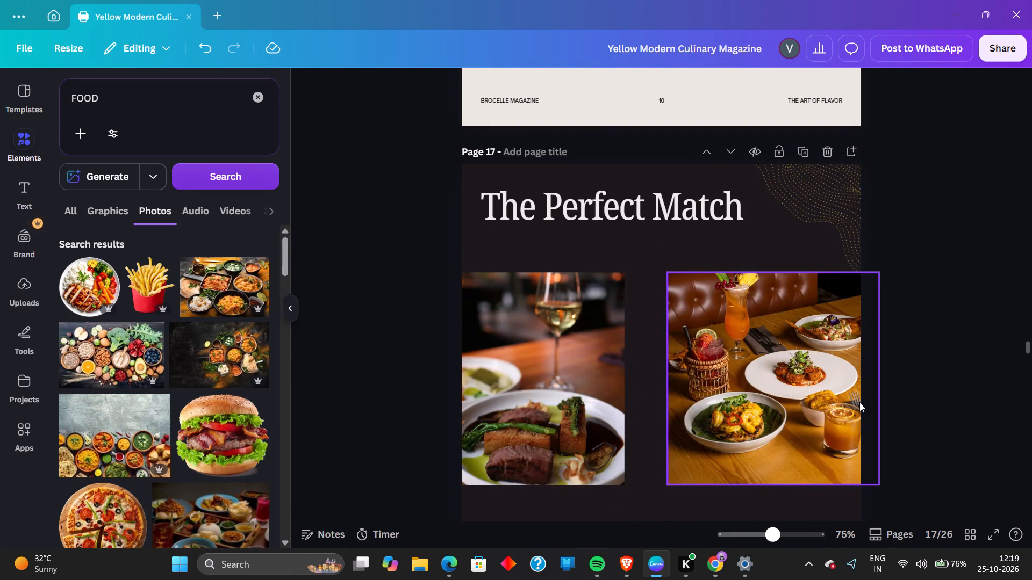
scroll(859, 402, up, 19)
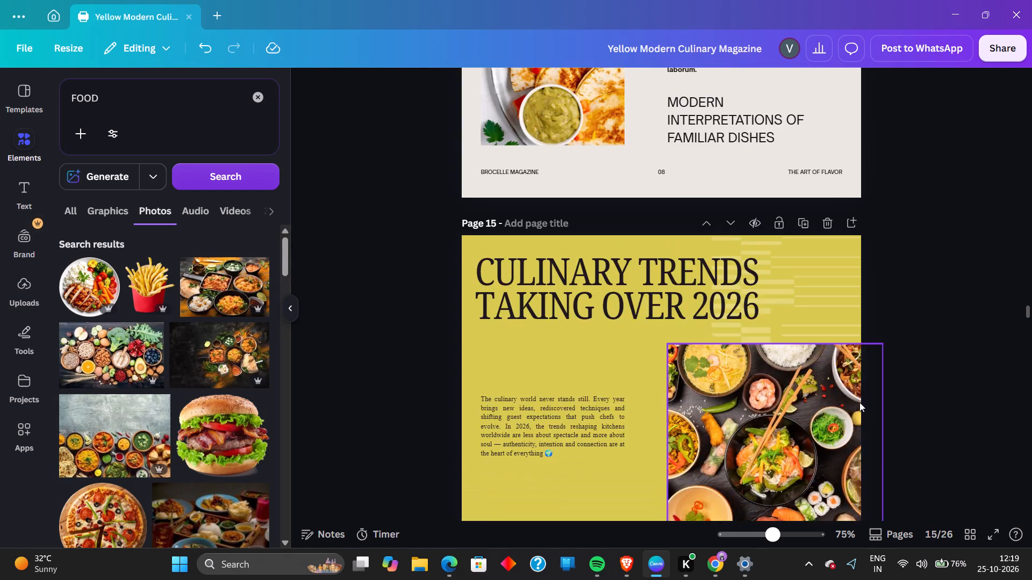
scroll(859, 402, up, 9)
scroll(876, 445, down, 14)
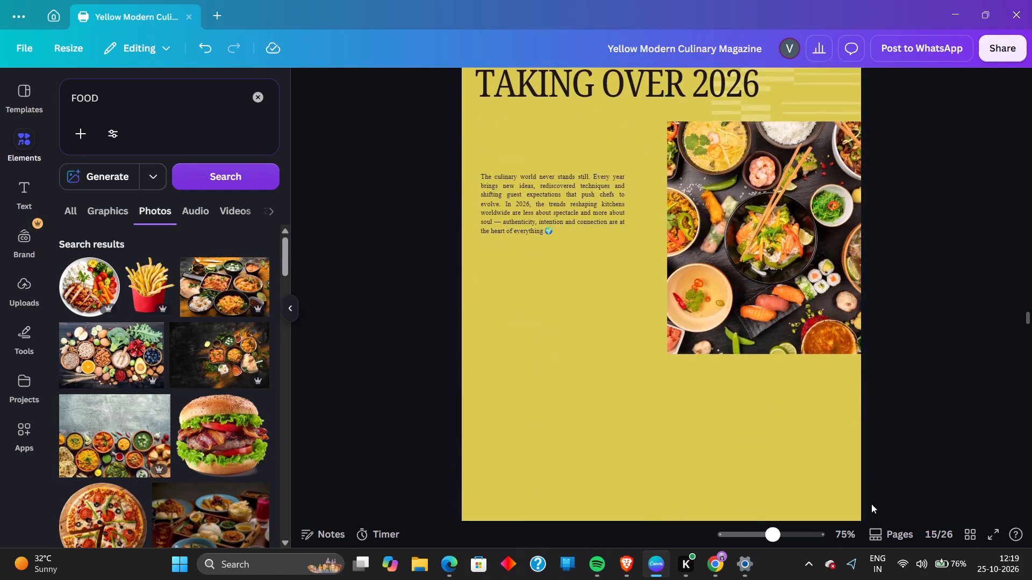
scroll(871, 504, down, 12)
scroll(867, 515, down, 14)
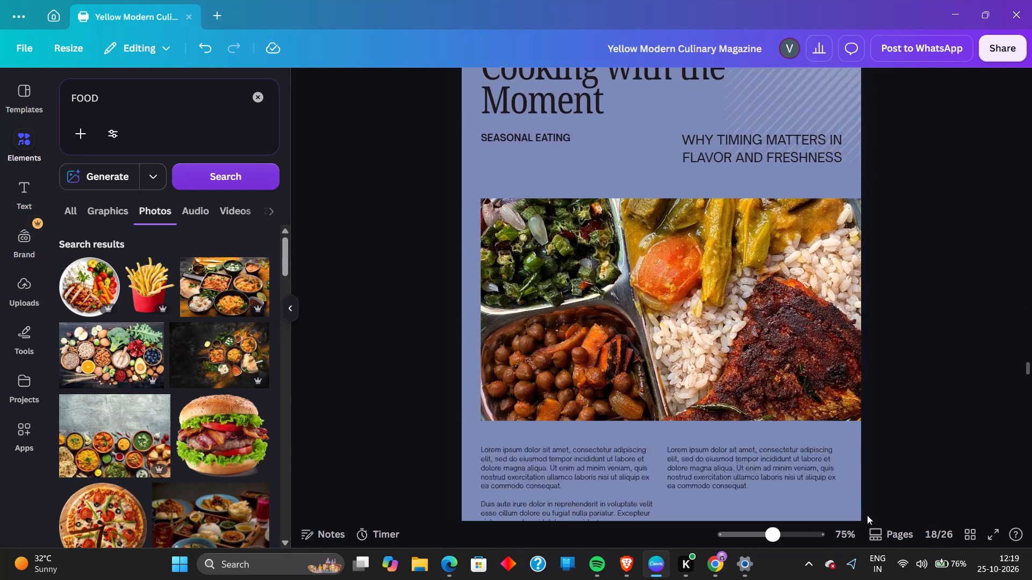
scroll(867, 515, down, 16)
scroll(867, 515, up, 10)
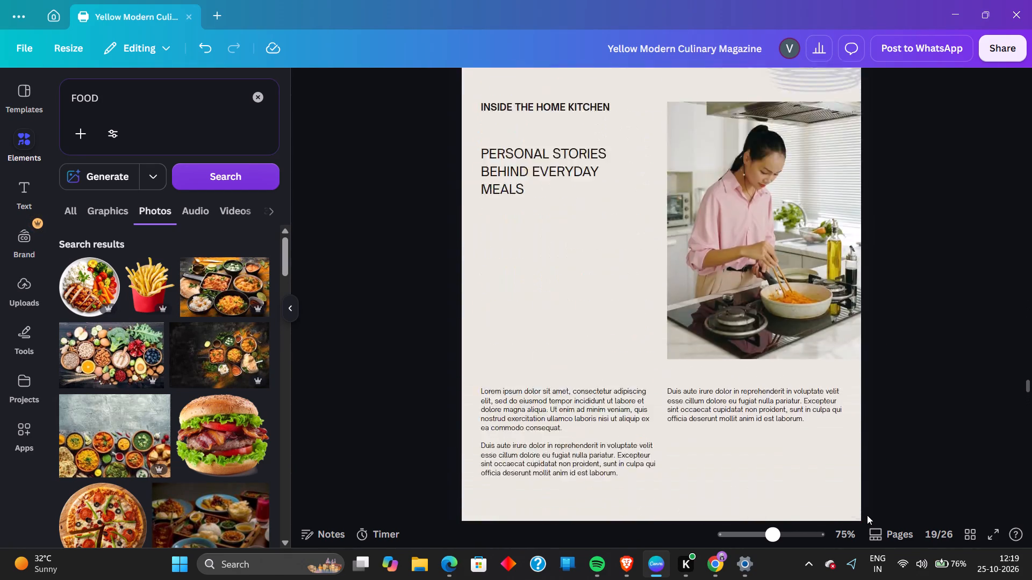
scroll(867, 515, up, 20)
scroll(867, 515, up, 9)
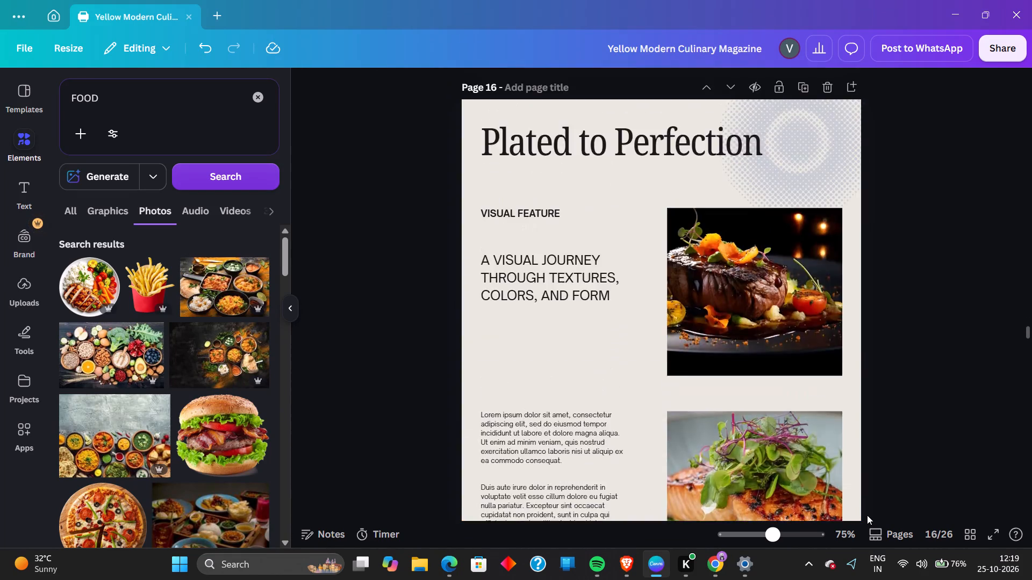
scroll(867, 515, up, 9)
scroll(867, 515, down, 3)
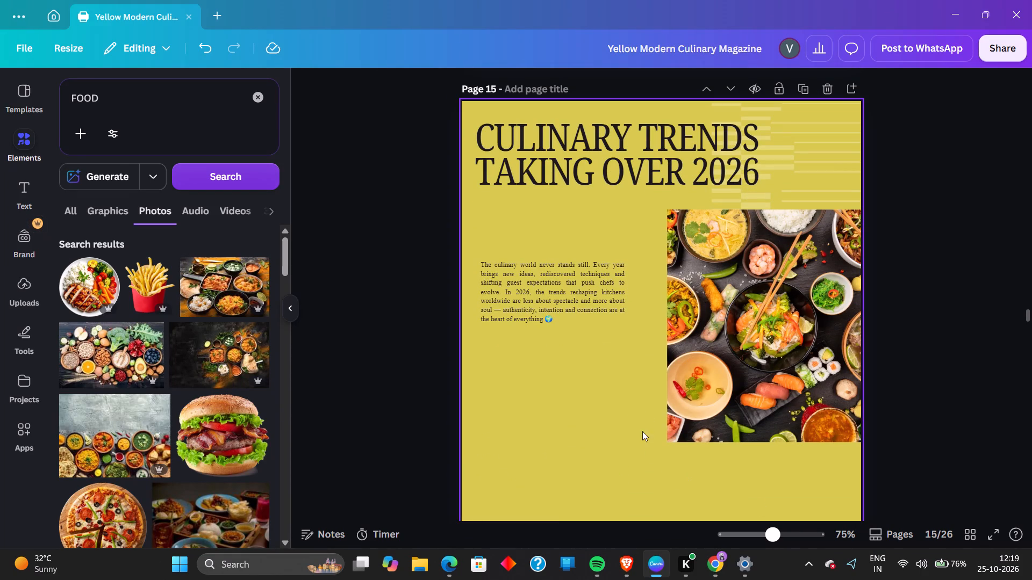
Shift page 15's introduction text block slightly down and replace the dash after "soul" with a comma.
click(524, 303)
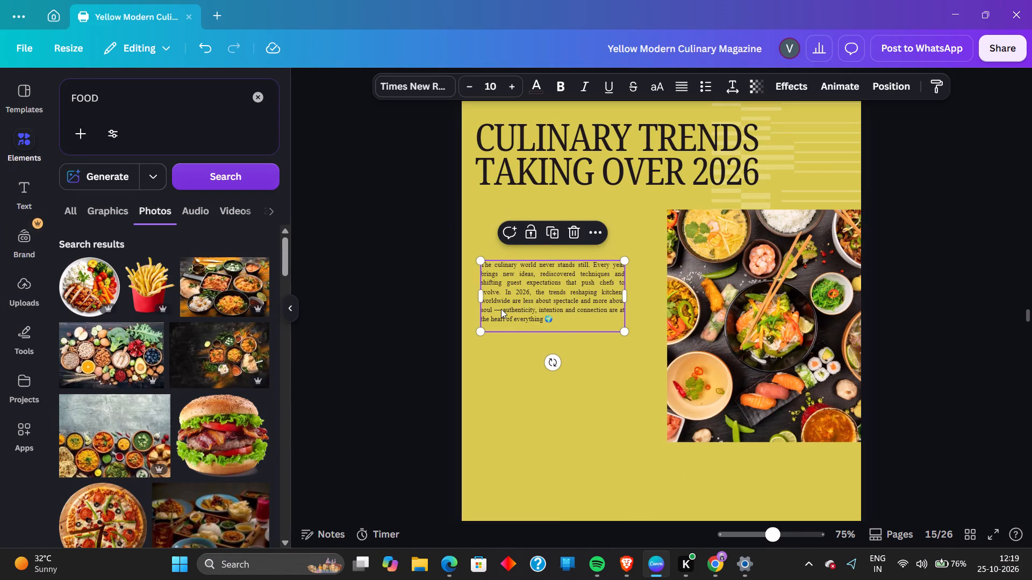
drag(501, 309, 501, 315)
drag(500, 310, 503, 321)
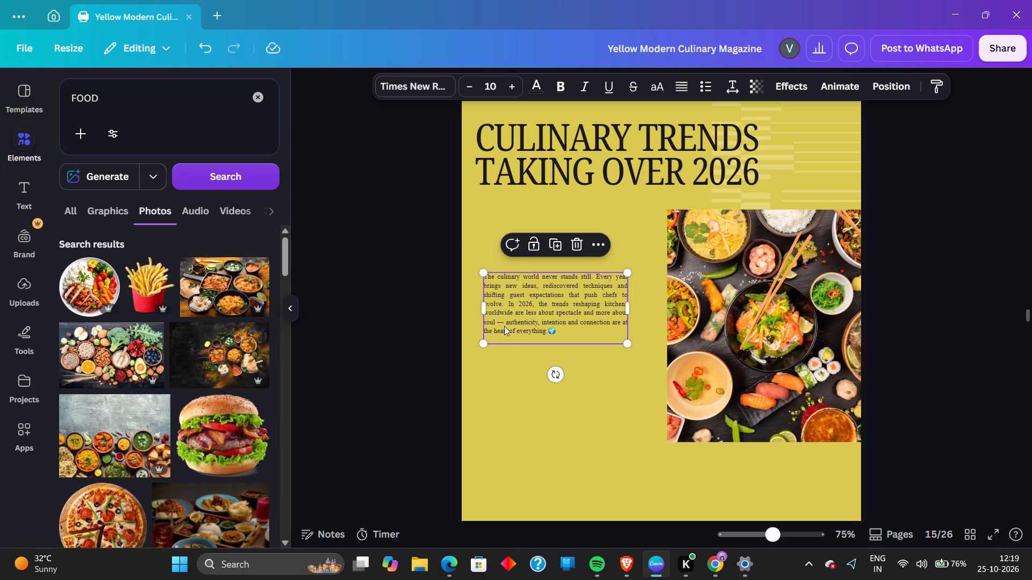
click(501, 317)
click(504, 323)
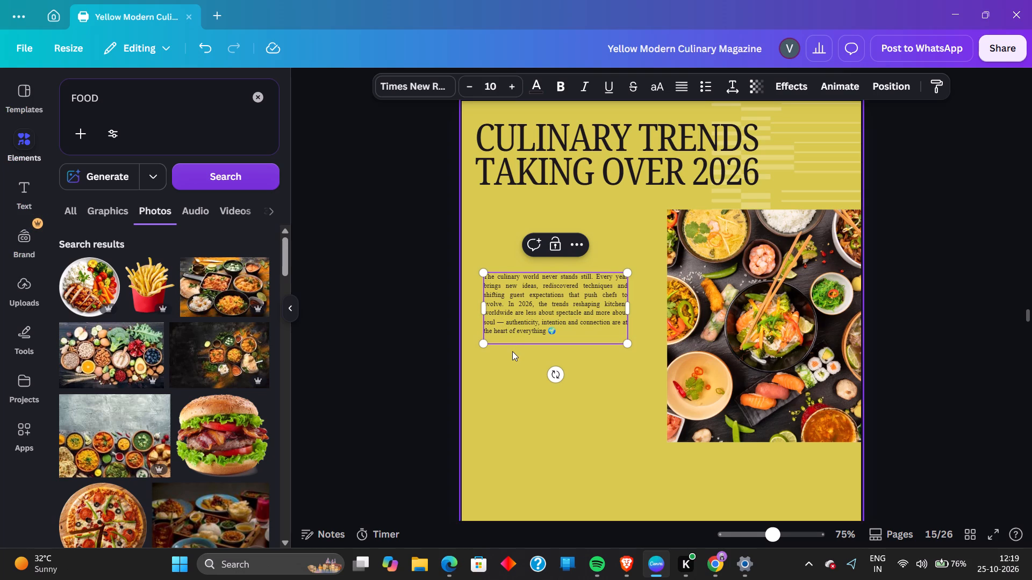
key(BackSpace)
key(BackSpace)
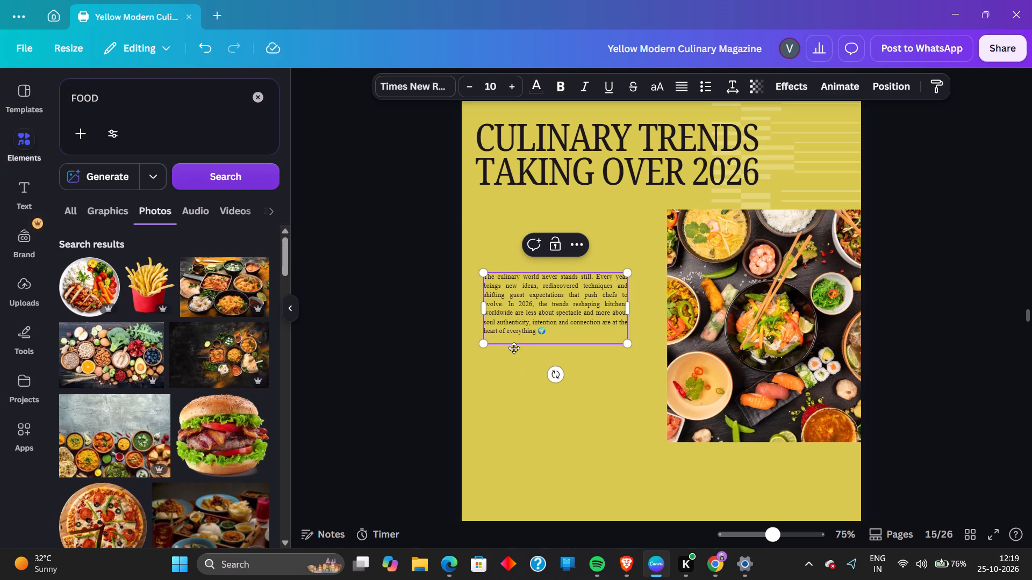
key(comma)
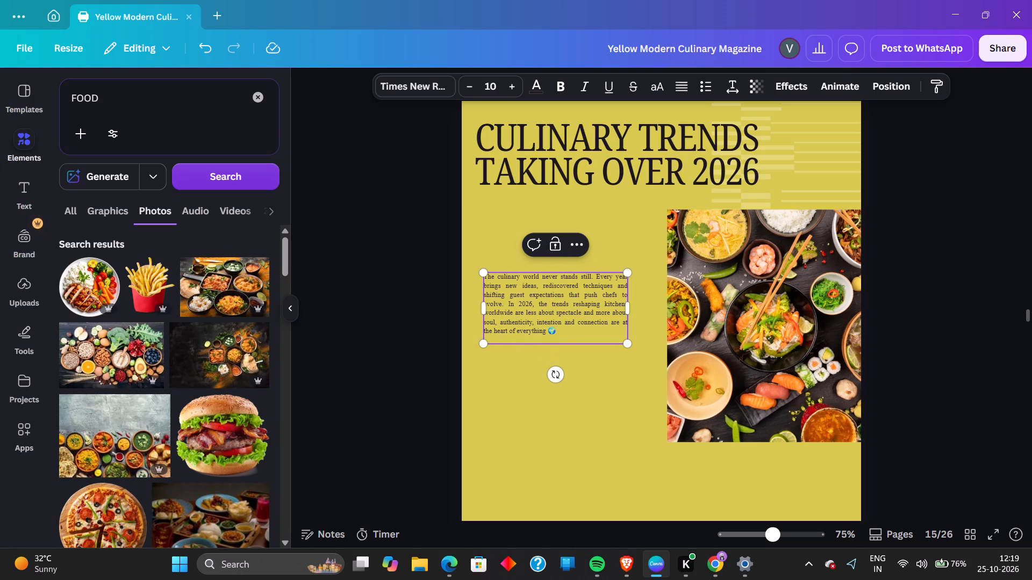
click(573, 332)
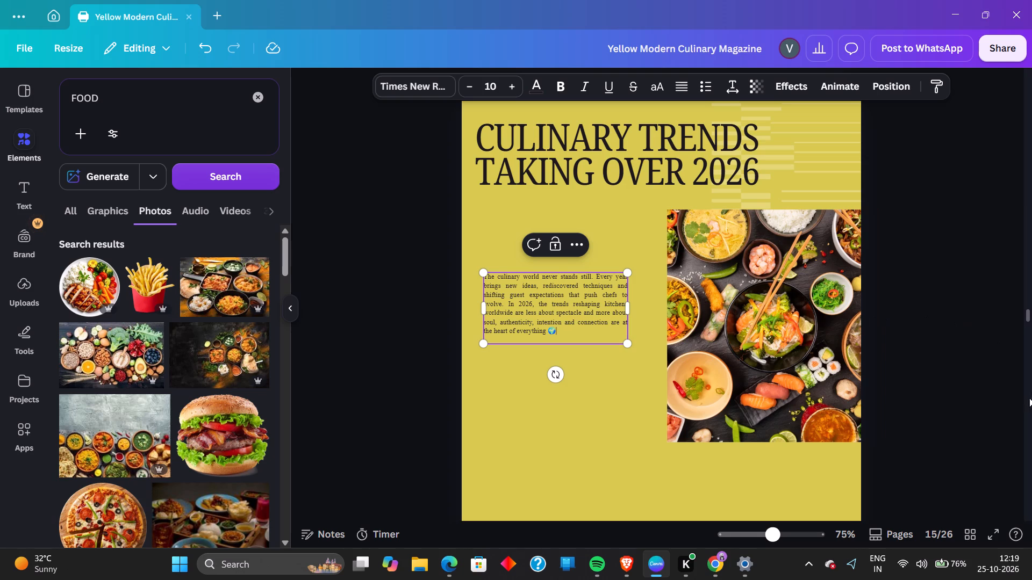
click(1021, 406)
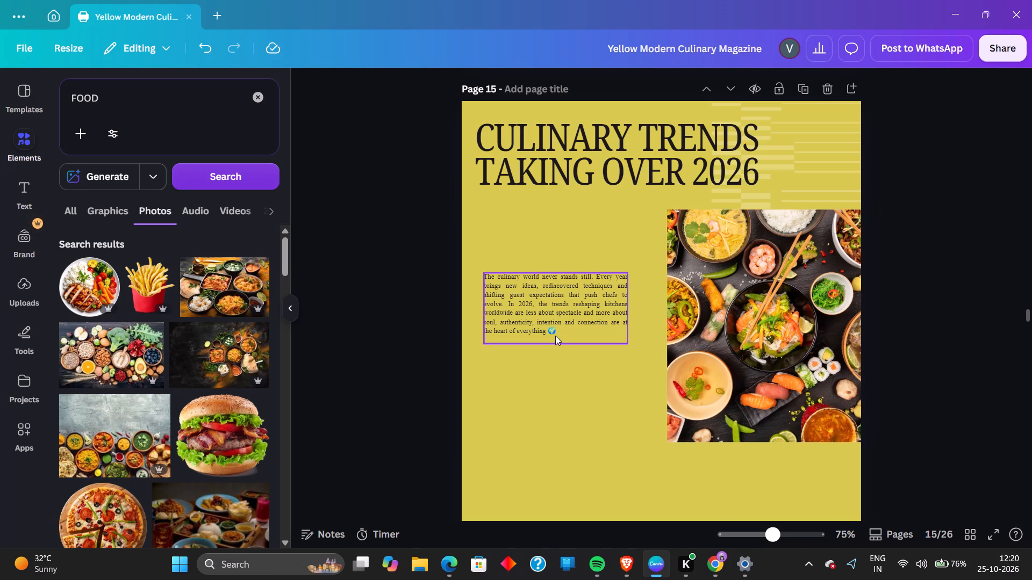
Copy the heading "It's Time The Culinary World Talked About This" from page 9 and paste it onto page 15.
scroll(669, 301, up, 20)
scroll(669, 301, up, 8)
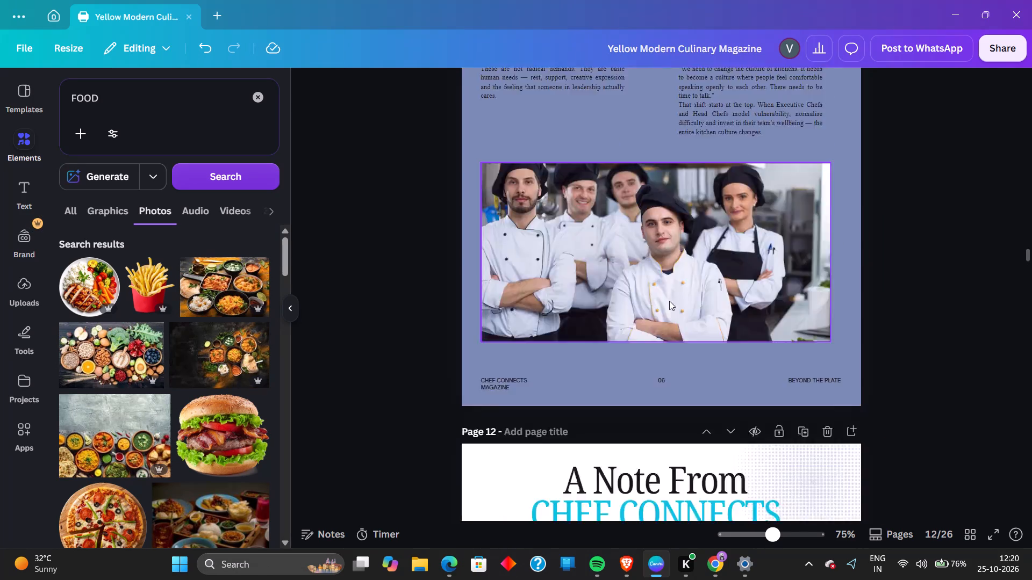
scroll(669, 301, up, 11)
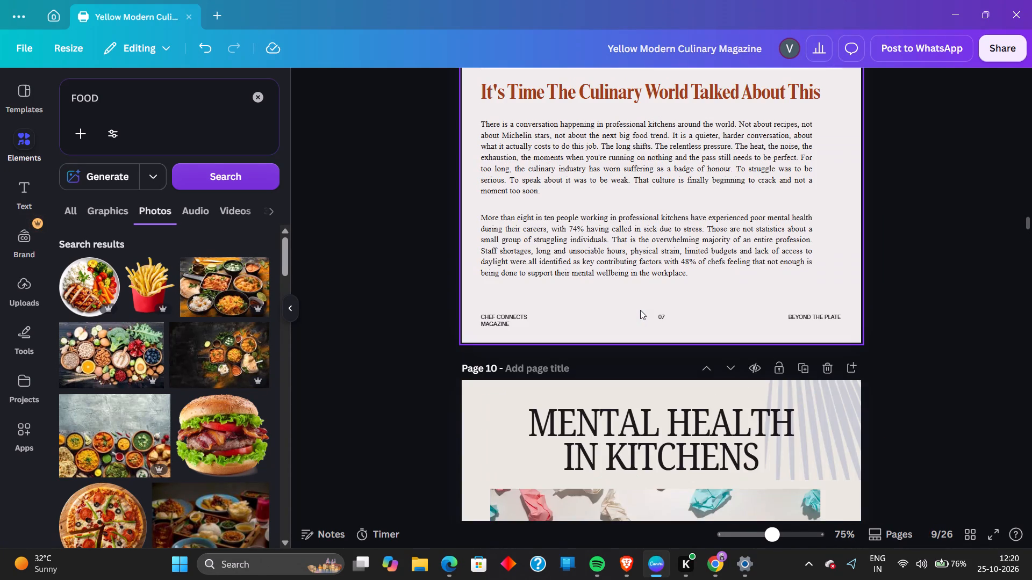
scroll(640, 310, up, 3)
right_click(653, 296)
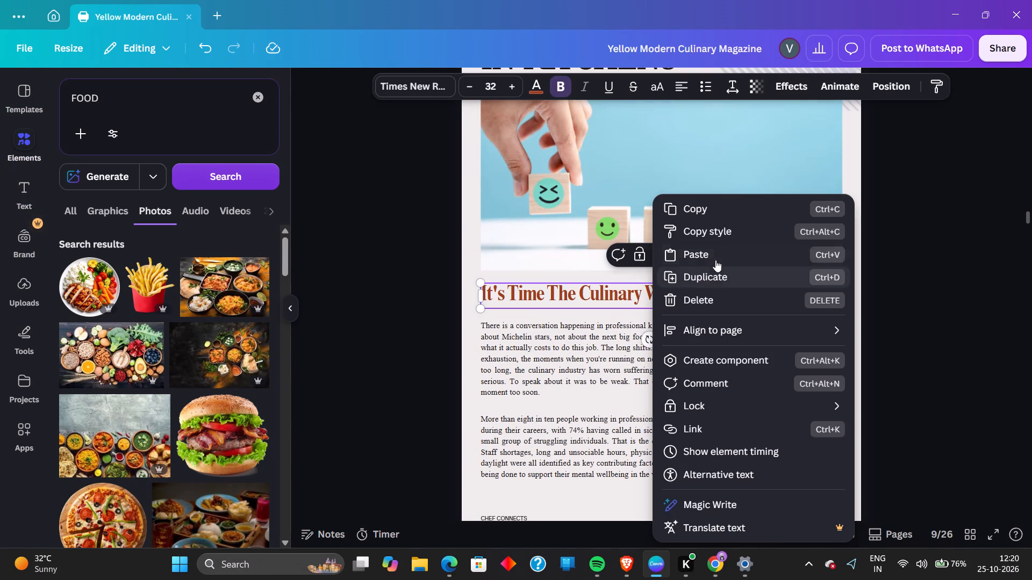
click(726, 212)
scroll(895, 333, down, 17)
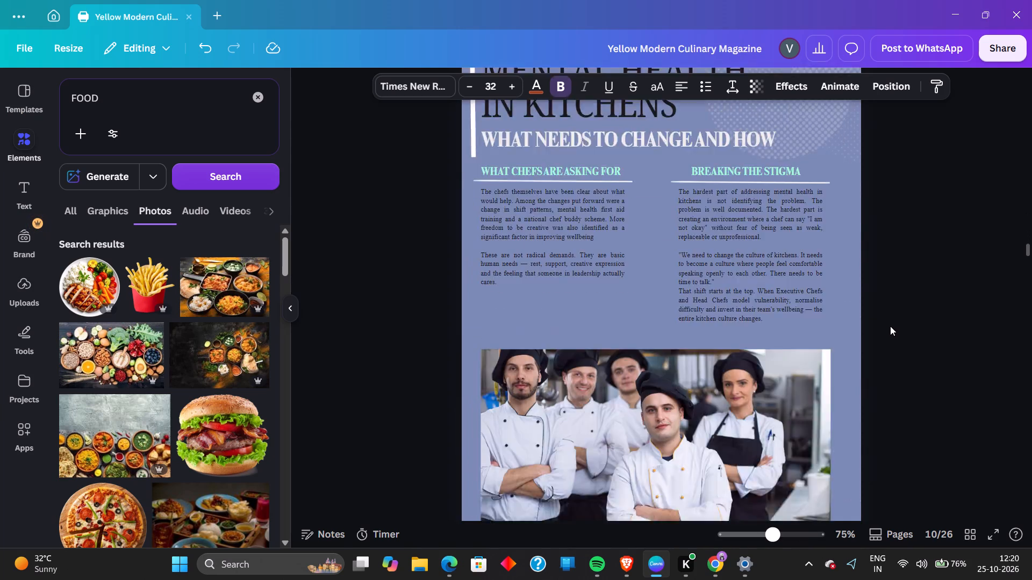
scroll(890, 326, down, 20)
scroll(890, 326, down, 15)
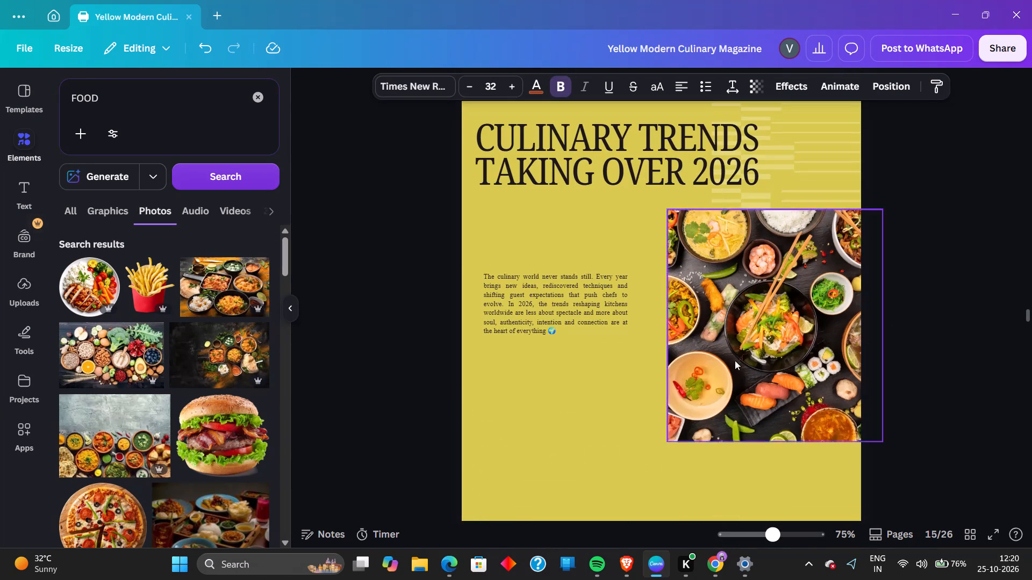
click(508, 414)
right_click(504, 412)
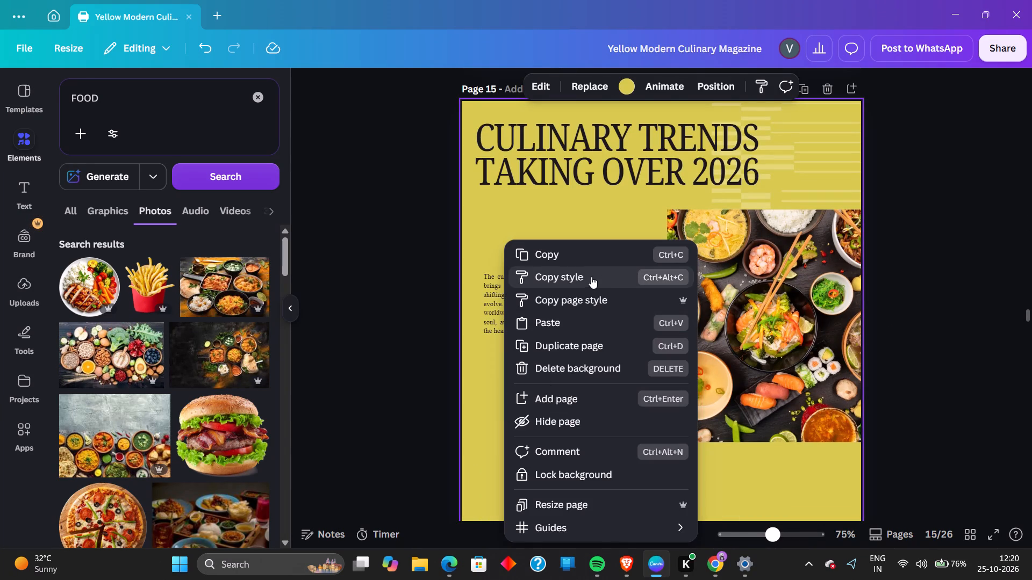
click(564, 320)
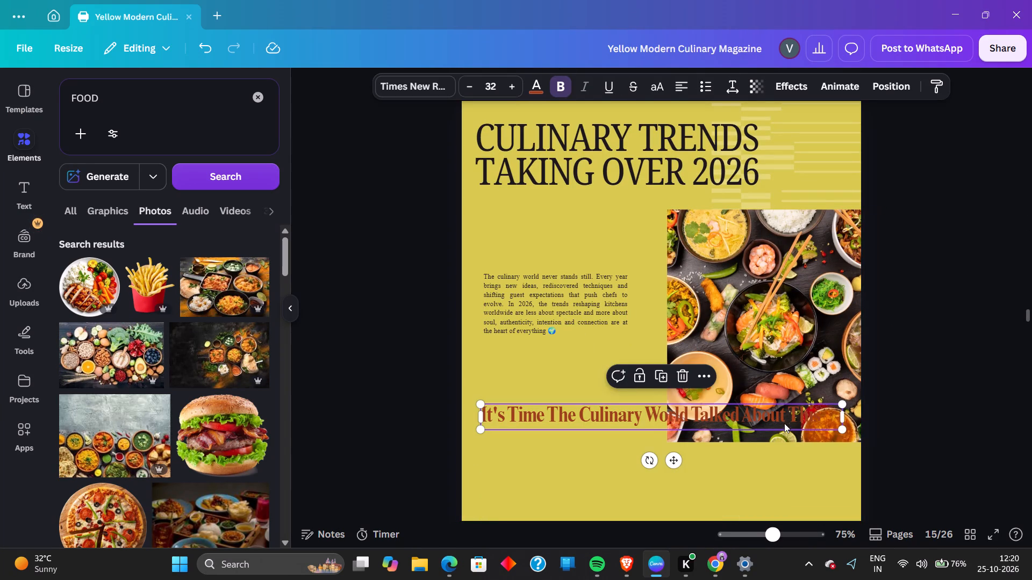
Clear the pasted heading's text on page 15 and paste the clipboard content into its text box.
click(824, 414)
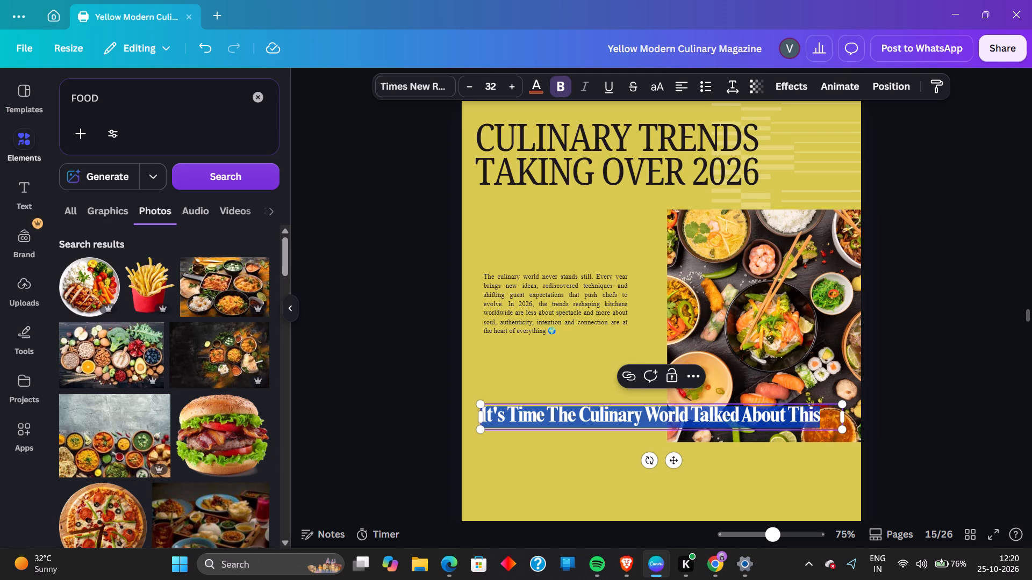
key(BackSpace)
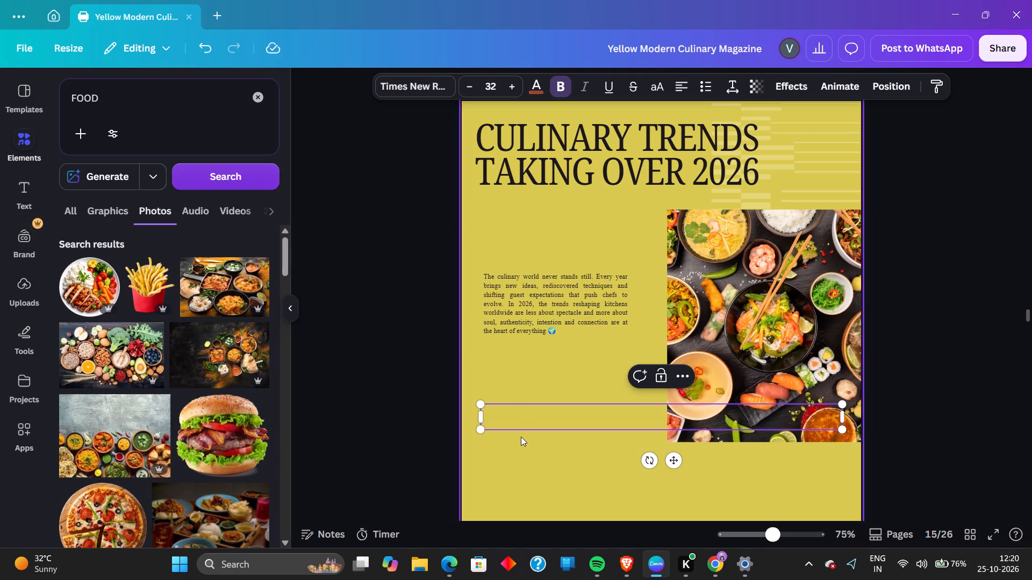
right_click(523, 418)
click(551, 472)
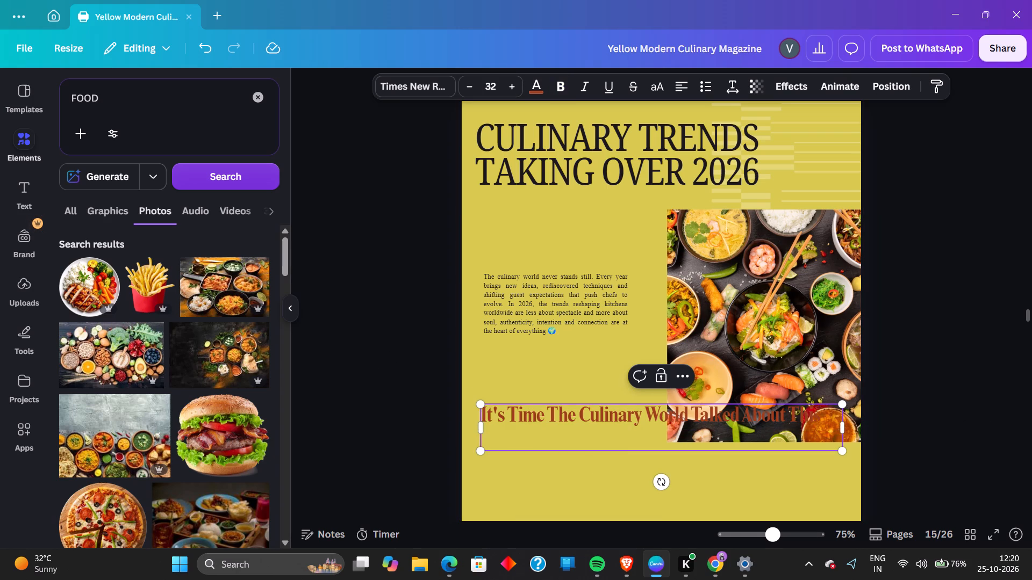
Delete the text in page 15's pasted heading box back to its first letter, "I".
click(820, 420)
key(BackSpace)
key(BackSpace)
key(BackSpace)
key(BackSpace)
key(BackSpace)
key(BackSpace)
key(BackSpace)
key(BackSpace)
key(BackSpace)
key(BackSpace)
key(BackSpace)
key(BackSpace)
key(BackSpace)
key(BackSpace)
key(BackSpace)
key(BackSpace)
key(BackSpace)
key(BackSpace)
key(BackSpace)
key(BackSpace)
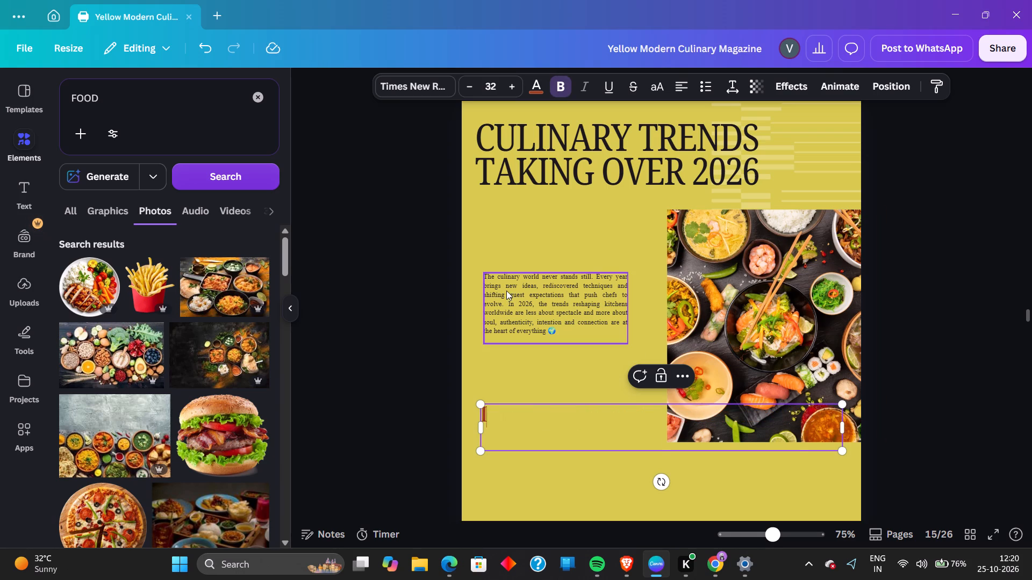
Shift page 15's introduction block slightly right and paste the copied heading over its text after the initial "T".
drag(488, 275, 491, 275)
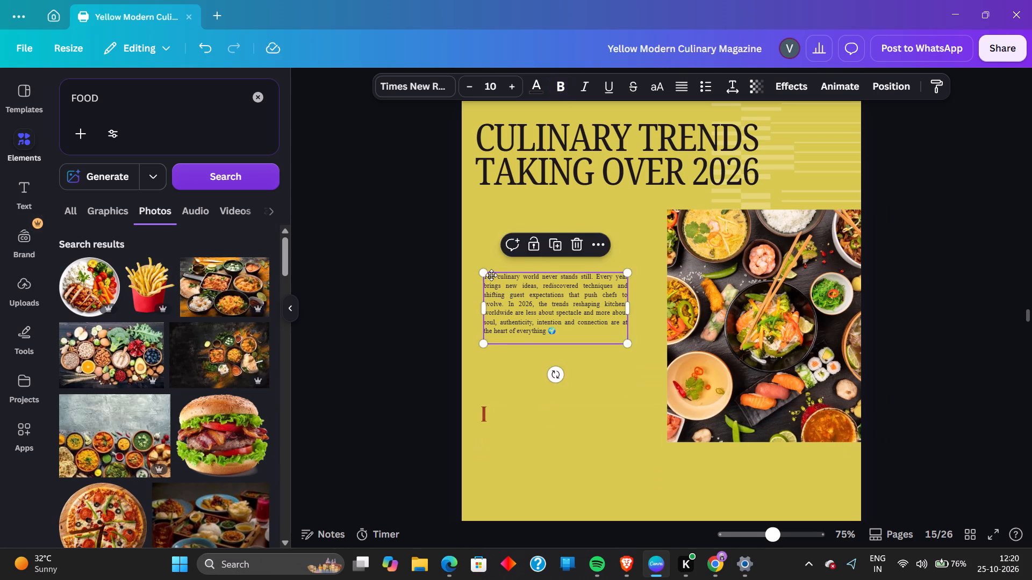
drag(491, 275, 498, 278)
click(504, 280)
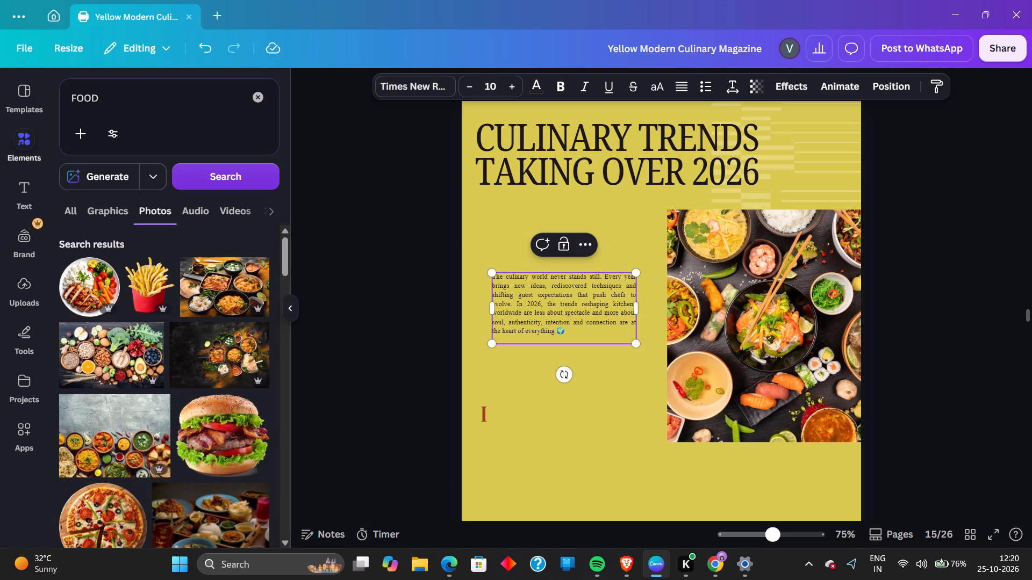
drag(495, 277, 561, 343)
right_click(561, 338)
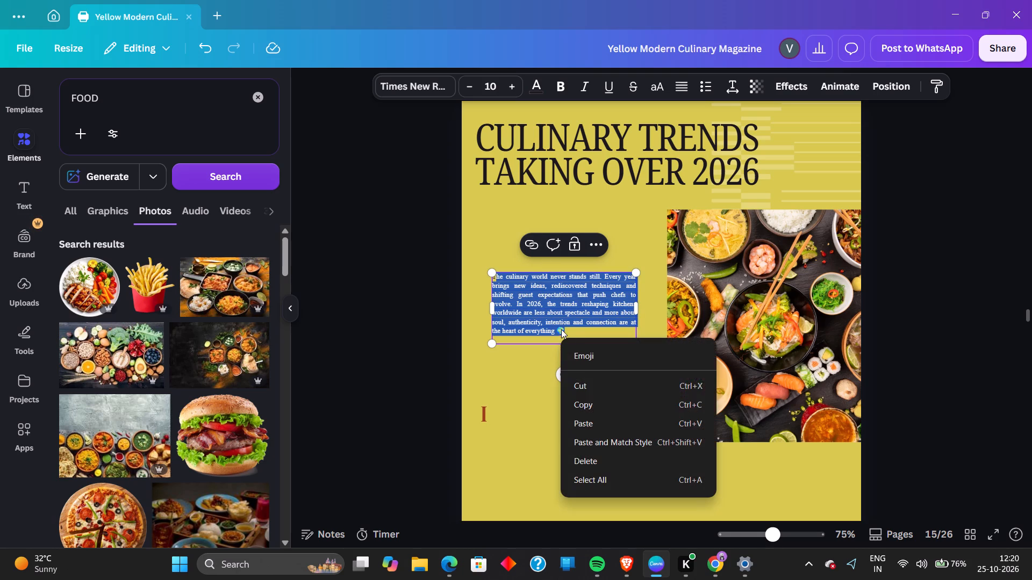
click(589, 421)
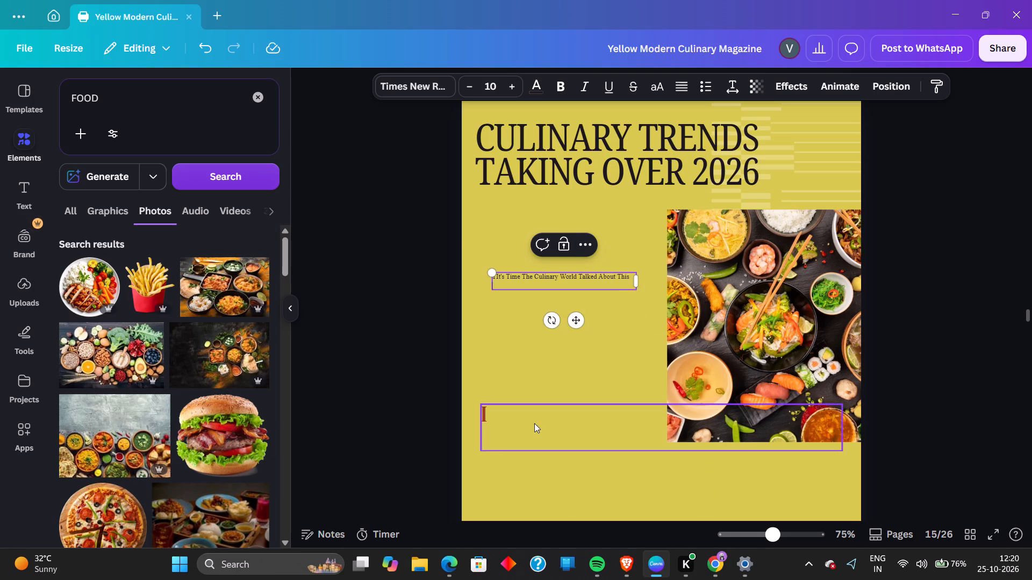
Paste the copied heading "It's Time The Culinary World Talked About This" after the "I" in page 15's lower red heading box.
click(531, 423)
click(531, 416)
right_click(528, 412)
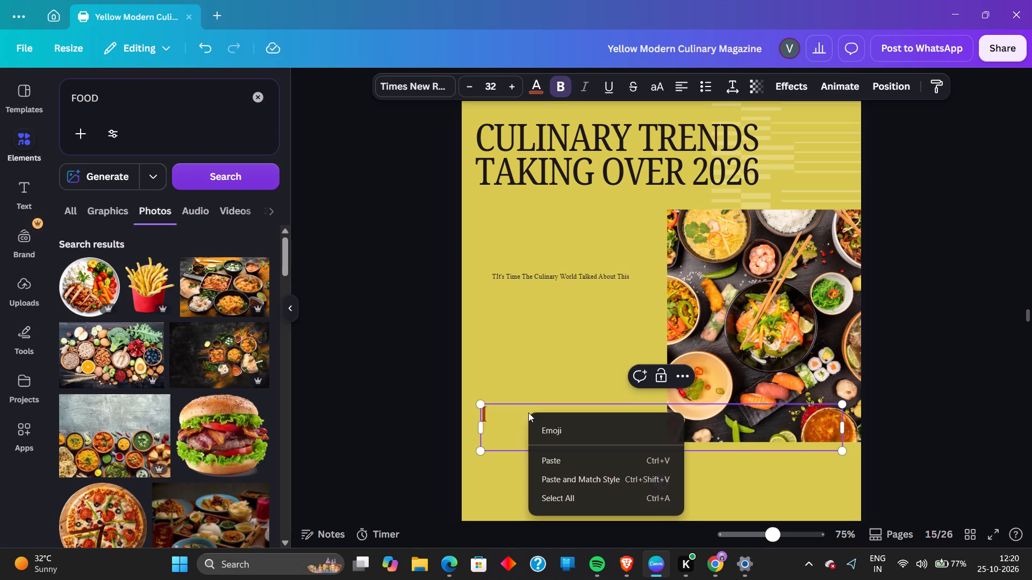
click(557, 460)
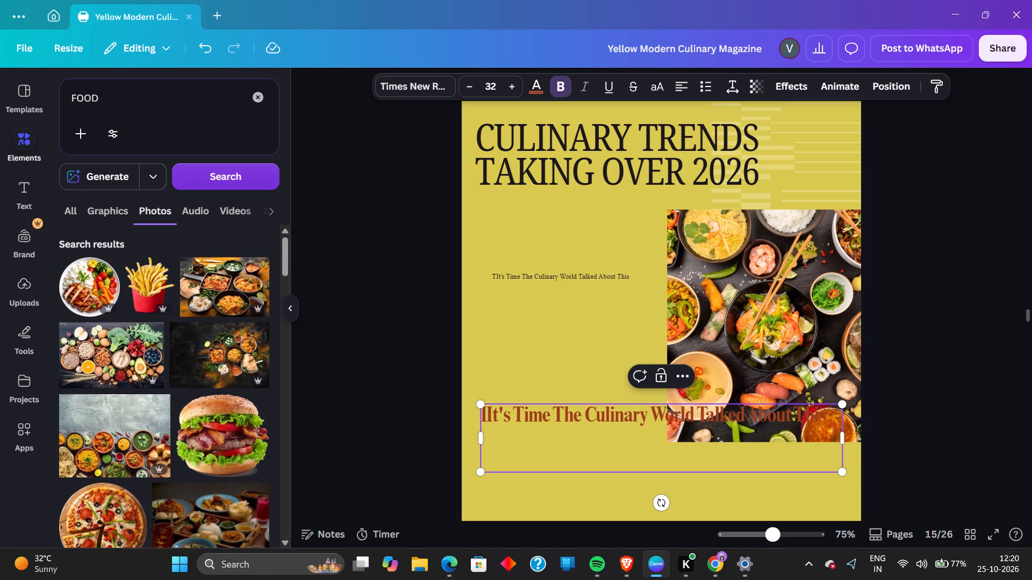
Scale page 15's red heading box down to font size 16.5 so it fits beside the food photo.
drag(694, 446, 621, 423)
click(605, 460)
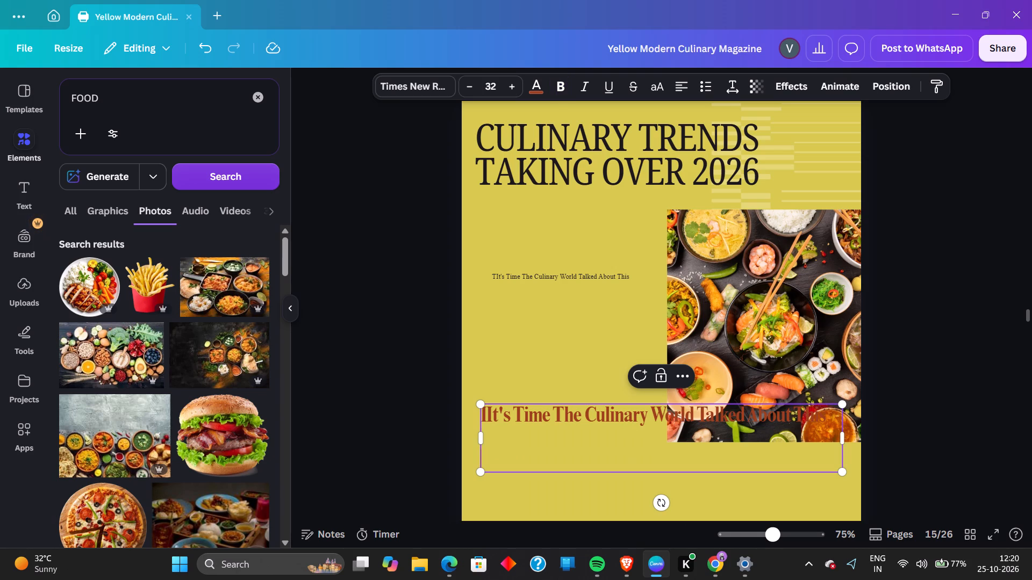
drag(841, 473, 669, 427)
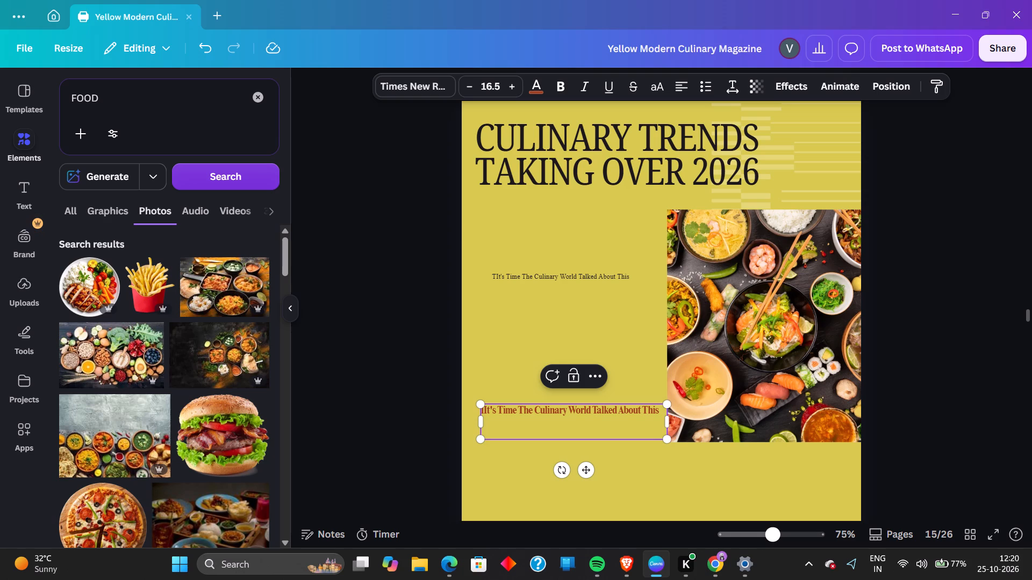
click(610, 416)
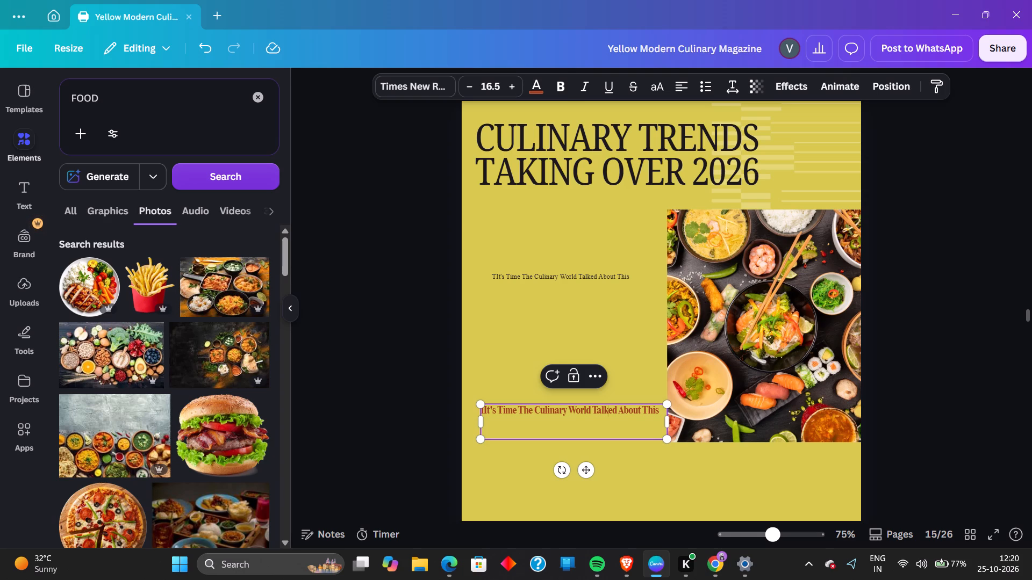
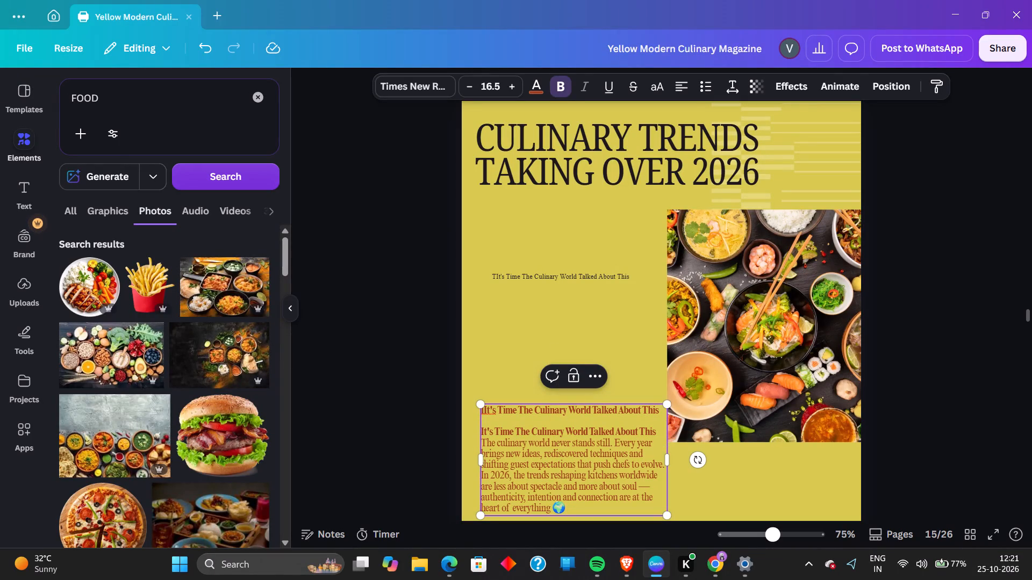
Delete both "It's Time The Culinary World Talked About This" heading lines and the blank line above page 15's red introduction paragraph.
click(658, 433)
key(BackSpace)
key(BackSpace)
key(BackSpace)
key(BackSpace)
key(BackSpace)
key(BackSpace)
key(BackSpace)
key(BackSpace)
key(BackSpace)
key(BackSpace)
key(BackSpace)
key(BackSpace)
key(BackSpace)
key(BackSpace)
key(BackSpace)
key(BackSpace)
key(BackSpace)
key(BackSpace)
key(BackSpace)
key(BackSpace)
key(BackSpace)
key(BackSpace)
key(BackSpace)
key(BackSpace)
key(BackSpace)
key(BackSpace)
key(BackSpace)
key(BackSpace)
key(BackSpace)
key(BackSpace)
key(BackSpace)
key(BackSpace)
key(BackSpace)
key(BackSpace)
key(BackSpace)
key(BackSpace)
key(BackSpace)
key(BackSpace)
key(BackSpace)
key(BackSpace)
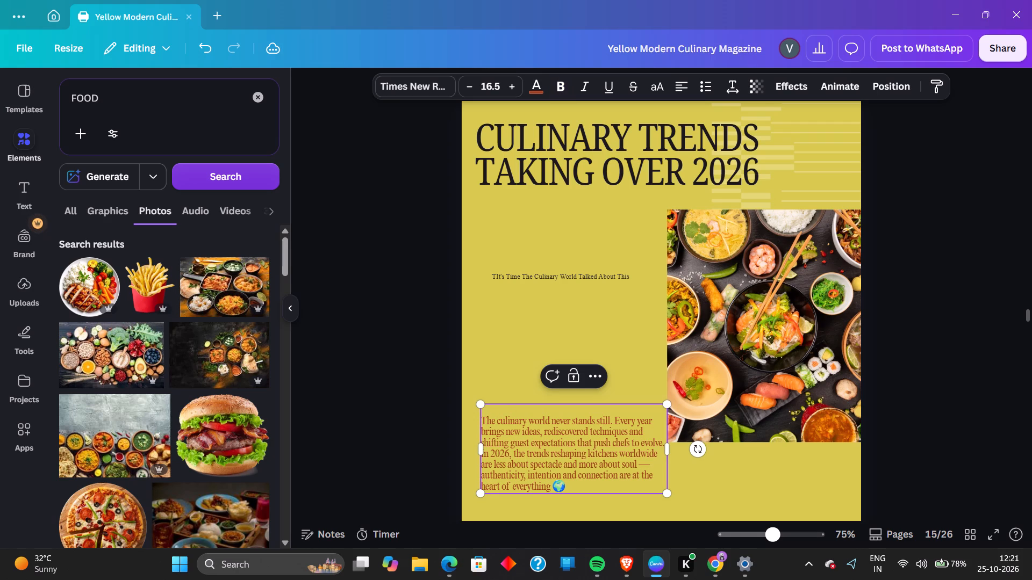
key(BackSpace)
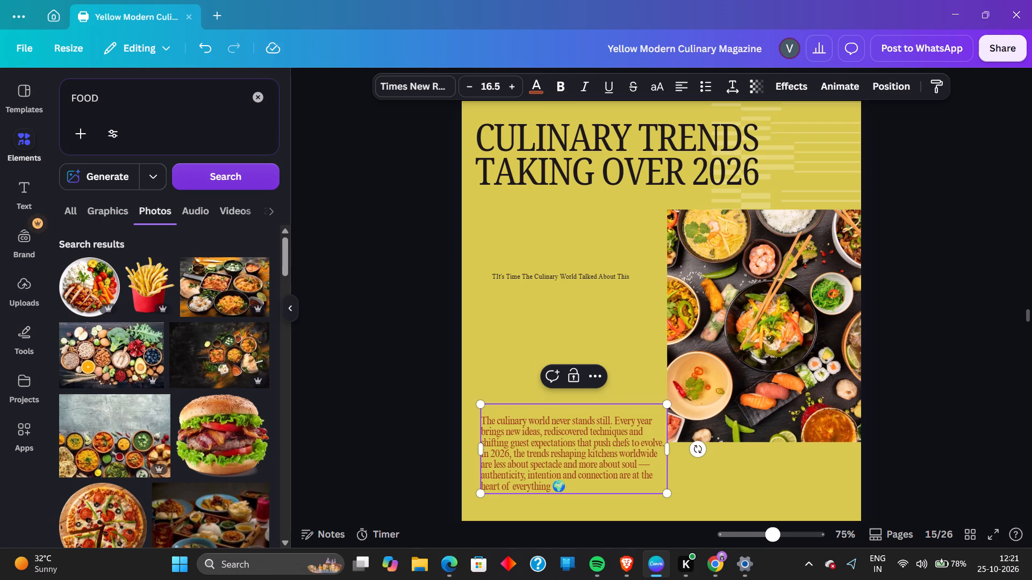
click(483, 427)
click(484, 422)
click(484, 422)
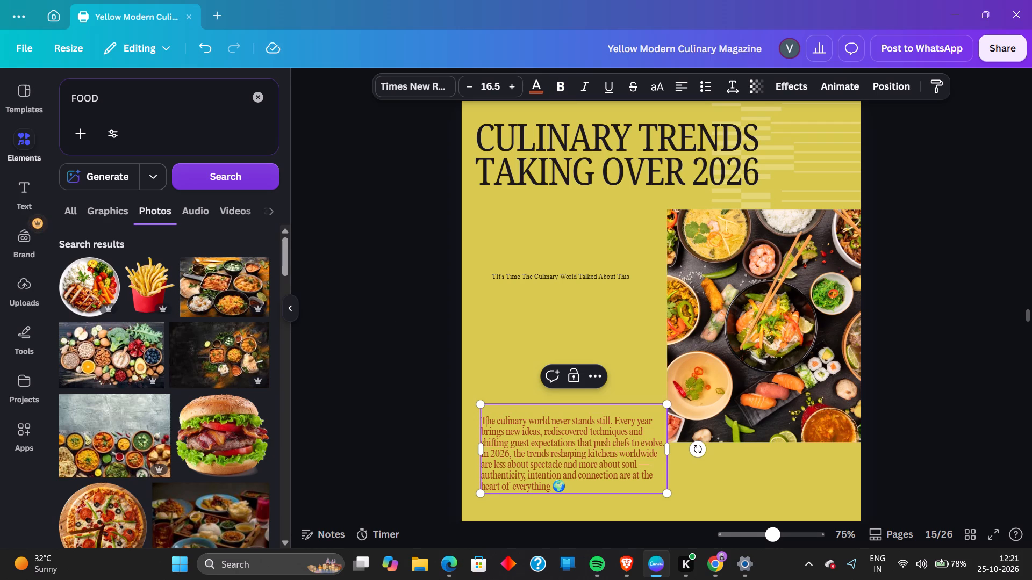
click(481, 421)
key(BackSpace)
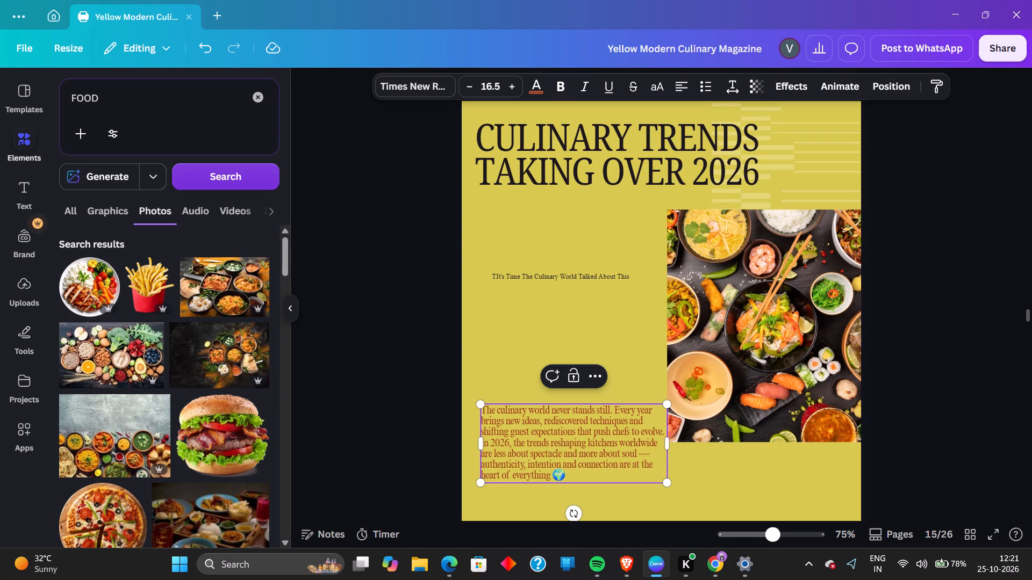
Replace the dash after "more about soul" in the introduction paragraph with a comma.
click(653, 454)
key(BackSpace)
key(BackSpace)
key(comma)
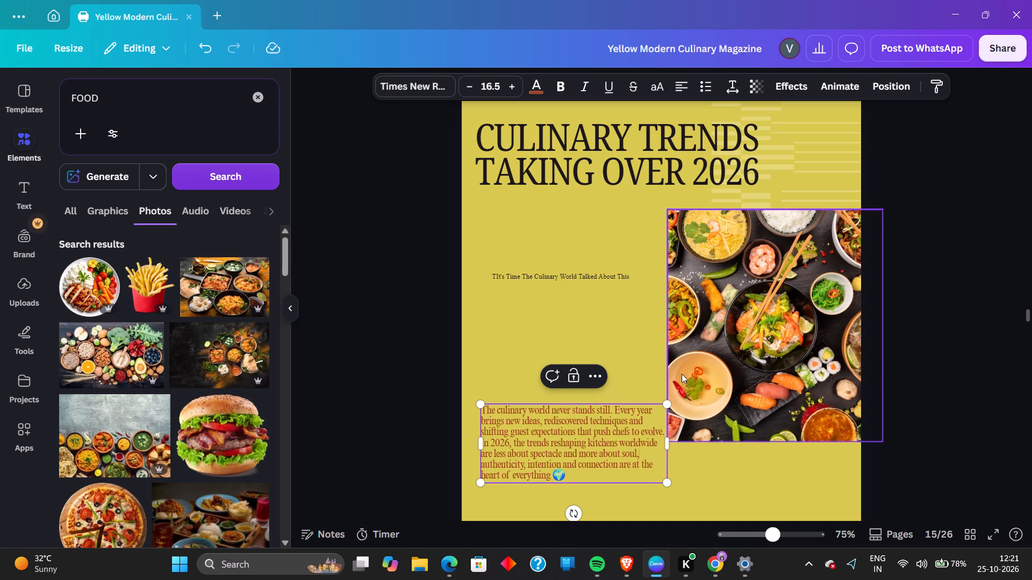
Break the introduction after "The culinary world never stands still." so that "Every year" starts a new line.
click(617, 412)
click(614, 415)
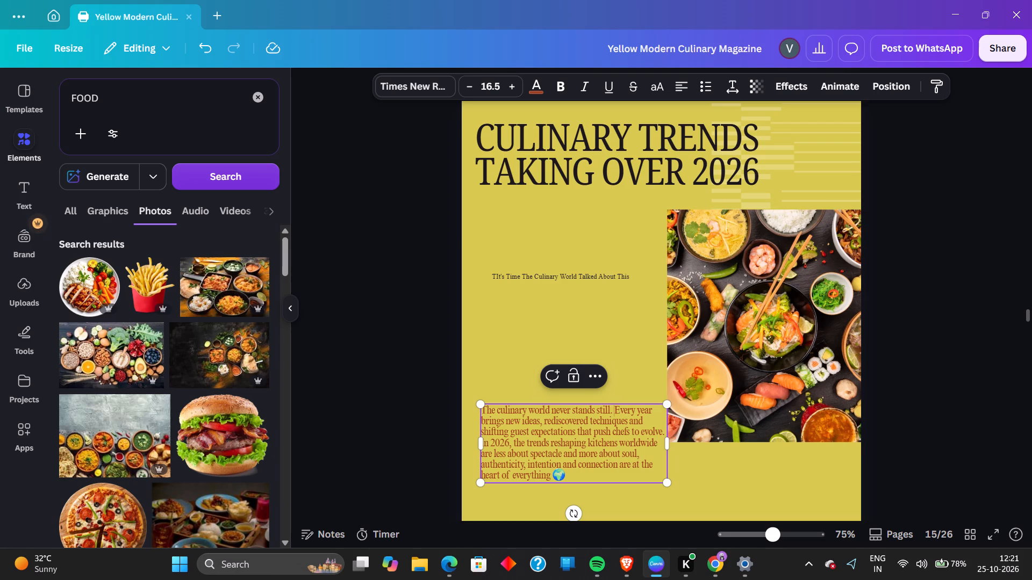
key(BackSpace)
key(Return)
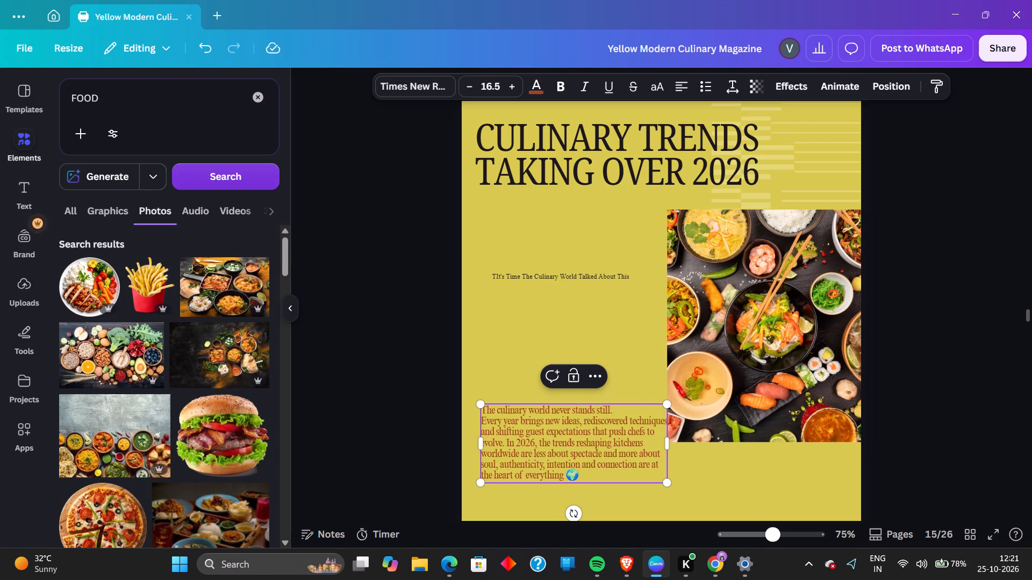
click(764, 498)
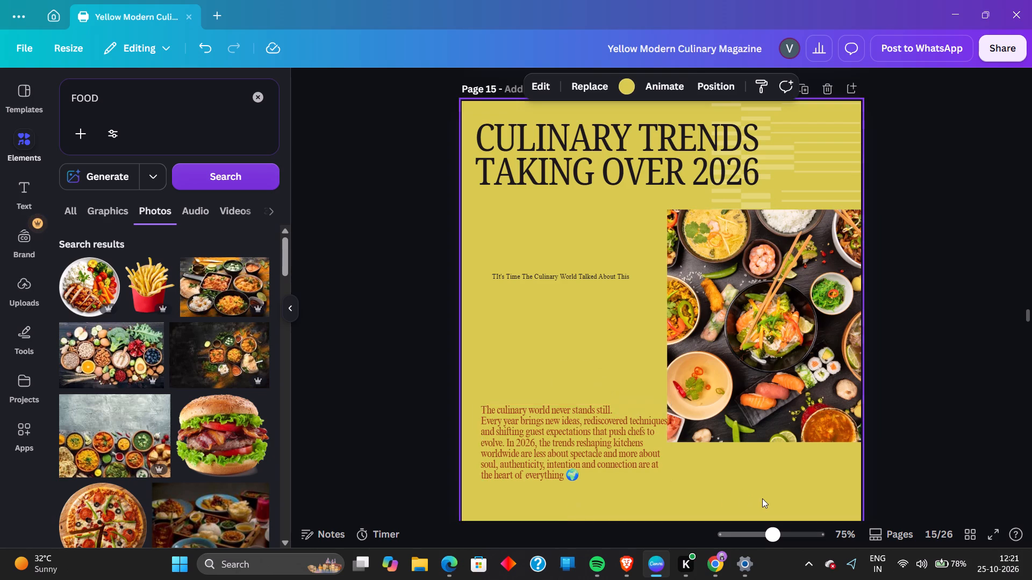
Delete the small black heading text box in the middle of page 15.
click(575, 277)
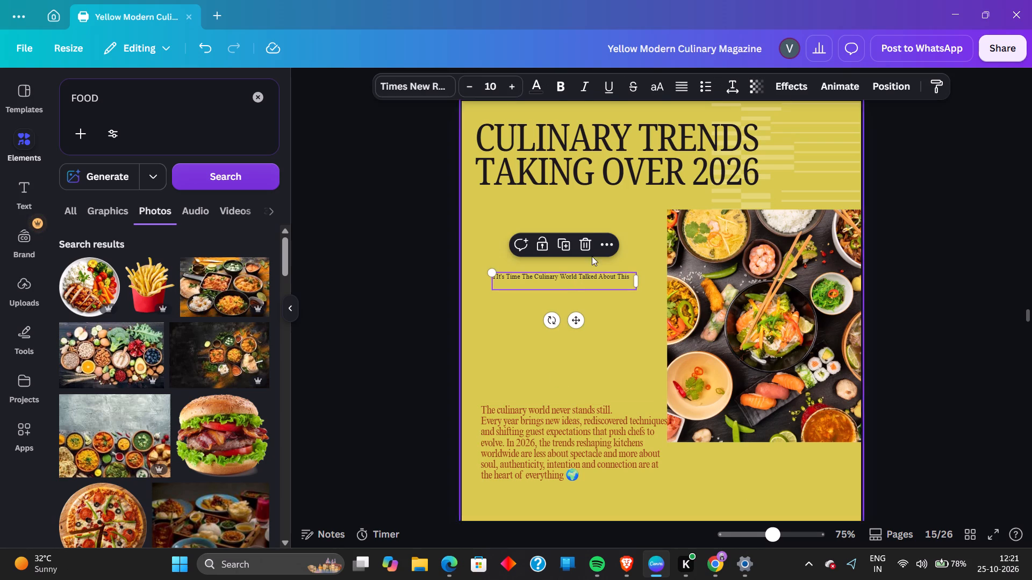
click(590, 241)
Move the introduction paragraph up beneath the page title, level with the top of the food photo.
drag(577, 447, 571, 251)
click(1019, 329)
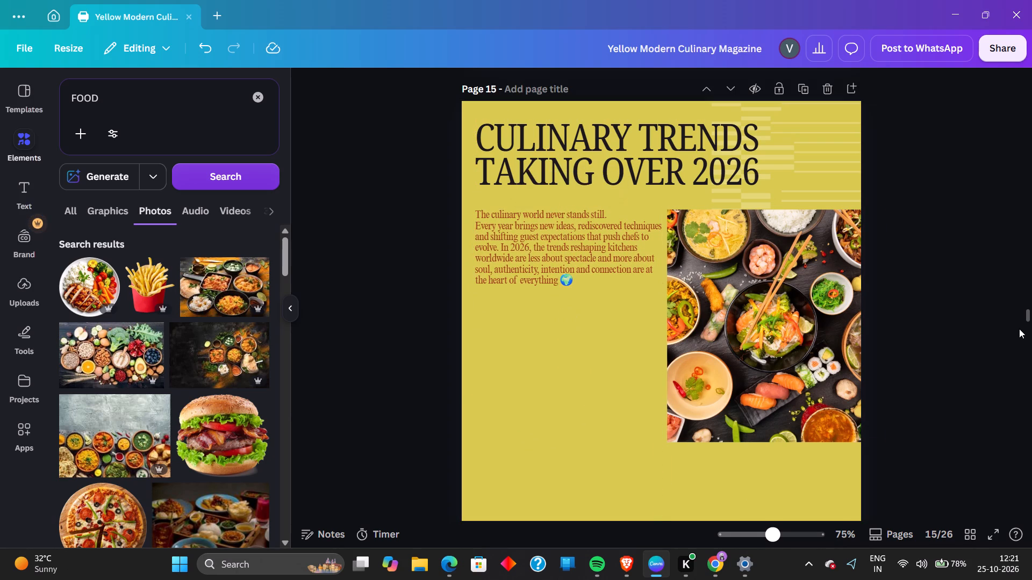
Set the introduction paragraph's alignment to justified.
click(597, 252)
click(683, 88)
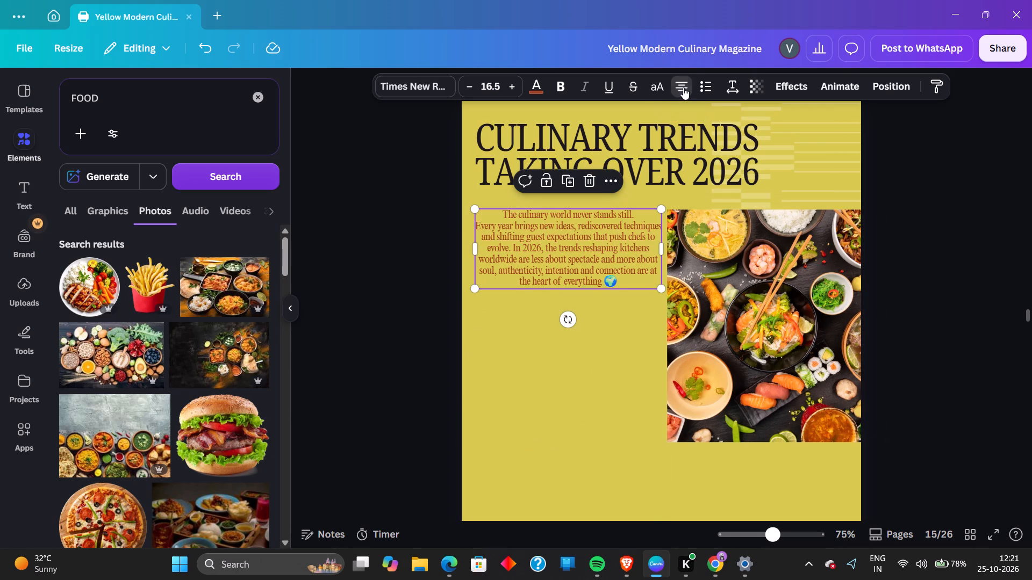
click(683, 88)
click(681, 91)
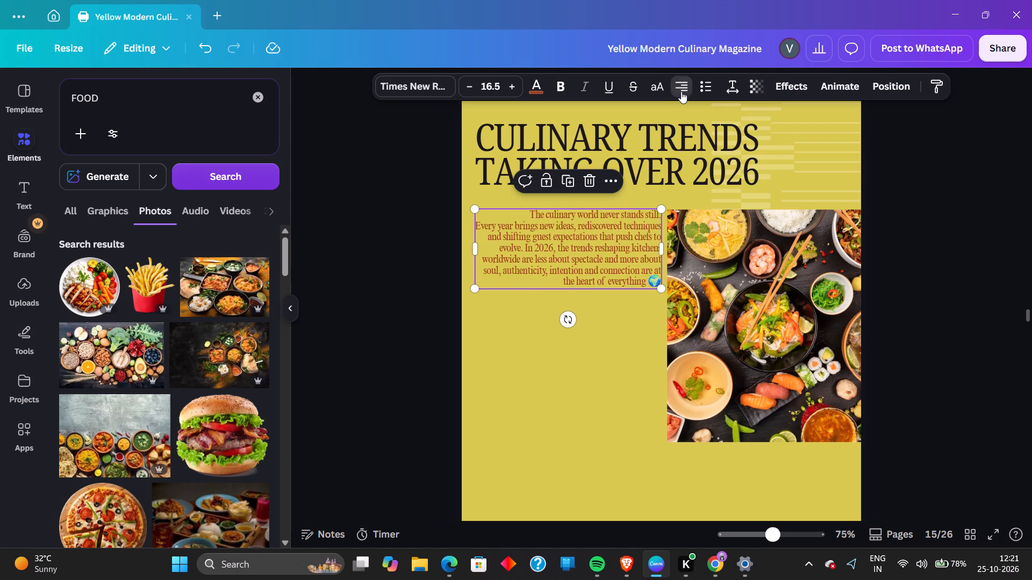
click(943, 400)
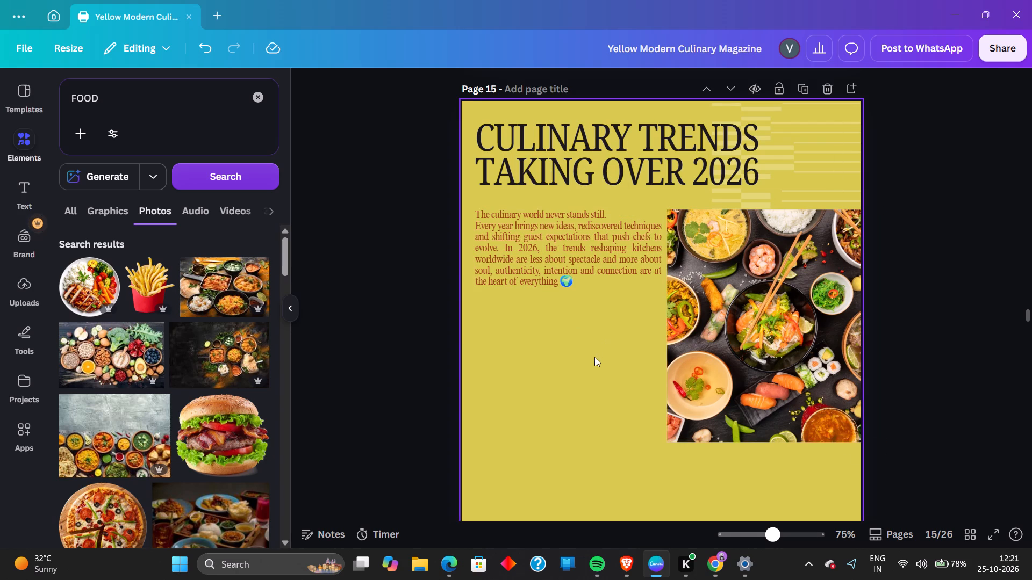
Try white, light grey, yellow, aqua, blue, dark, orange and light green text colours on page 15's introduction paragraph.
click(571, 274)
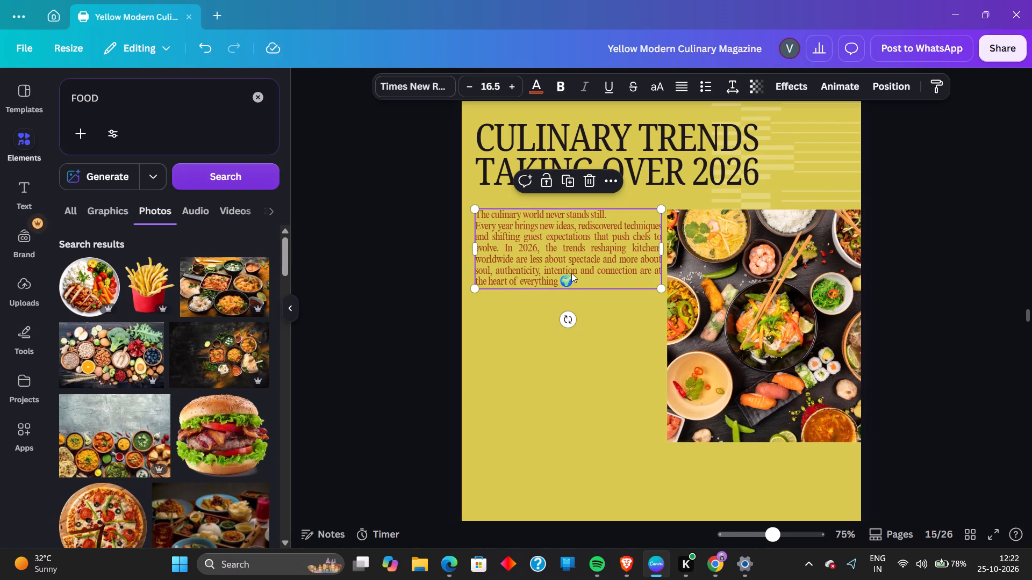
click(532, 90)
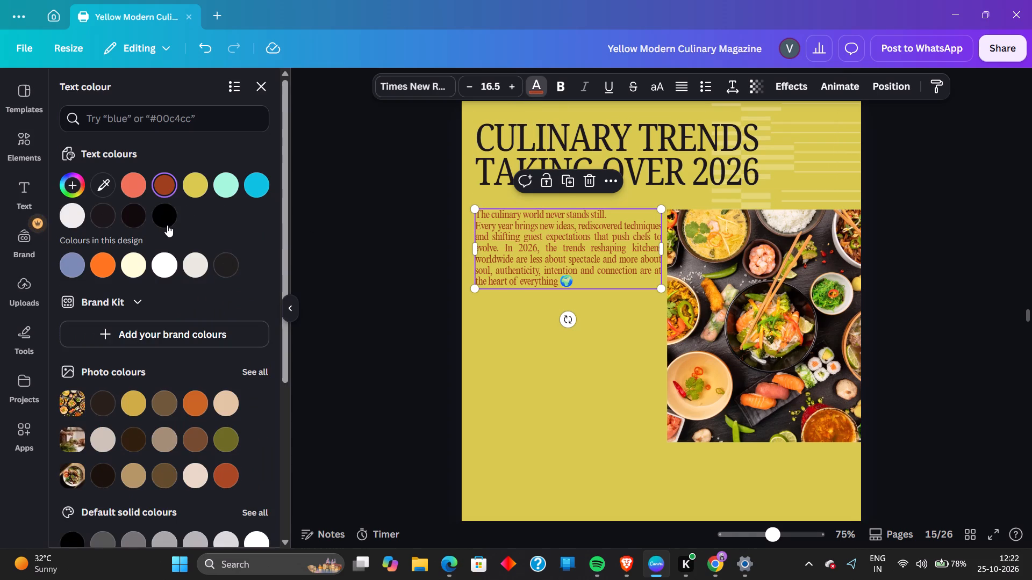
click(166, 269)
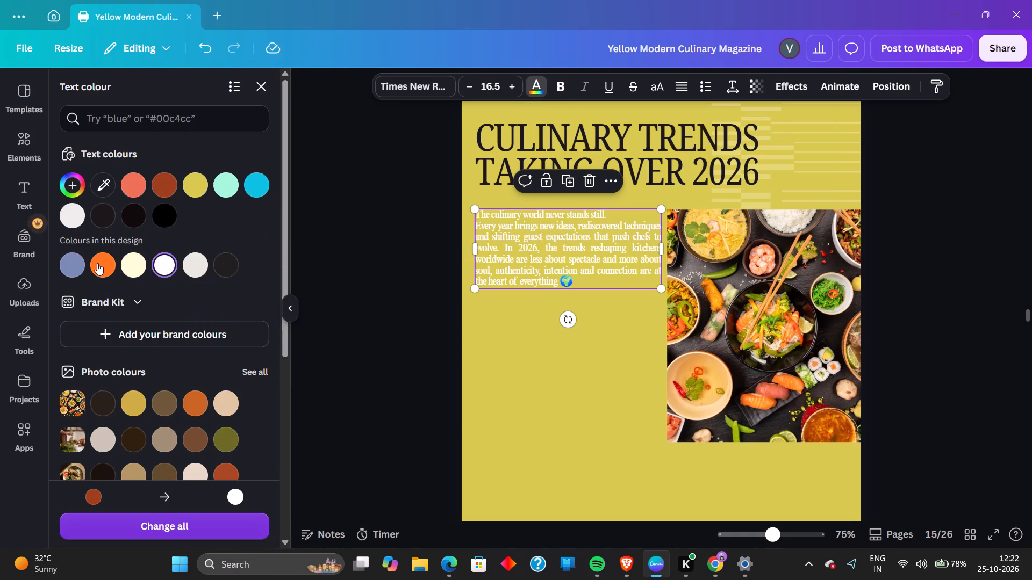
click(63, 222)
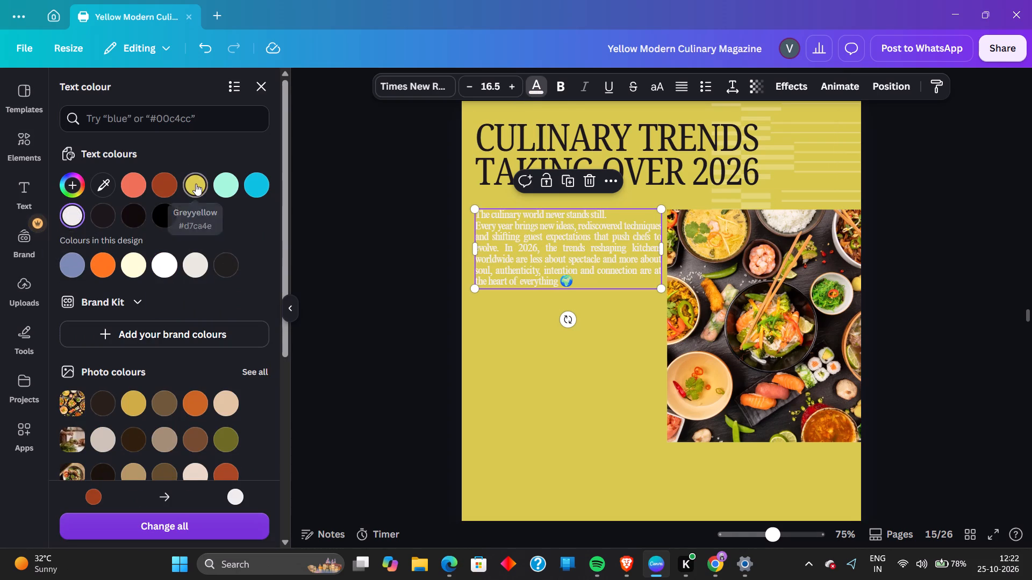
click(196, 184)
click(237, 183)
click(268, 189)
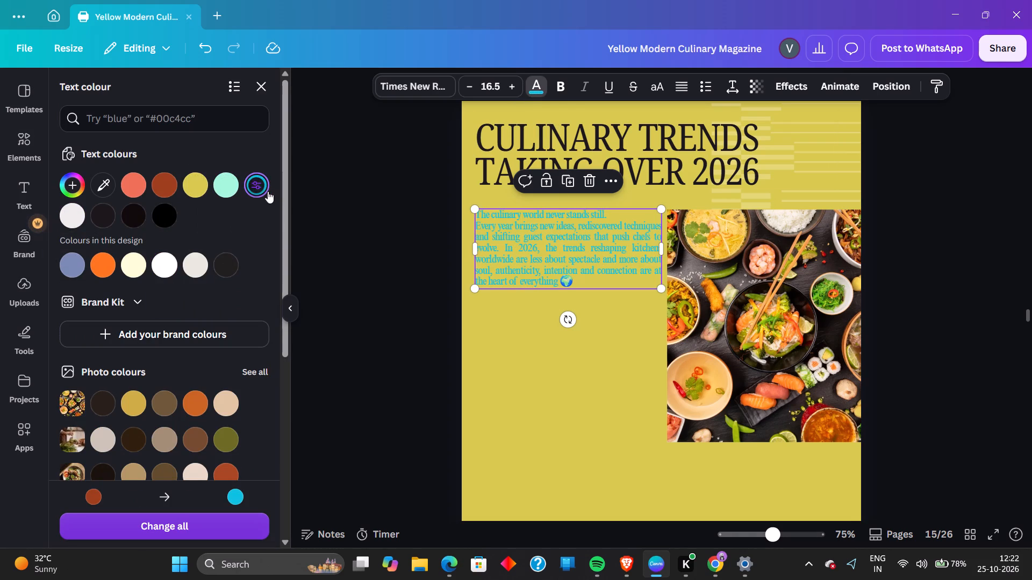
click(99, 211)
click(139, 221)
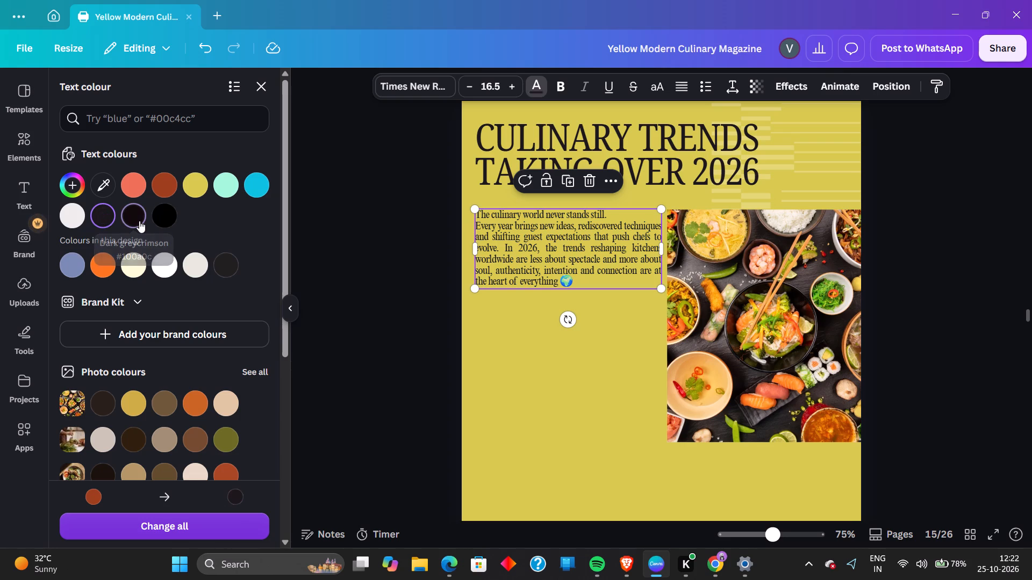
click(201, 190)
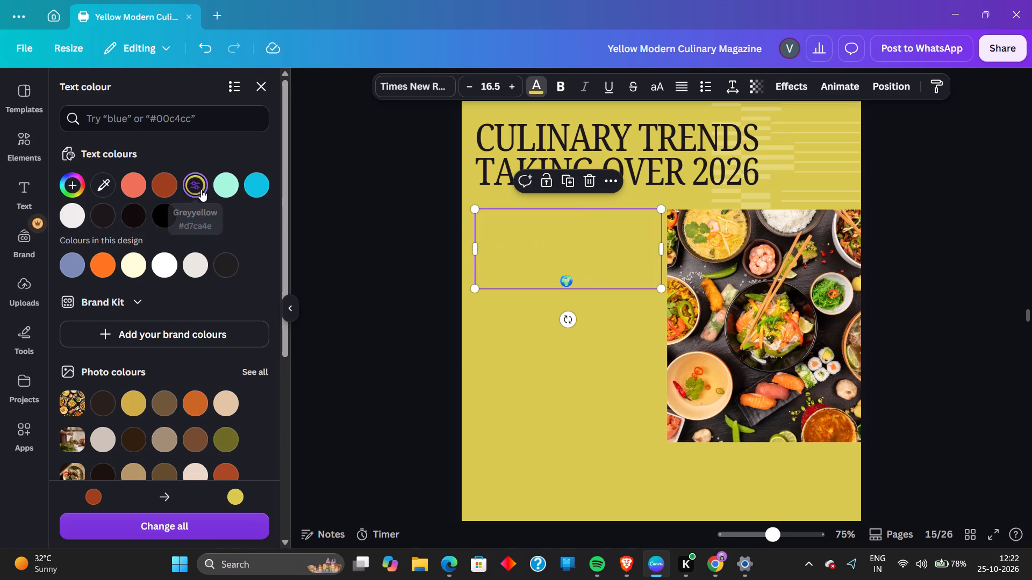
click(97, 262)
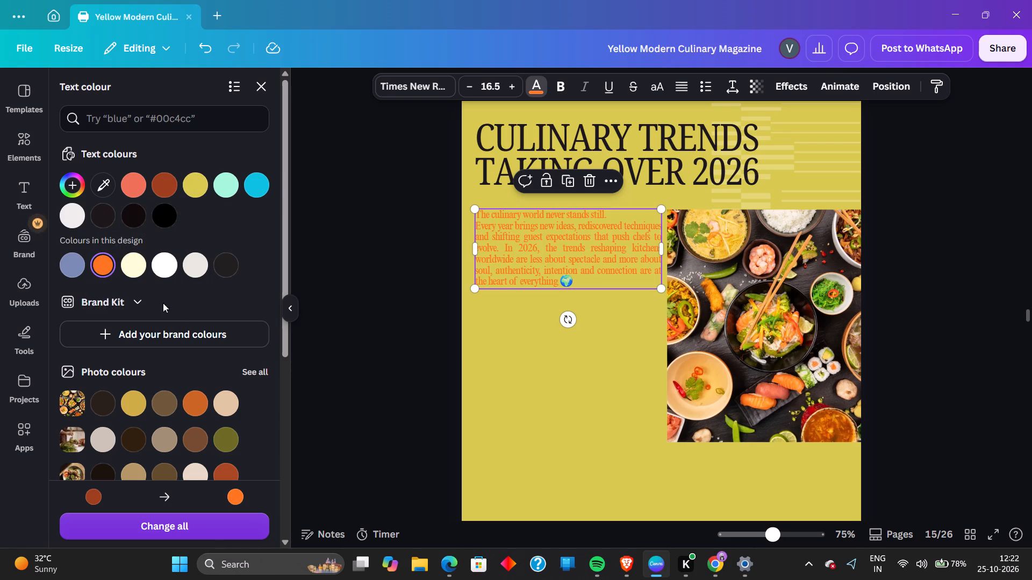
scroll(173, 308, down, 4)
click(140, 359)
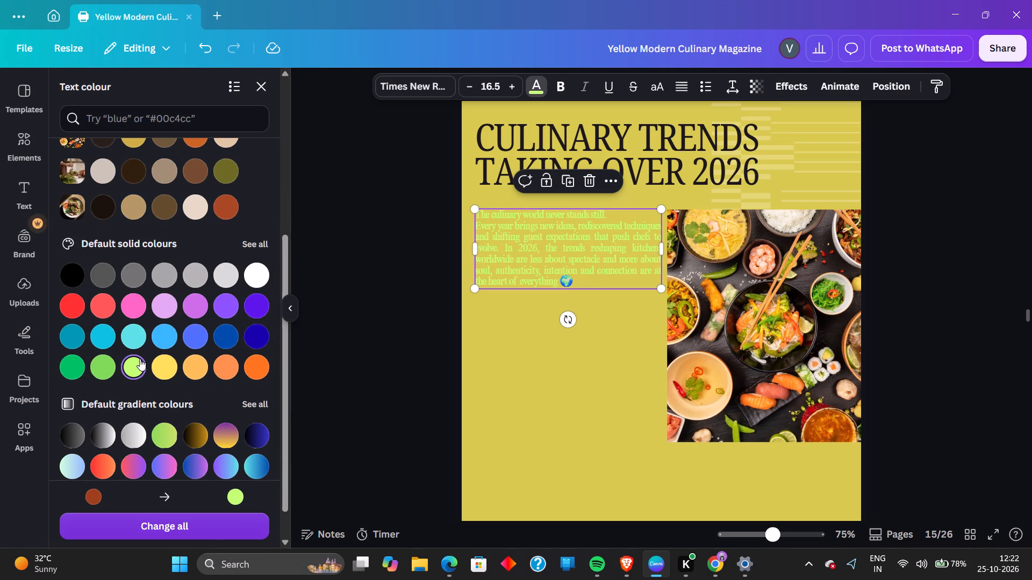
Try mint, light yellow, white and pale grey backgrounds on page 15 and settle on the light beige.
click(509, 419)
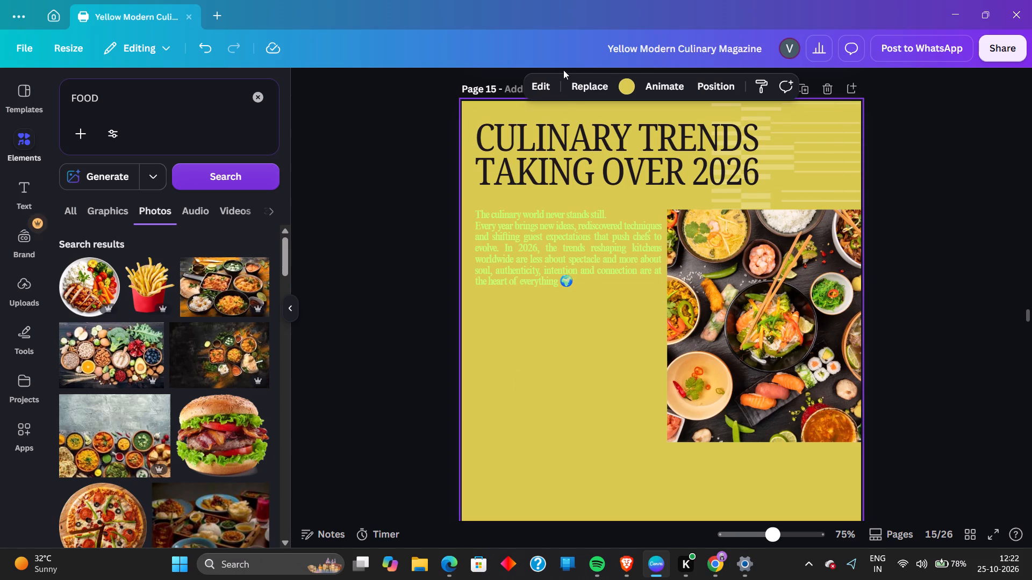
click(603, 82)
click(623, 83)
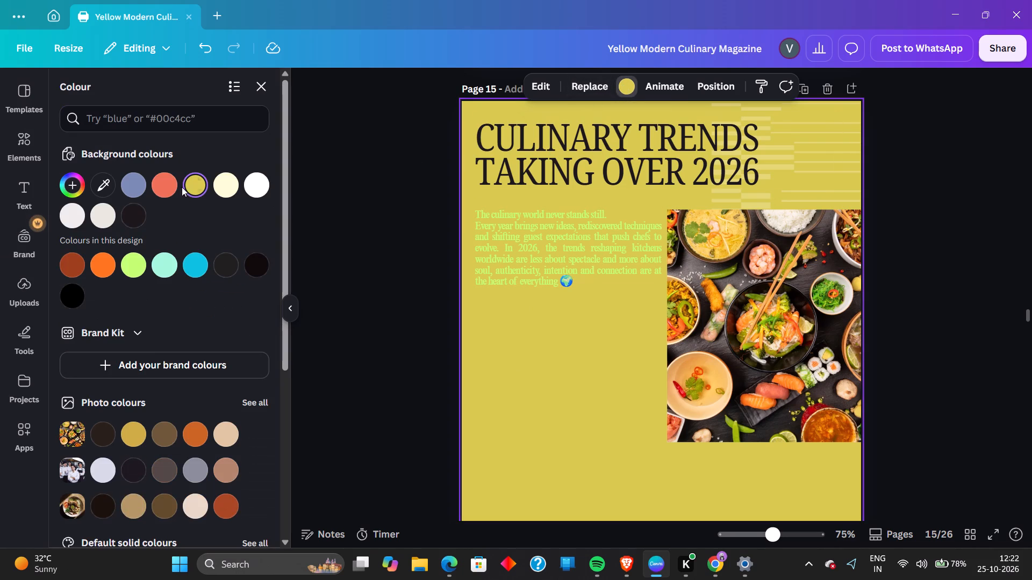
click(163, 267)
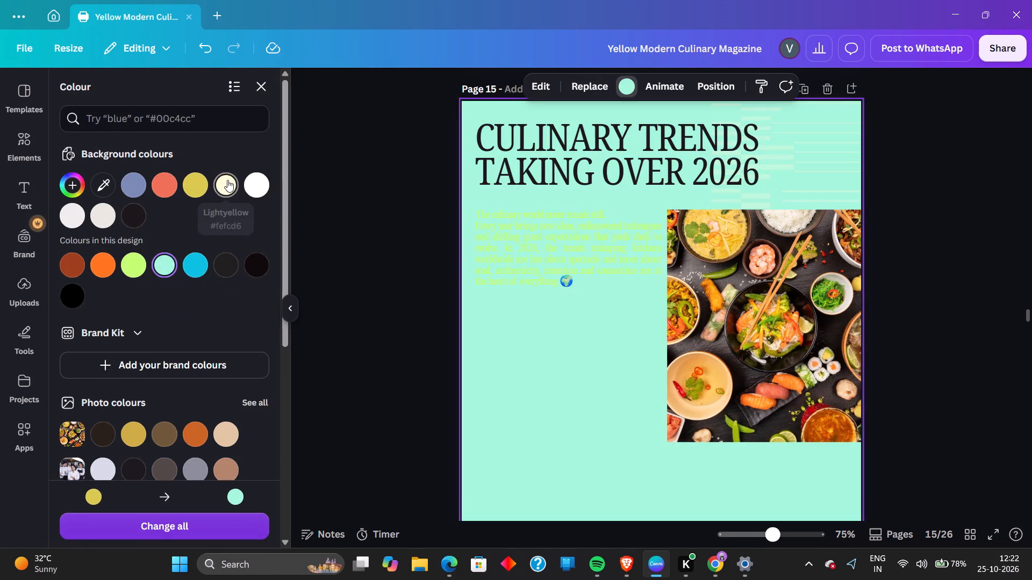
click(230, 180)
click(257, 184)
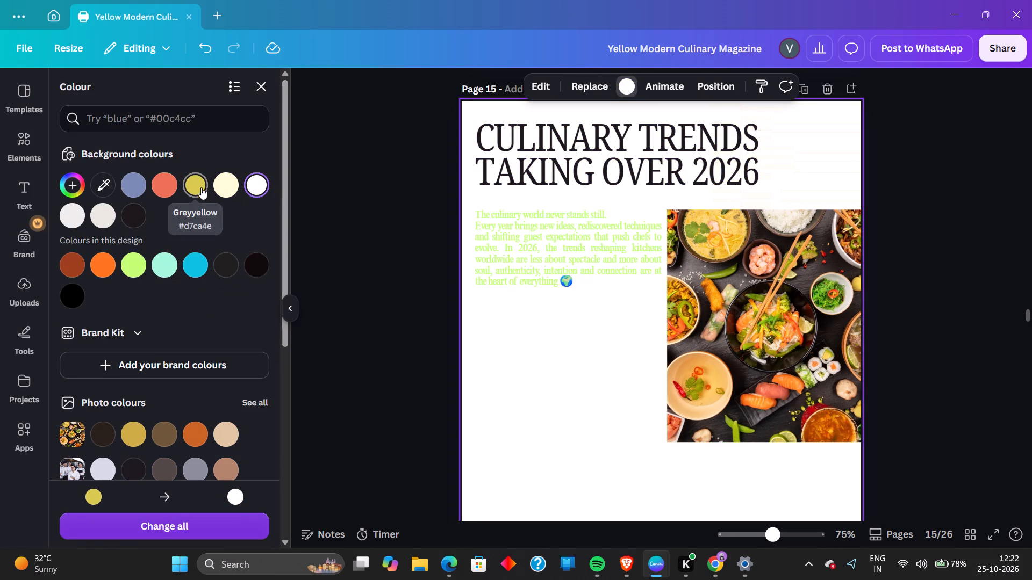
click(74, 215)
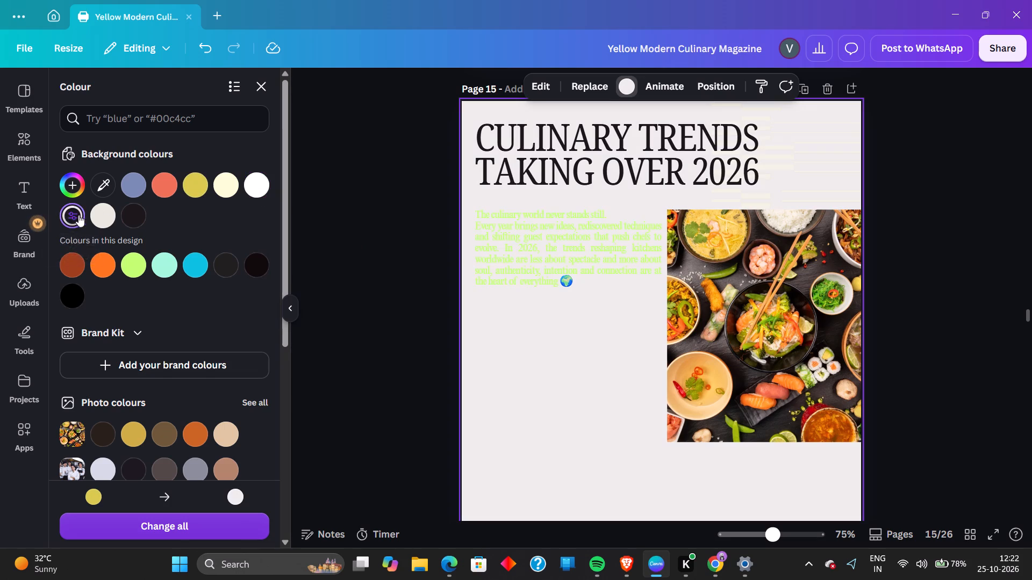
click(106, 215)
Change the introduction paragraph's text colour to the near-black shade used in this design.
click(499, 249)
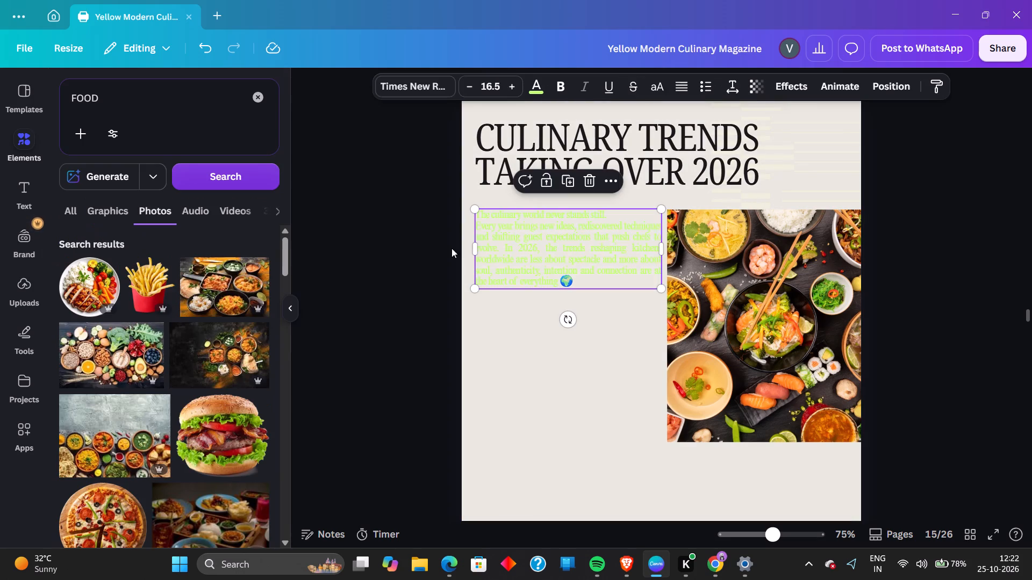
click(536, 88)
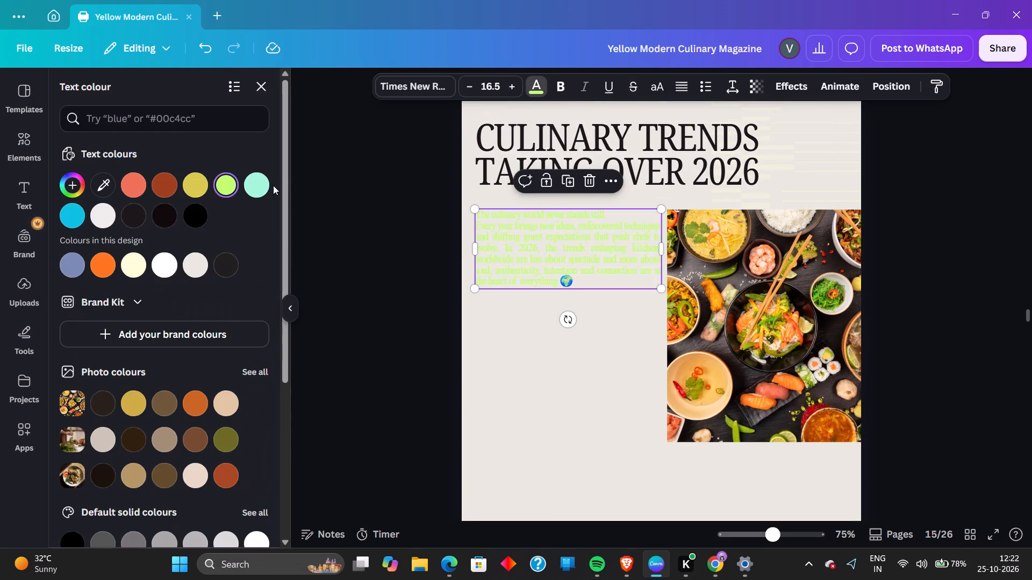
click(143, 214)
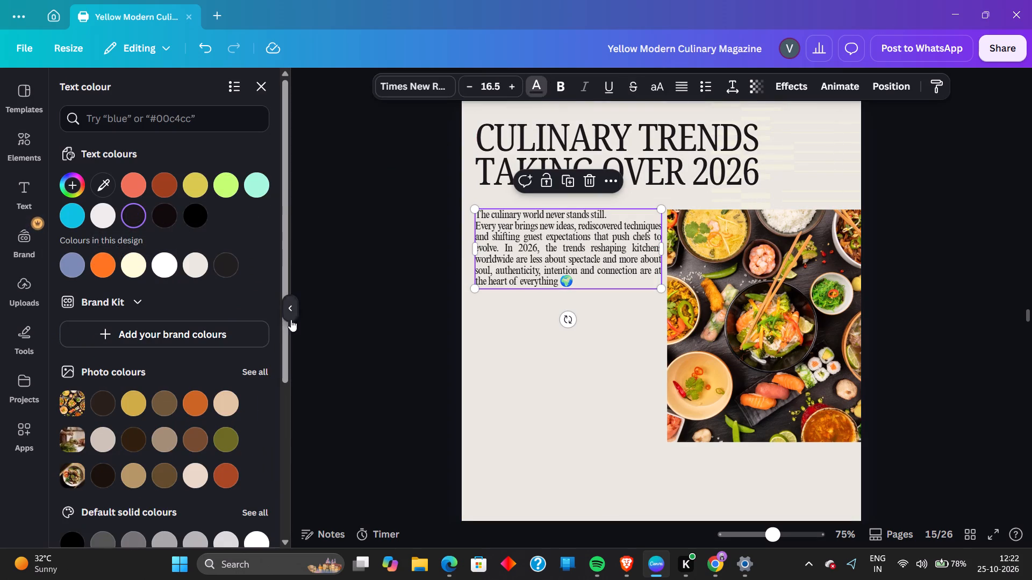
click(278, 330)
click(970, 288)
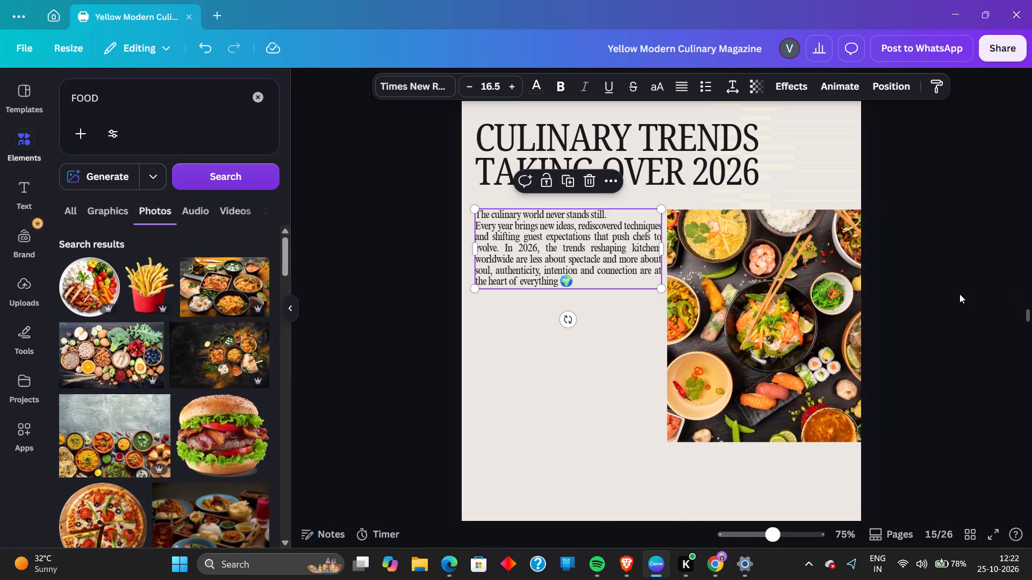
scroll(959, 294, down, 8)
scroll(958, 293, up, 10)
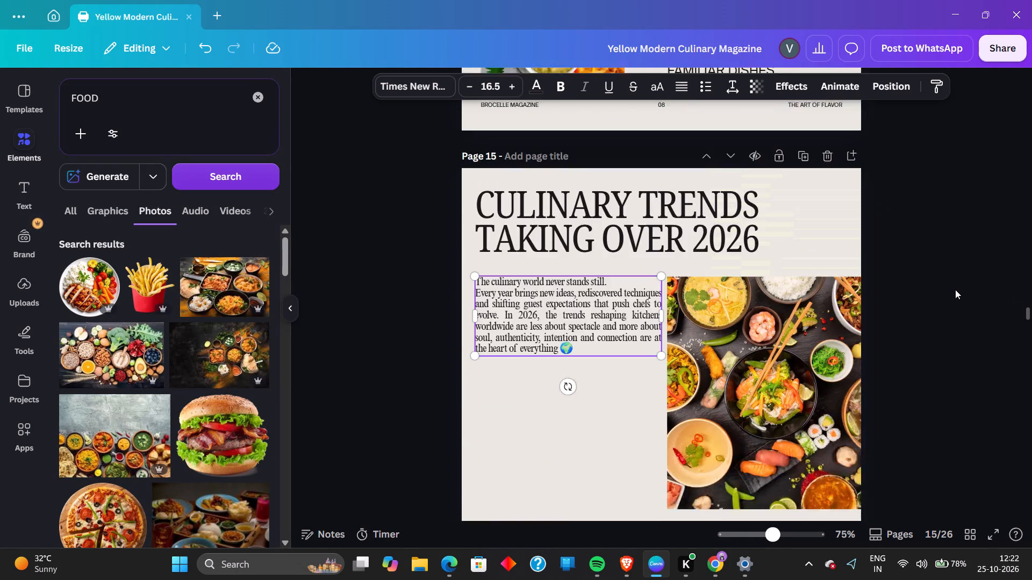
Review page 15's layout and its unfilled areas alongside the preceding page 14.
scroll(955, 289, down, 11)
scroll(955, 289, up, 10)
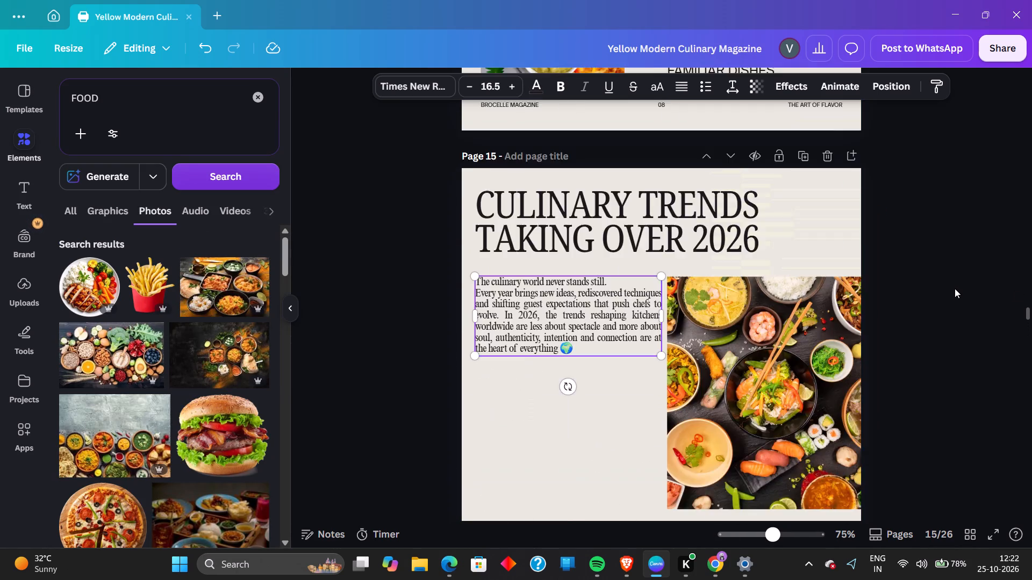
scroll(954, 288, up, 10)
scroll(954, 288, down, 8)
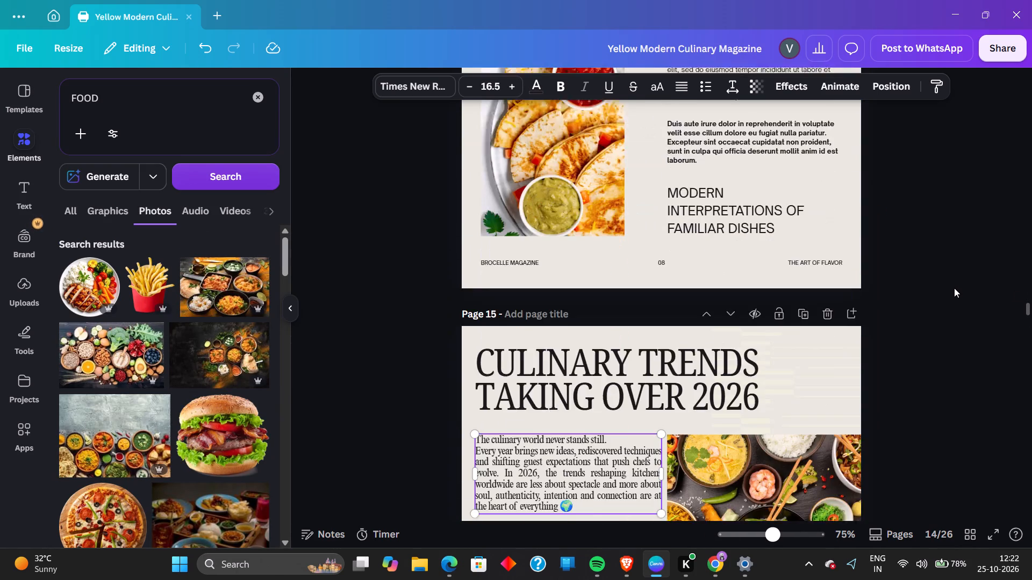
scroll(954, 288, down, 4)
click(372, 337)
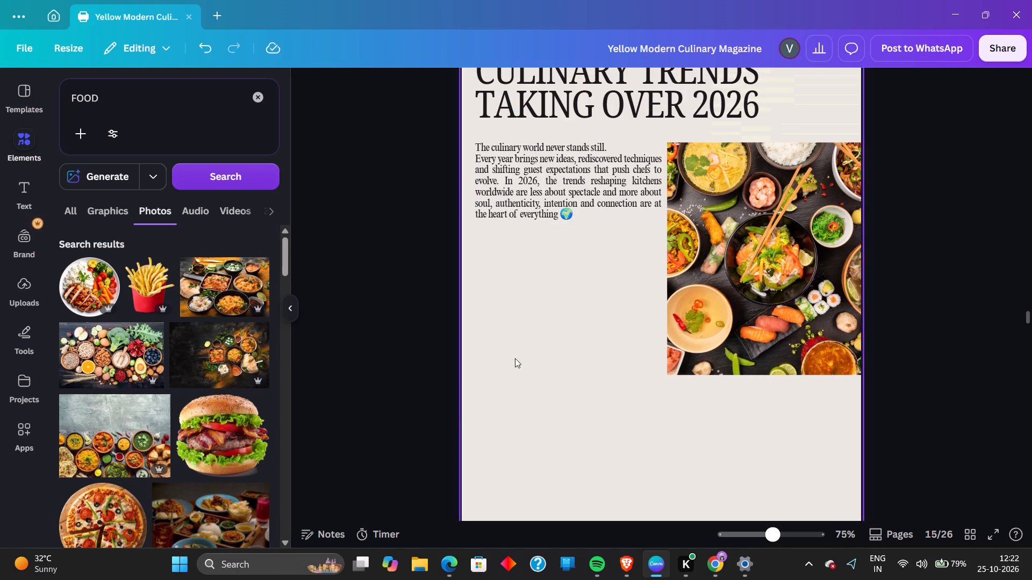
scroll(633, 350, down, 3)
scroll(633, 350, up, 5)
Set the font size of page 15's introduction text to 22.5.
click(543, 296)
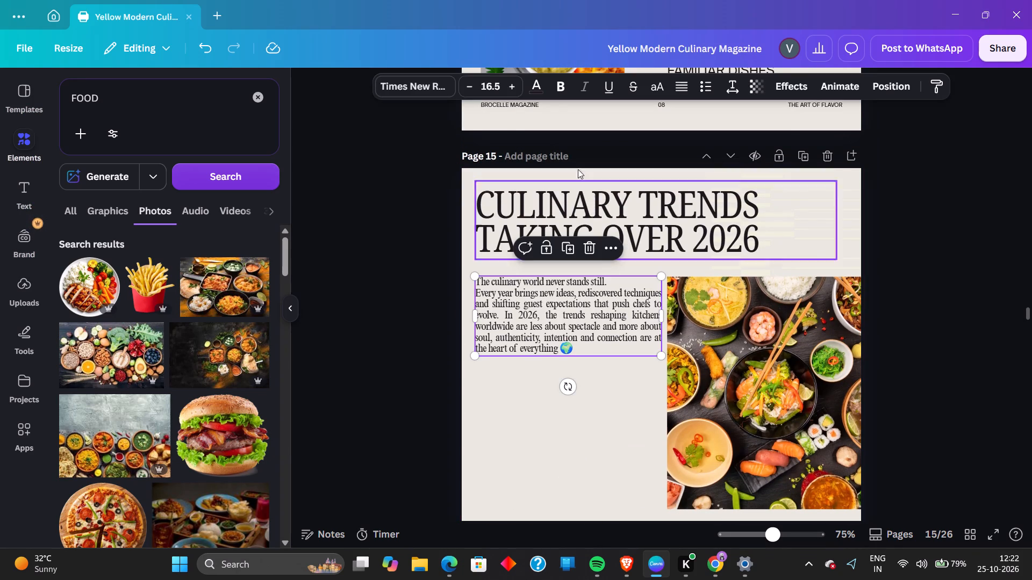
double_click(516, 86)
double_click(516, 86)
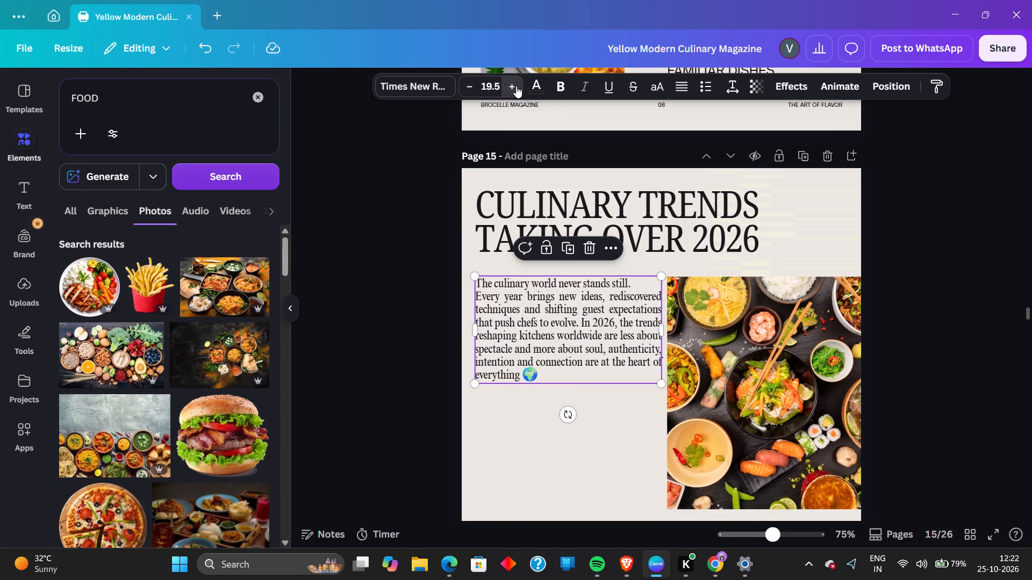
click(516, 86)
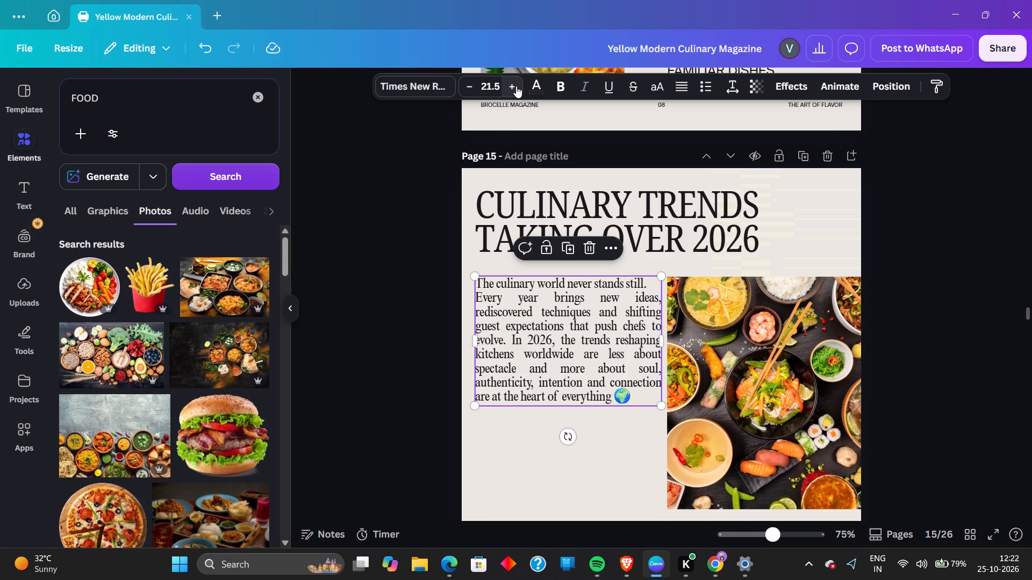
click(516, 86)
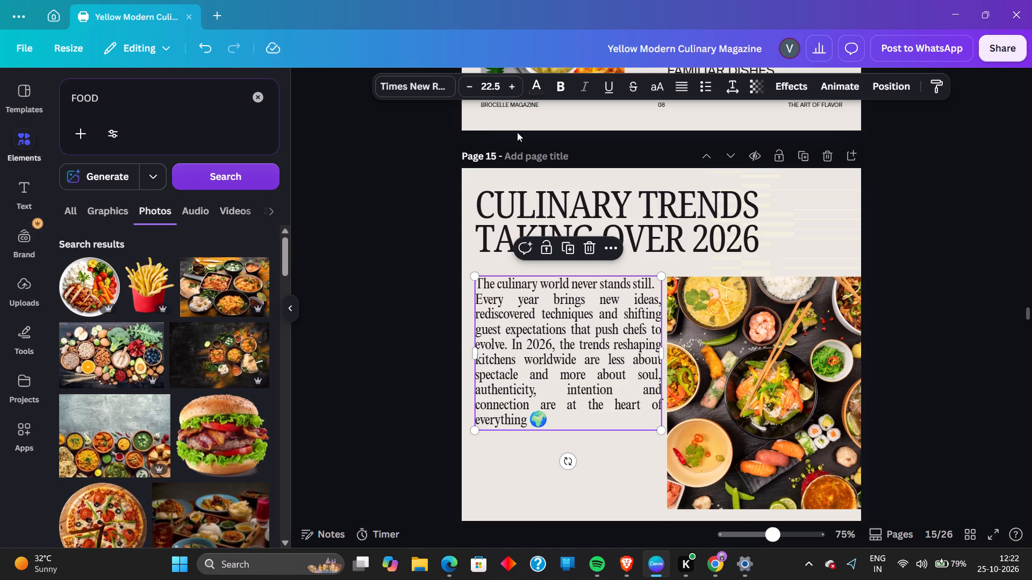
click(511, 79)
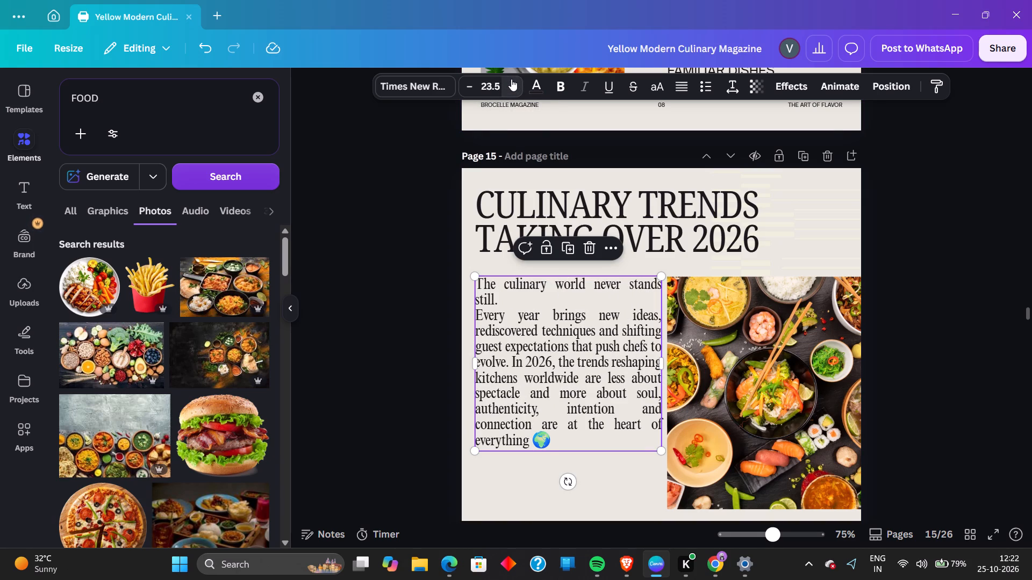
click(474, 85)
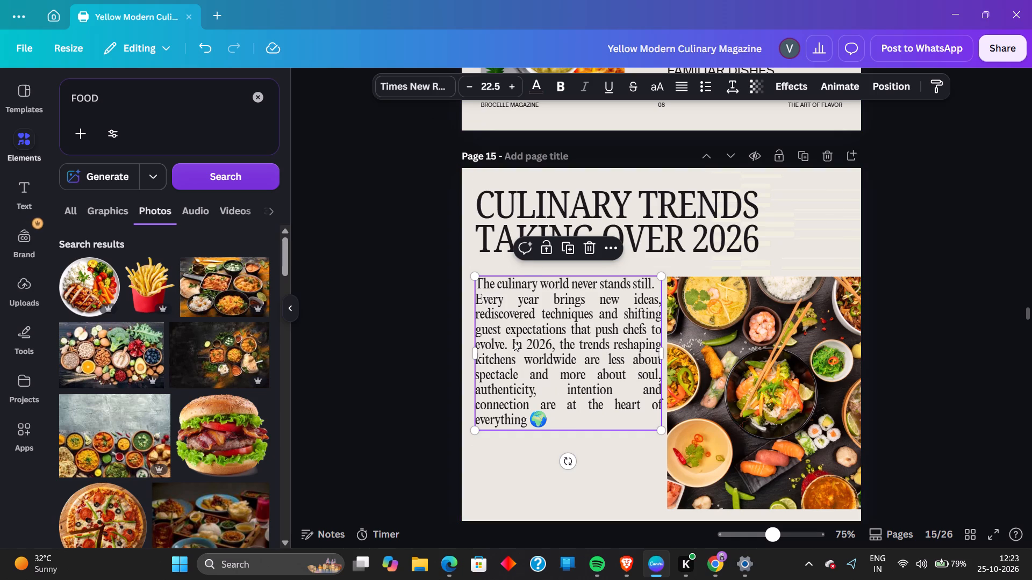
Split the introduction text before "In 2026" into a second paragraph separated by a blank line.
click(511, 347)
key(BackSpace)
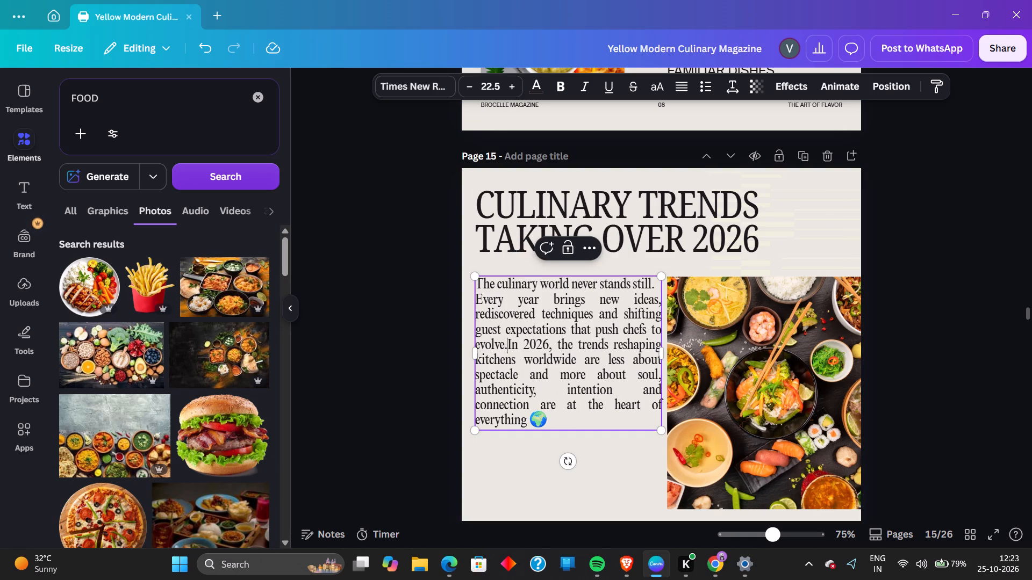
key(Return)
key(Return)
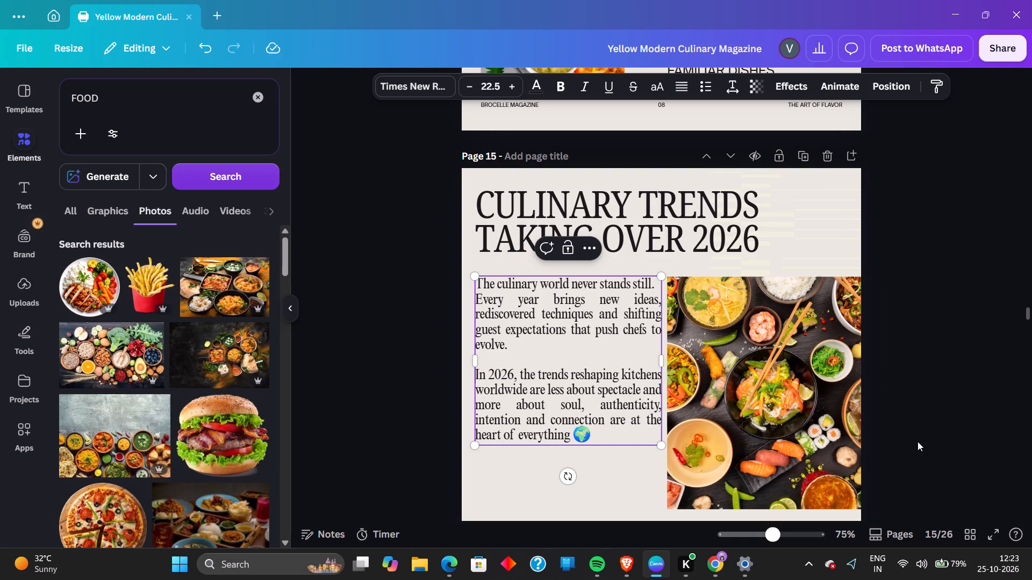
click(938, 410)
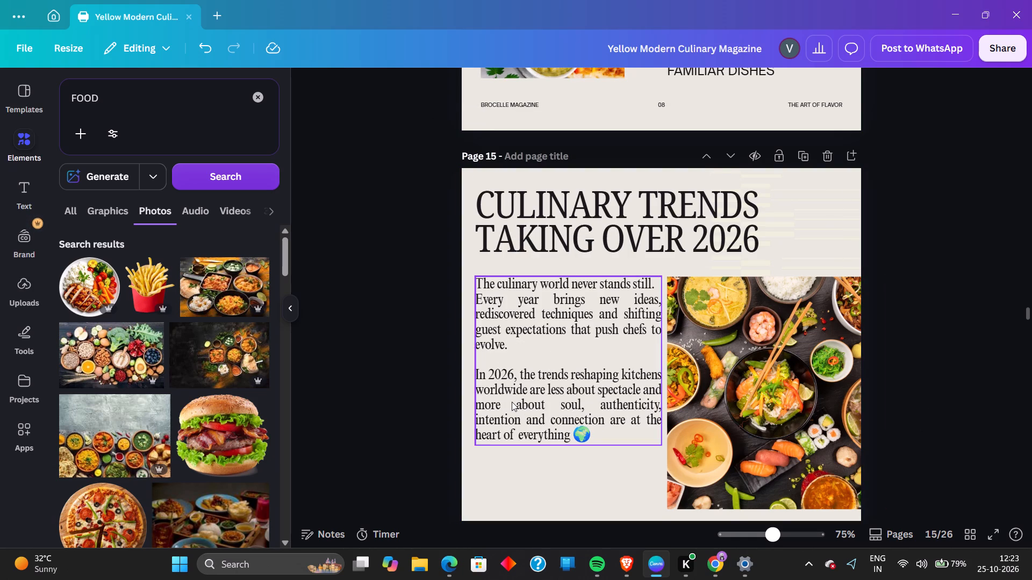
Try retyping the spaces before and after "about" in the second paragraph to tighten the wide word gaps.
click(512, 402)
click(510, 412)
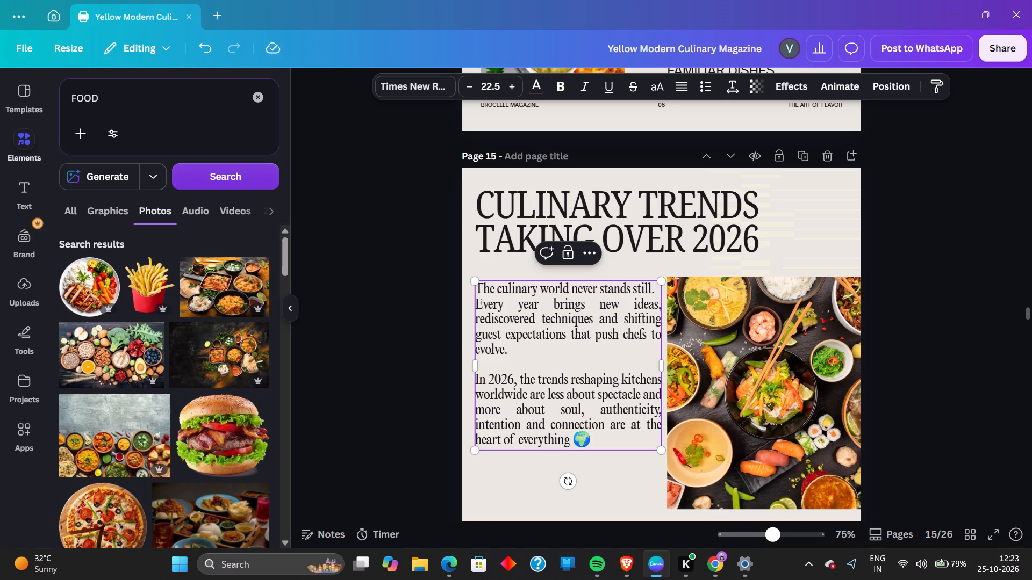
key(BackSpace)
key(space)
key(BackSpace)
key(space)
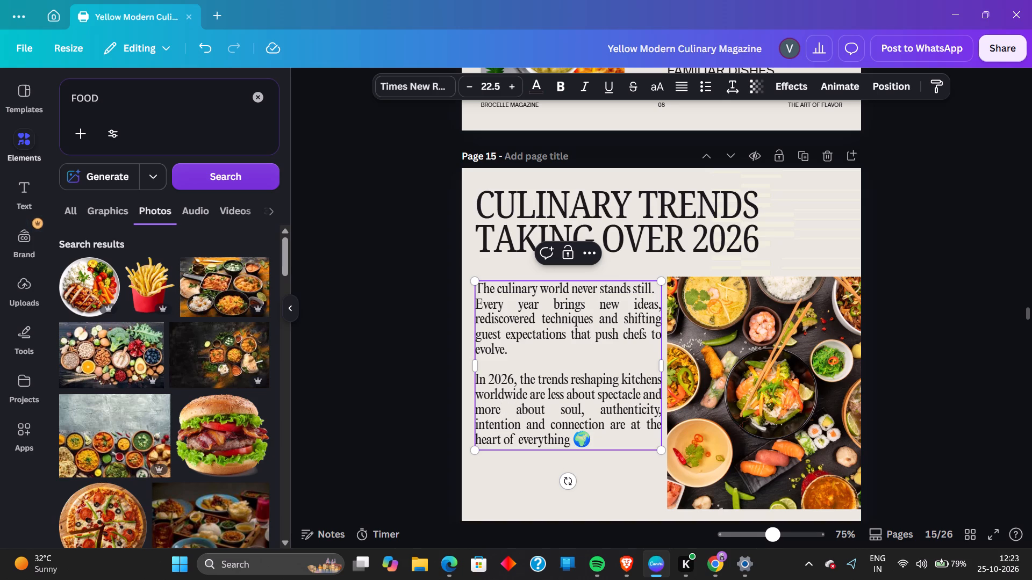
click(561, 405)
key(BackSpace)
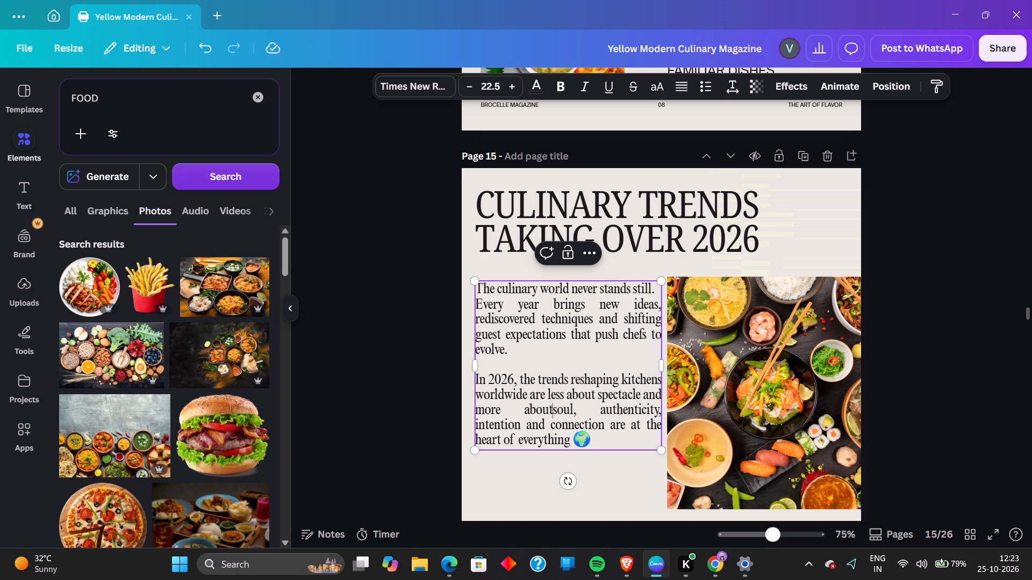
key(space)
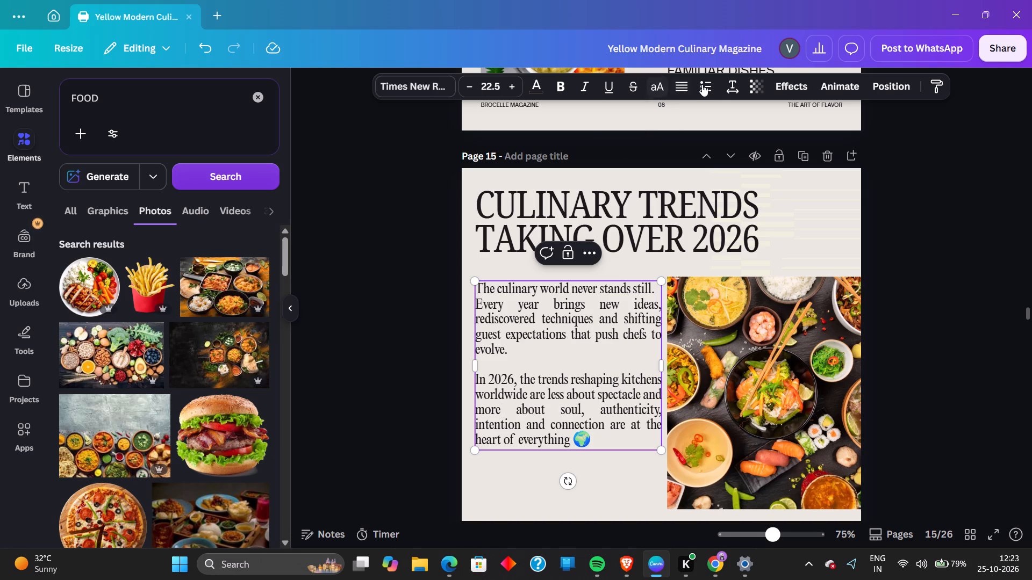
Change the second introduction paragraph's alignment to left.
click(681, 89)
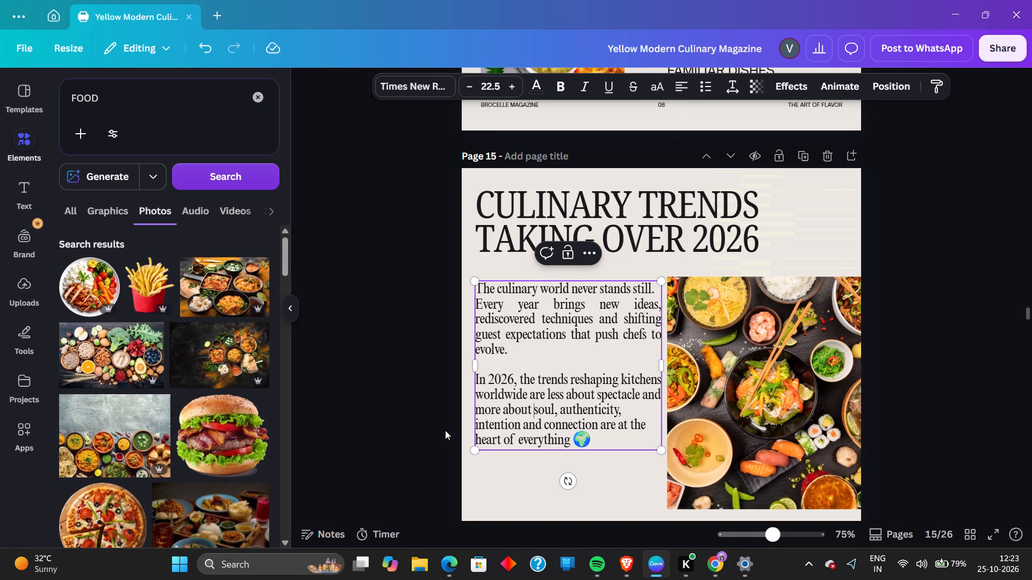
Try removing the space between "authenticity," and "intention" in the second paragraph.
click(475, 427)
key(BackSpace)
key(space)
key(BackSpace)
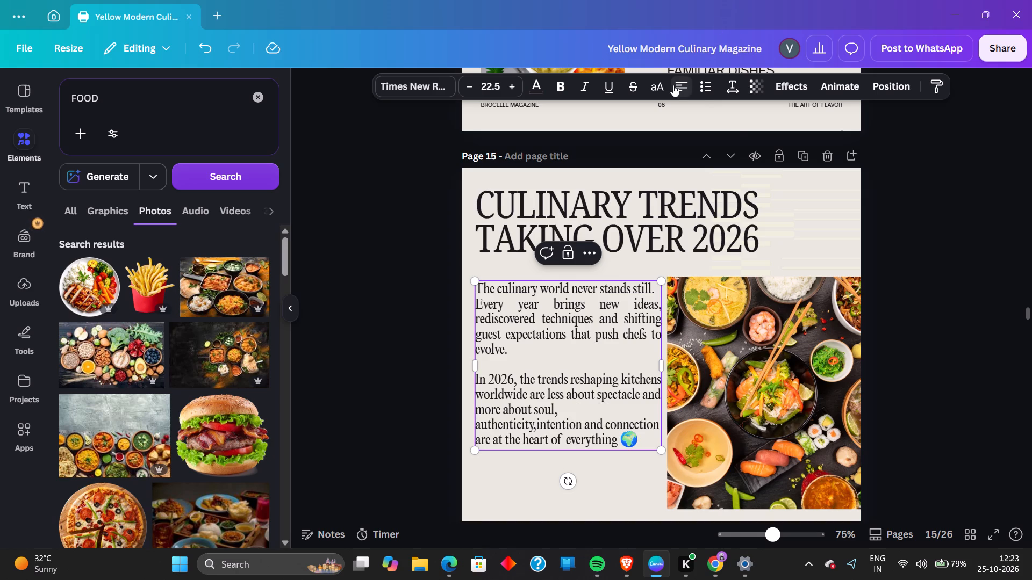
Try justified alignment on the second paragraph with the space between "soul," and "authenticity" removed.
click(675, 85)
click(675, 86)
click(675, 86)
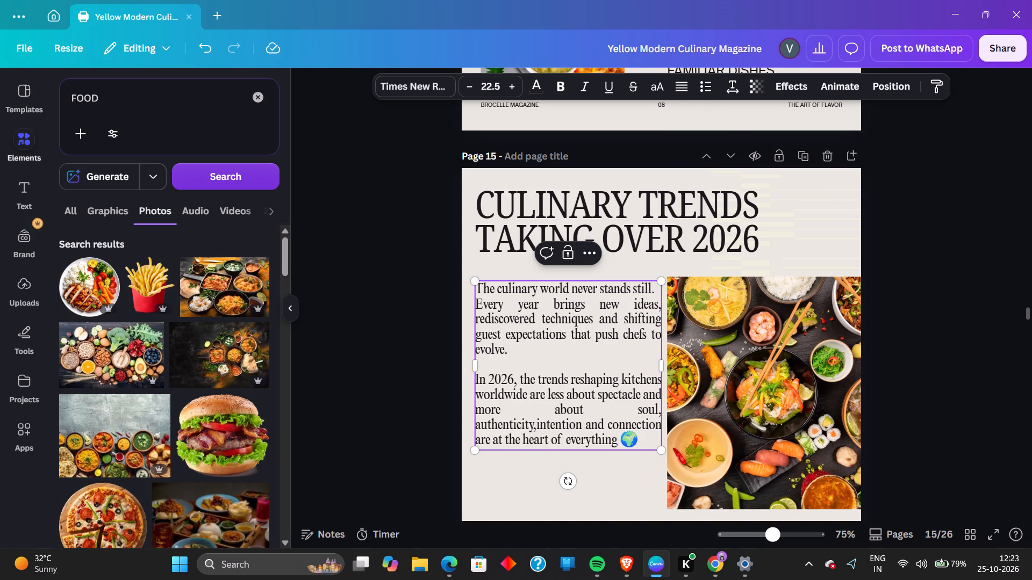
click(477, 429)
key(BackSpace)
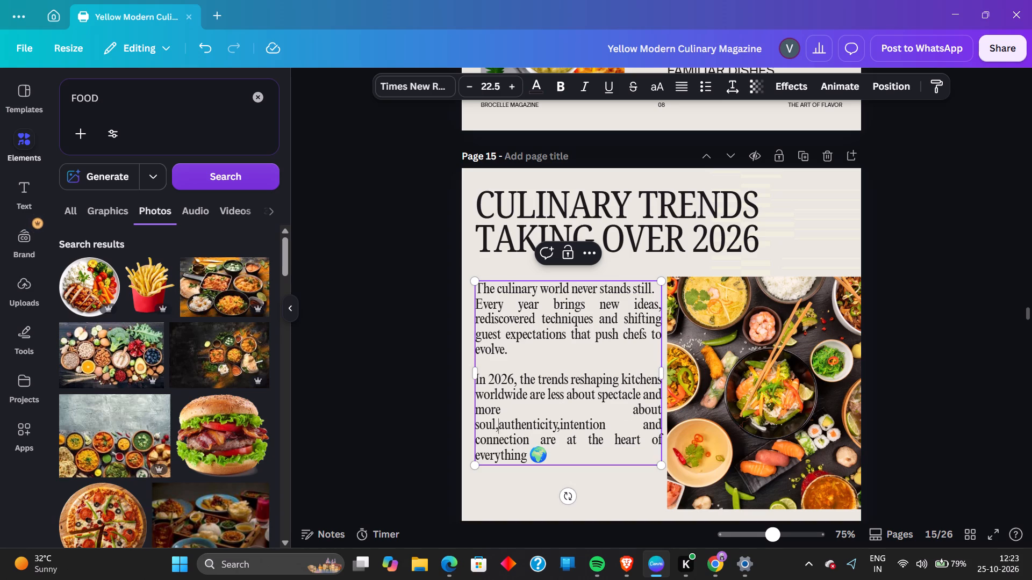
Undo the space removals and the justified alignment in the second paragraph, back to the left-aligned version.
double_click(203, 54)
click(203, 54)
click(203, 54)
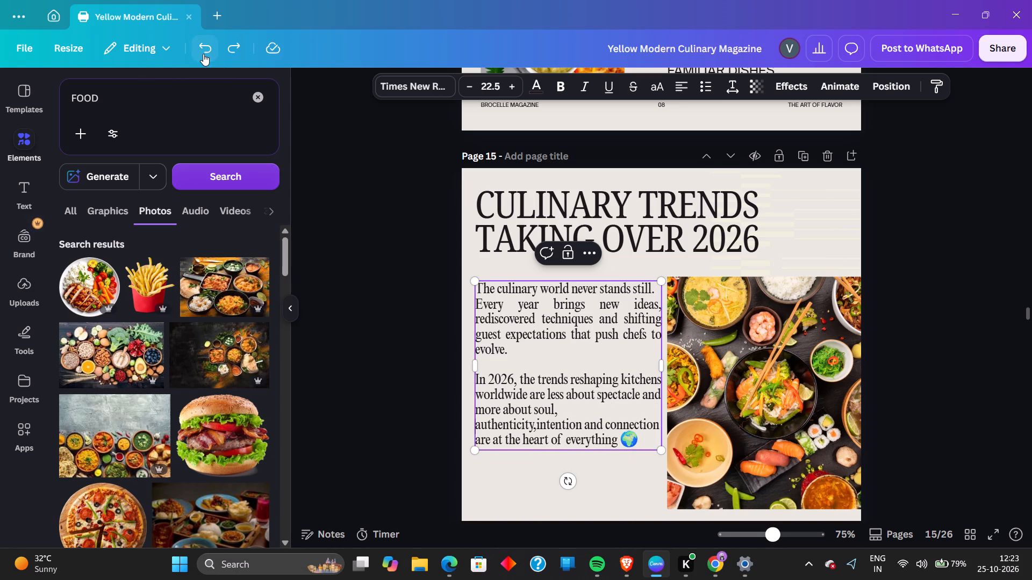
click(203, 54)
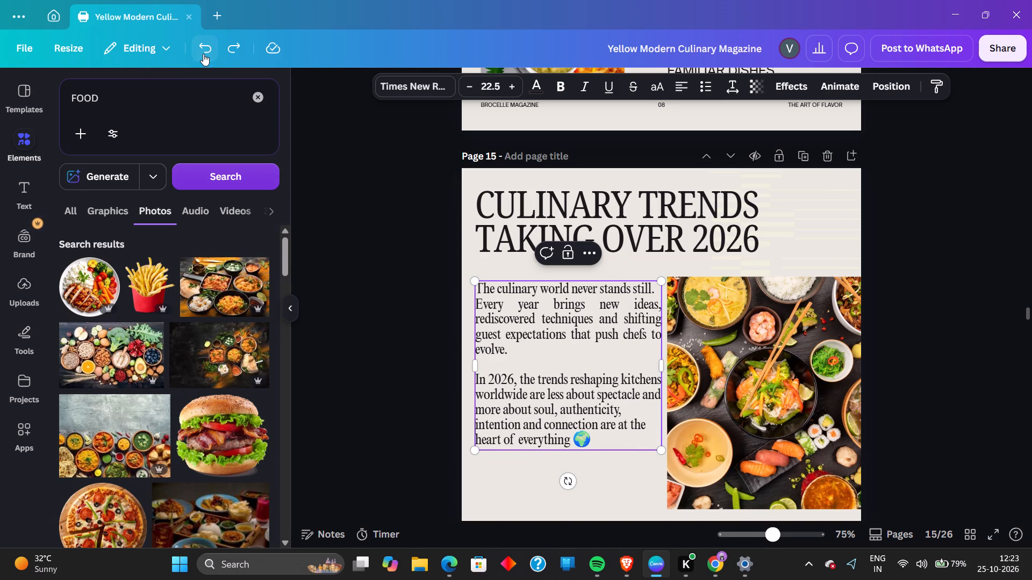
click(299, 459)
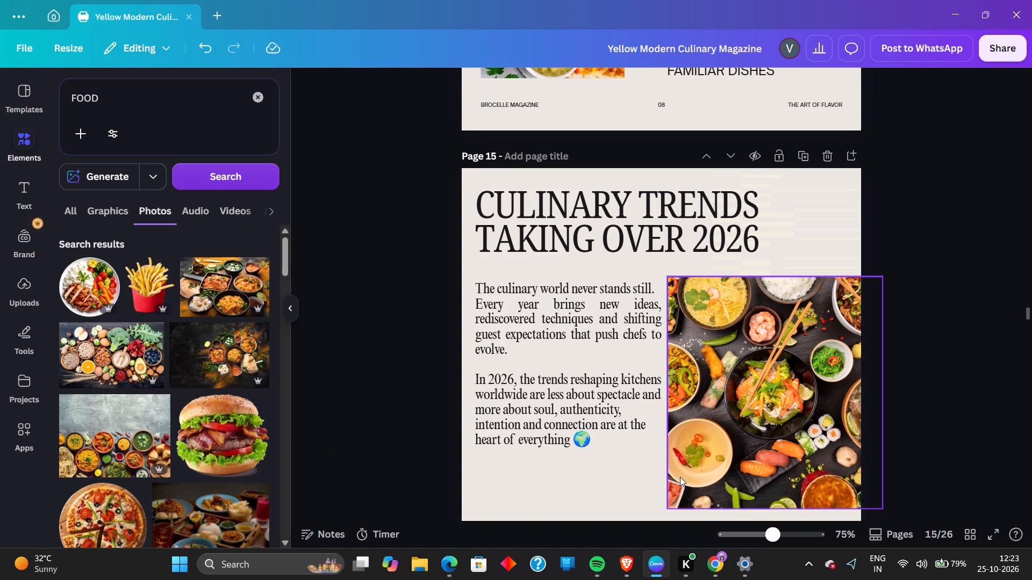
Set the font size of page 15's whole introduction text box to 26.5.
scroll(888, 291, down, 4)
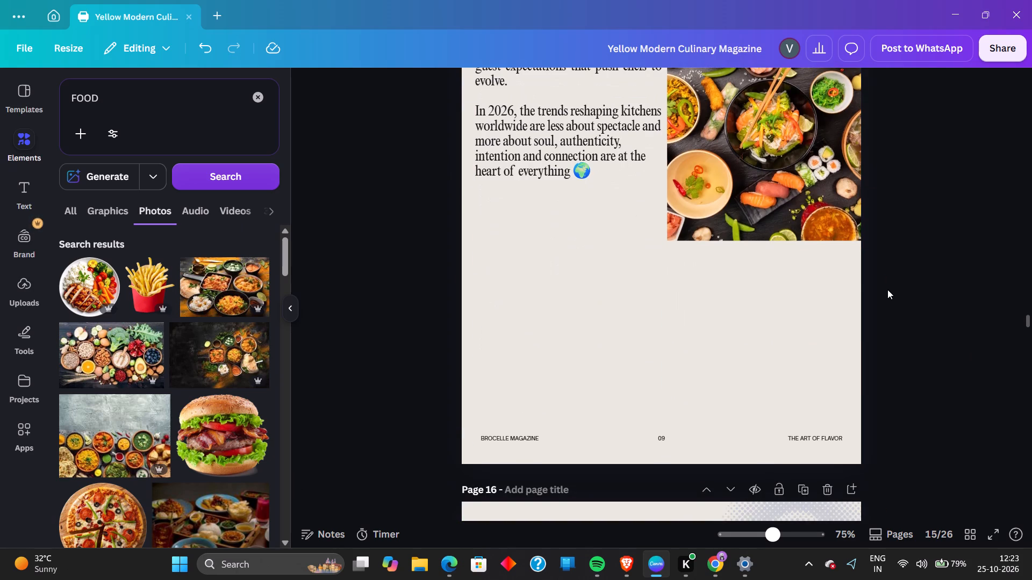
scroll(887, 289, up, 2)
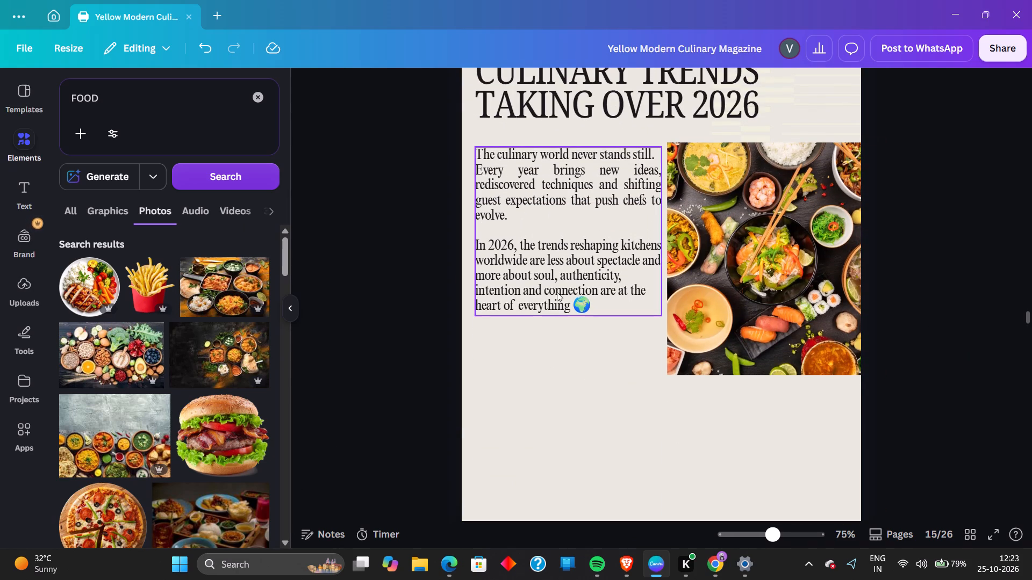
click(548, 286)
click(508, 91)
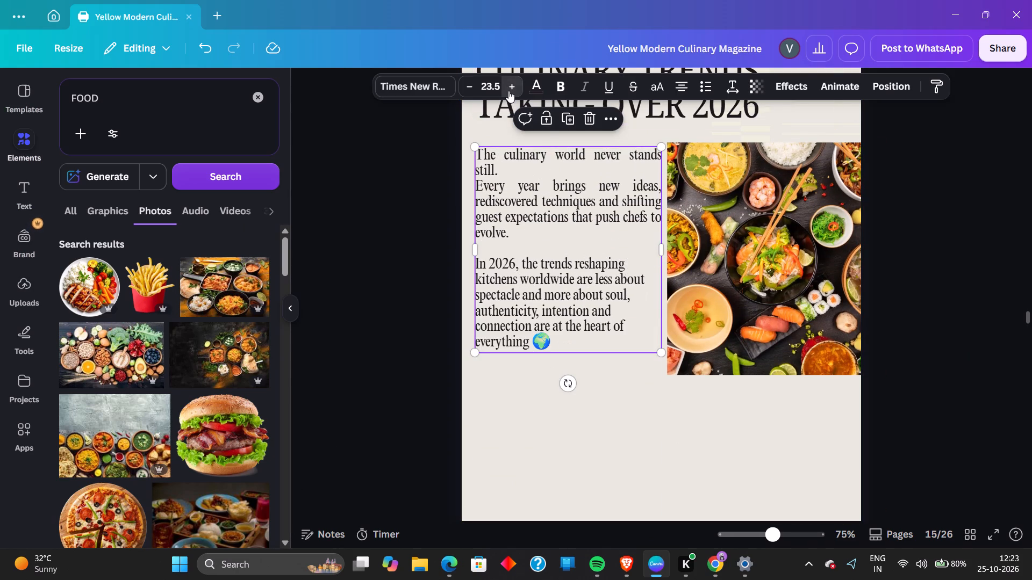
click(508, 91)
click(508, 91)
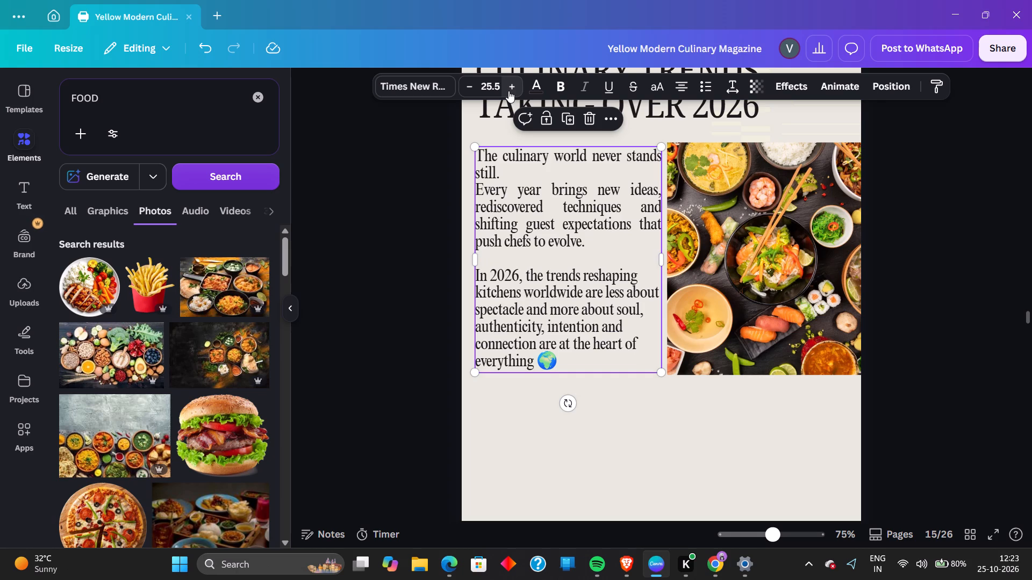
click(508, 91)
click(986, 264)
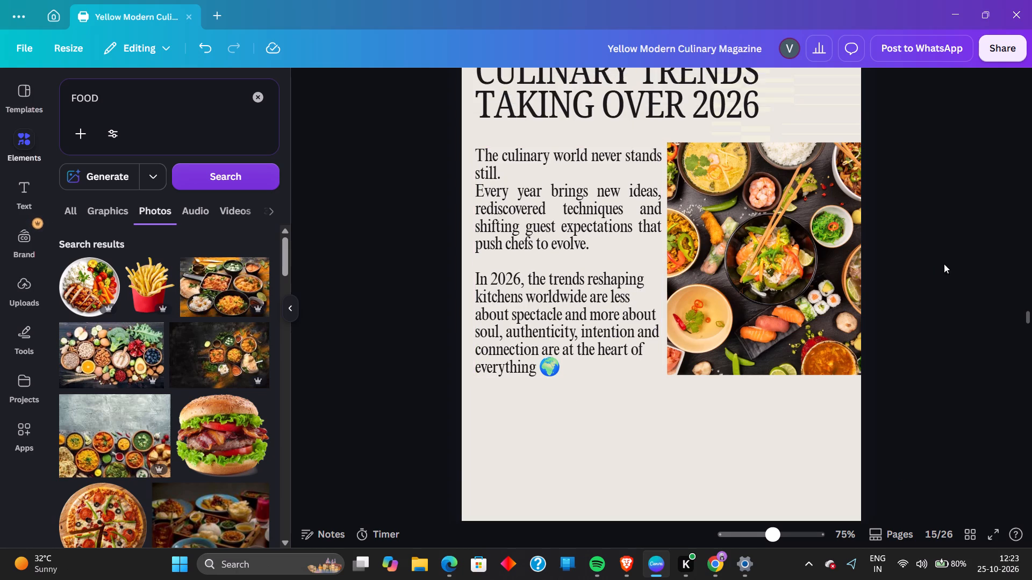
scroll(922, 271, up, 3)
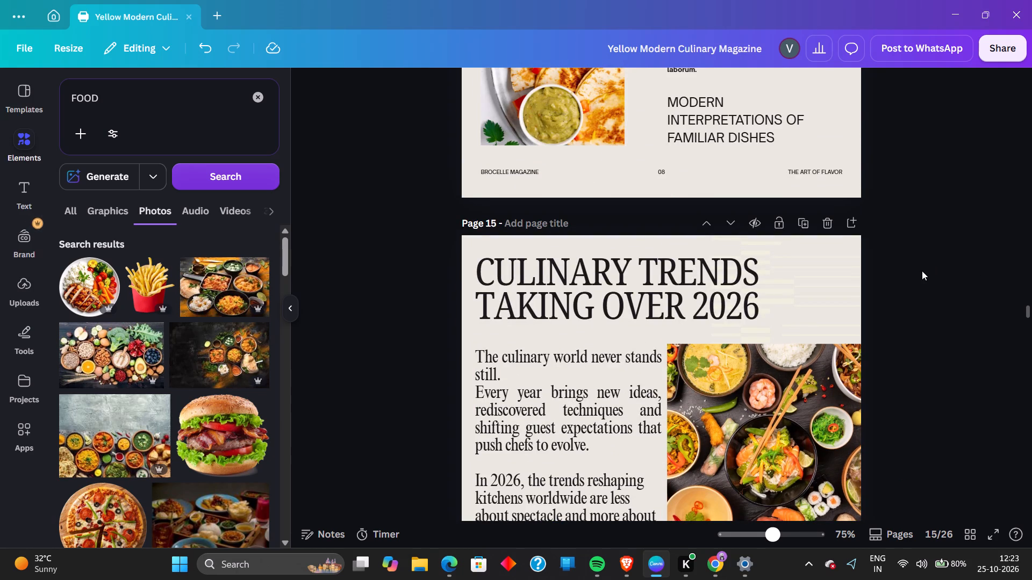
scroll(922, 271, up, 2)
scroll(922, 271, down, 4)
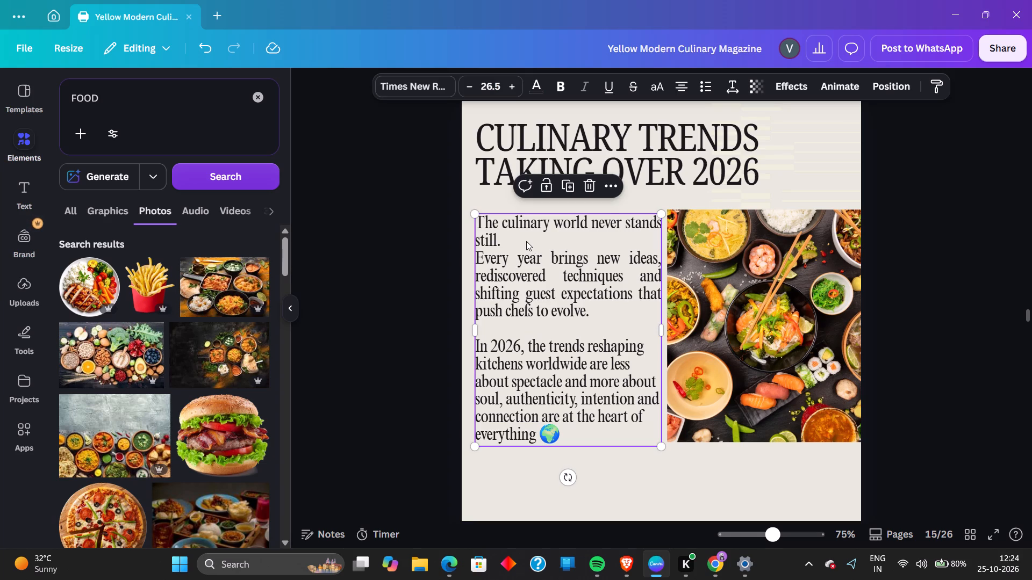
Extend the introduction's first sentence on page 15 so that it ends "still,it evolves with time.".
click(505, 241)
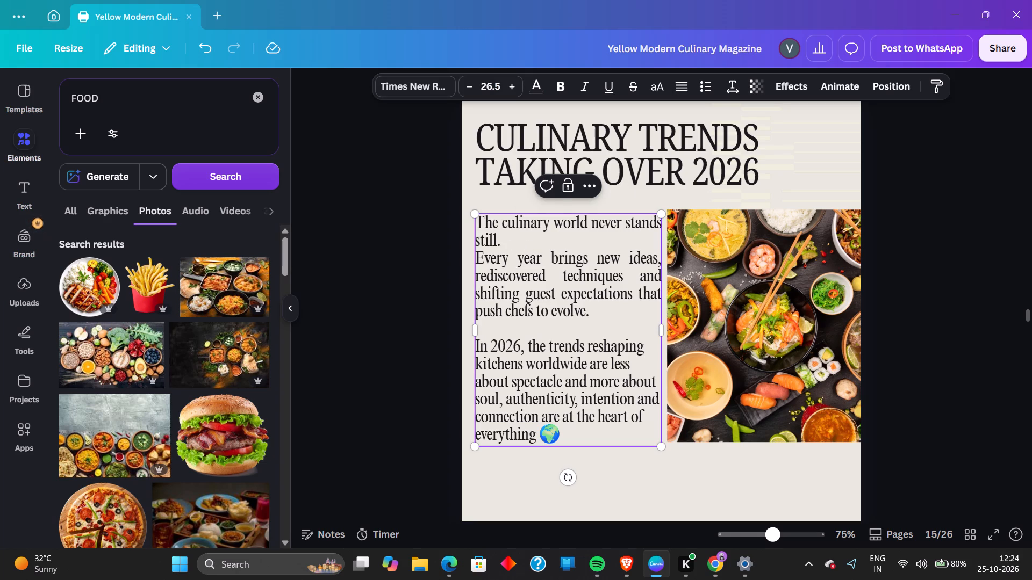
key(BackSpace)
text(,IT)
key(space)
key(BackSpace)
key(BackSpace)
key(BackSpace)
text(it evolevs)
key(BackSpace)
key(BackSpace)
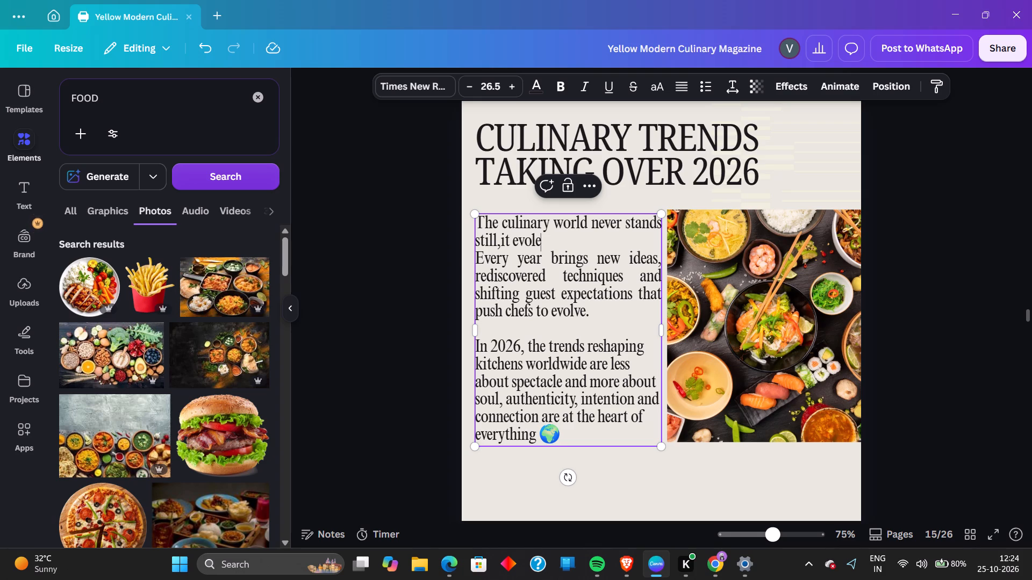
key(BackSpace)
text(ves)
key(space)
text(with time.)
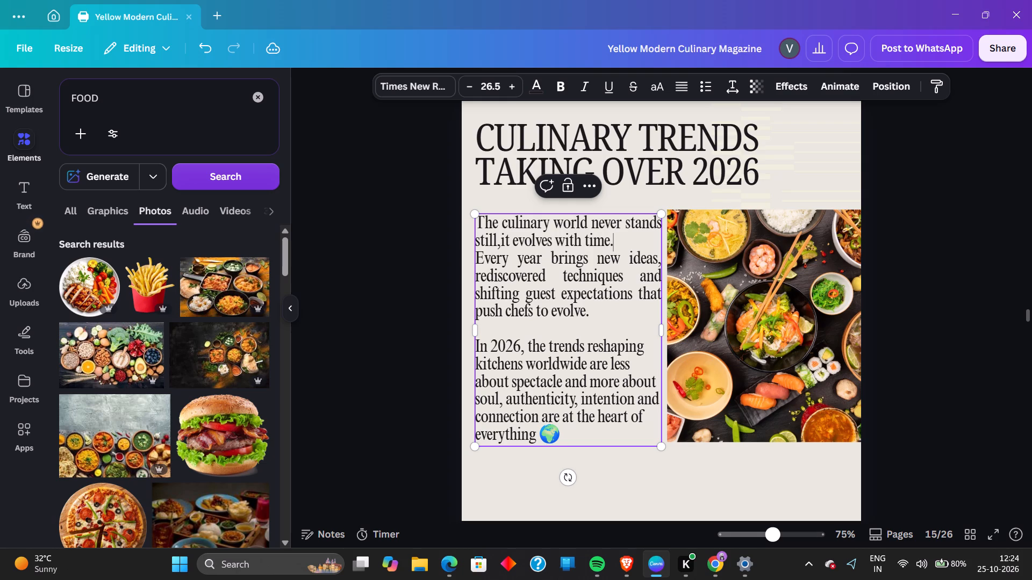
click(1031, 347)
click(943, 461)
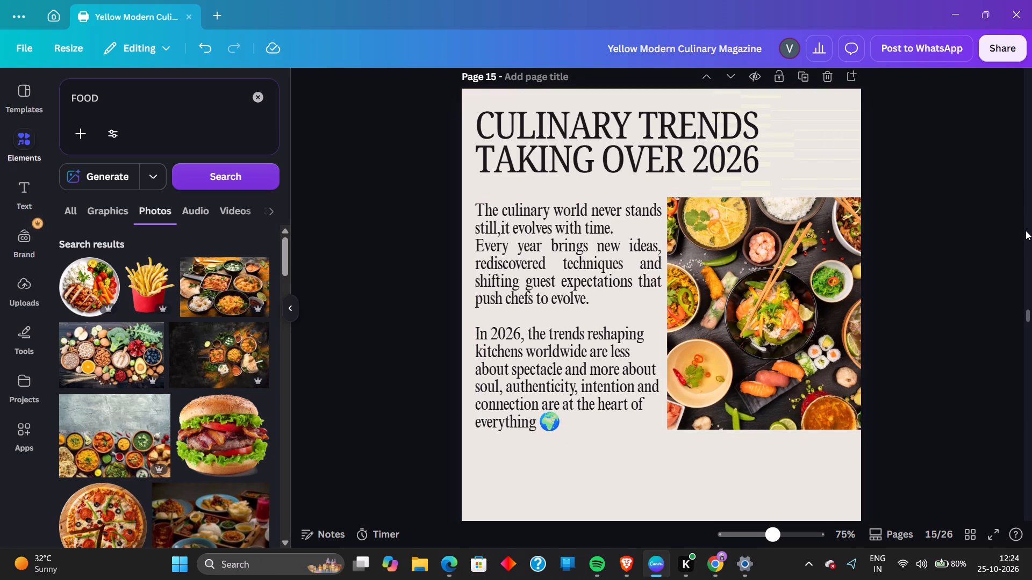
Look through the pages around page 15, from "A Note From CHEF CONNECTS" to "Plated to Perfection", to check their order.
scroll(1012, 228, down, 3)
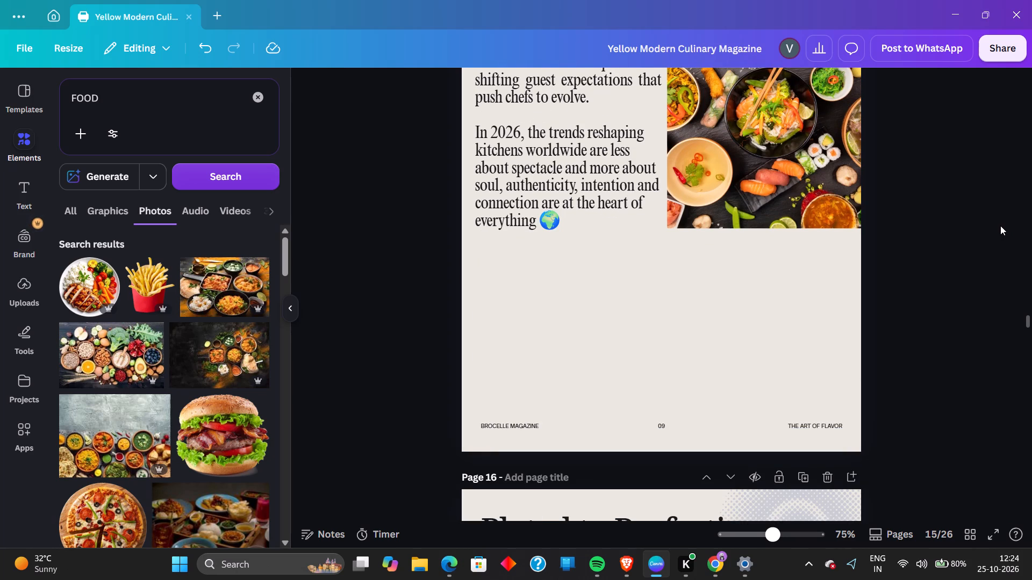
scroll(1000, 226, down, 3)
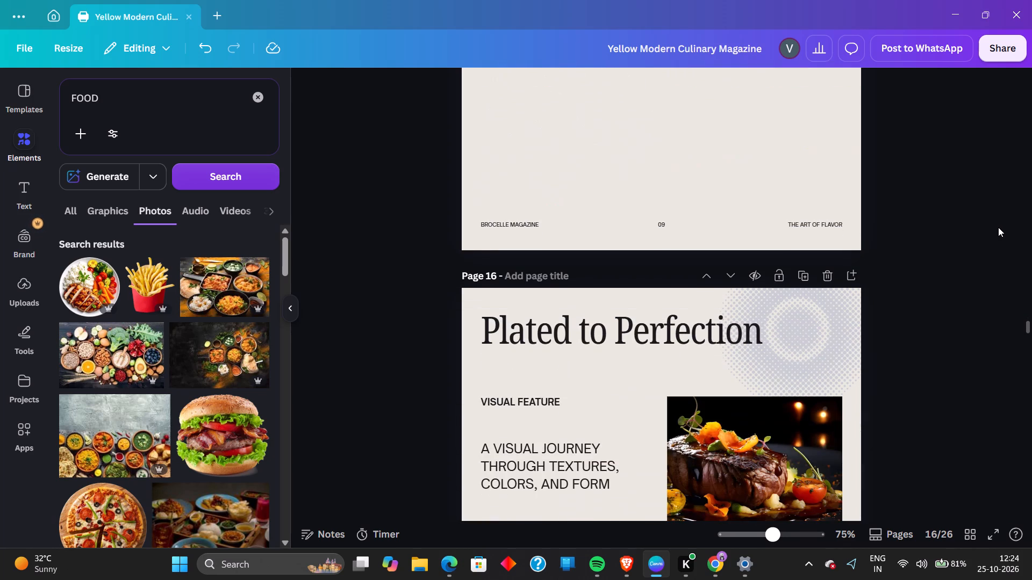
scroll(998, 227, down, 2)
scroll(996, 229, up, 3)
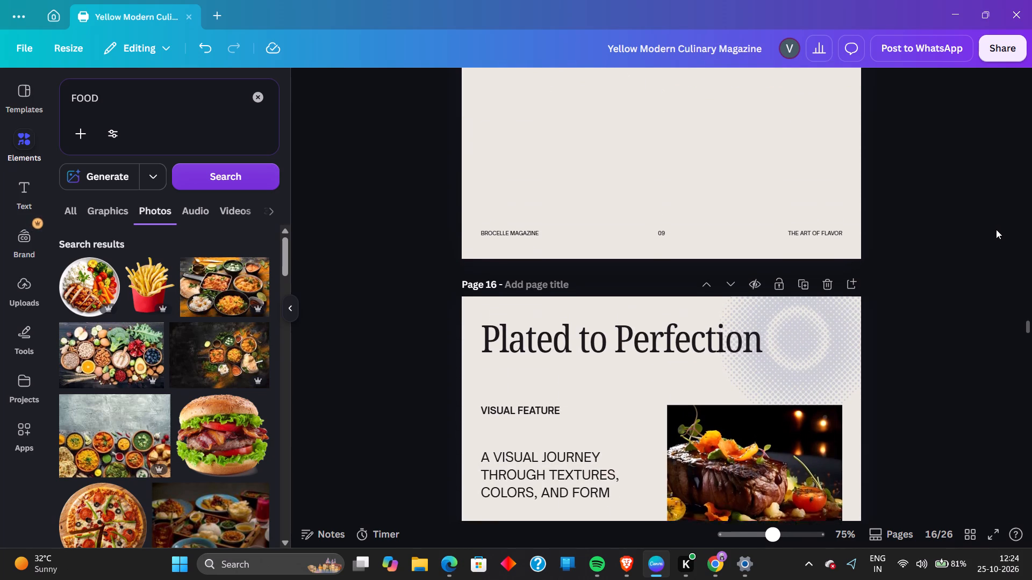
scroll(996, 229, down, 3)
scroll(996, 229, up, 16)
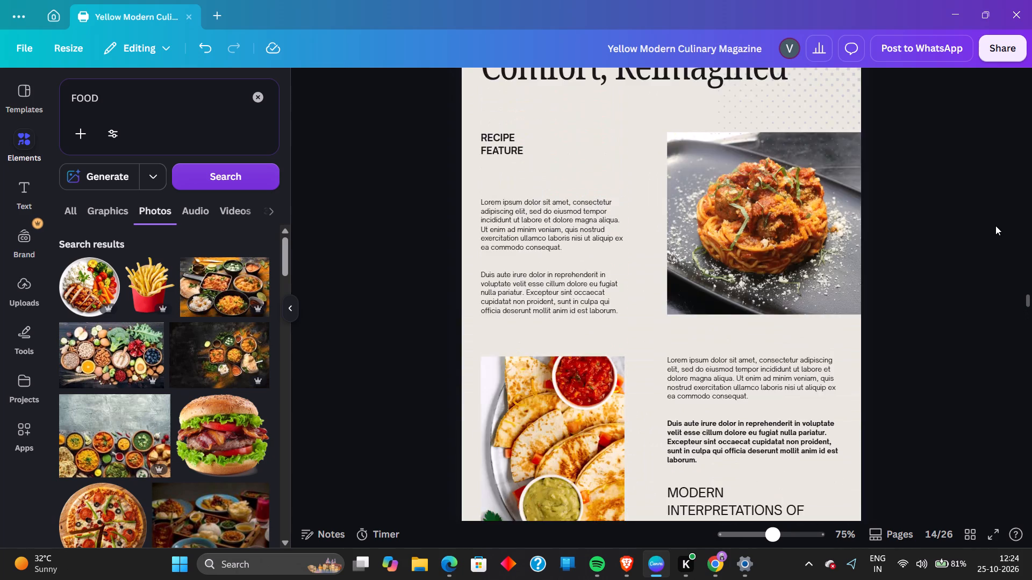
scroll(995, 226, up, 7)
scroll(995, 226, down, 6)
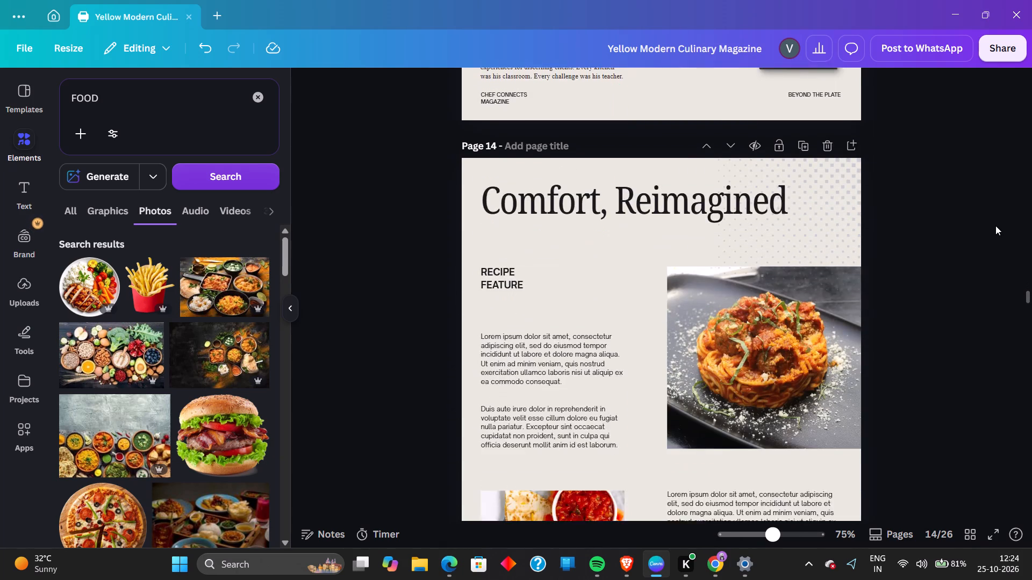
scroll(995, 226, down, 5)
scroll(995, 226, up, 17)
scroll(995, 226, down, 2)
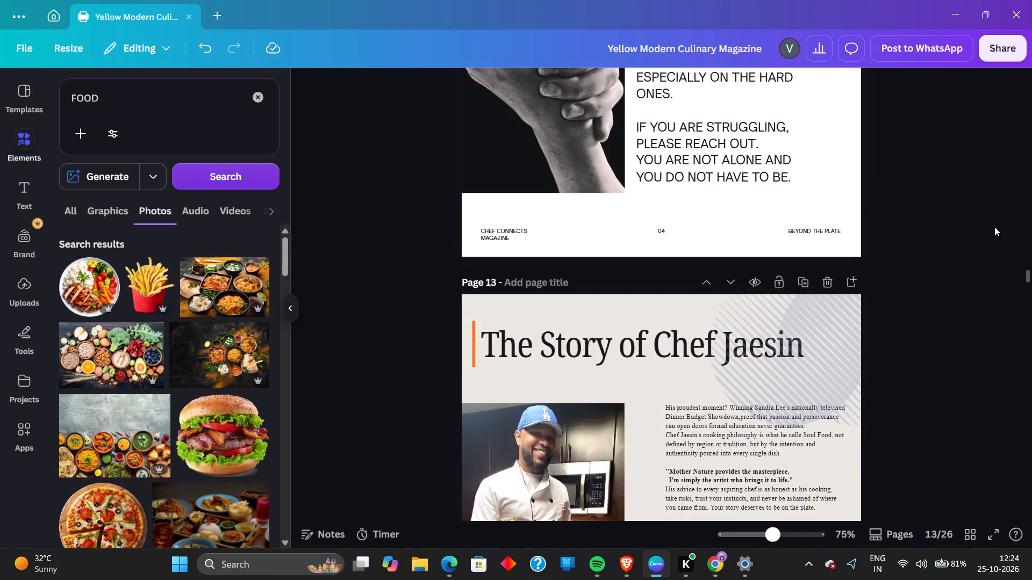
scroll(994, 227, down, 3)
In the page grid, move the "CULINARY TRENDS TAKING OVER 2026" page directly after "A Note From CHEF CONNECTS", as page 13.
click(970, 535)
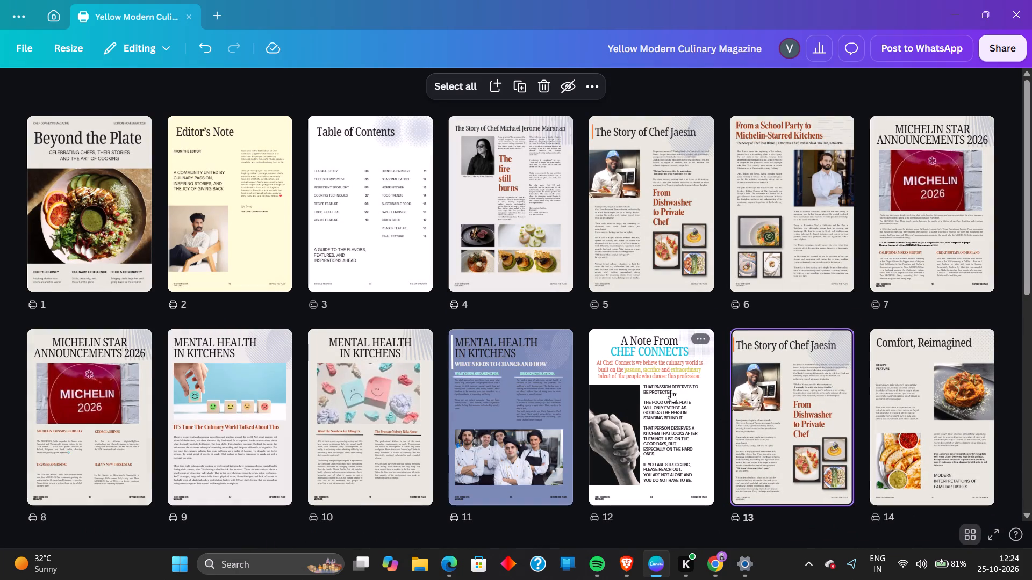
scroll(829, 419, down, 2)
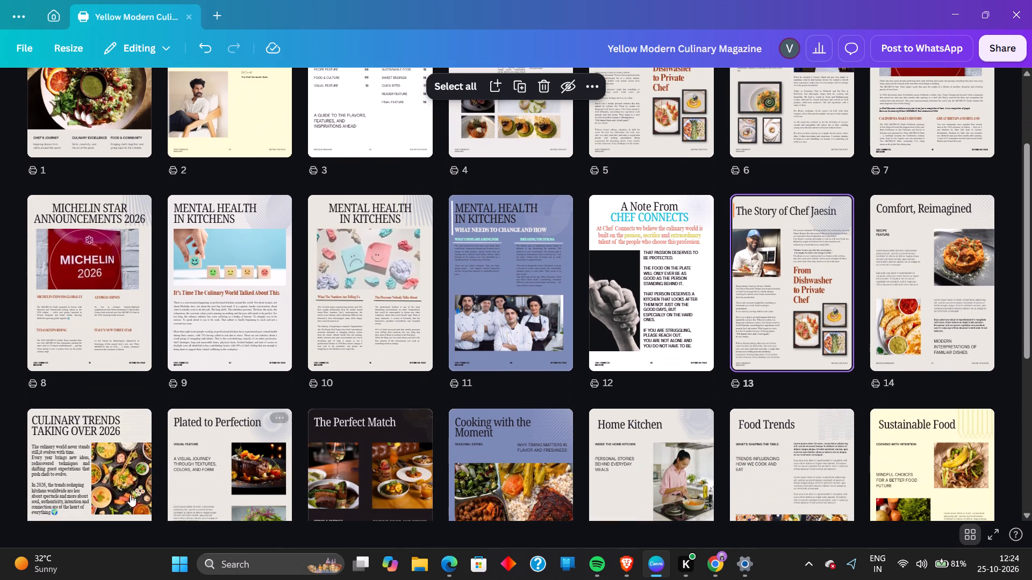
drag(84, 488, 718, 219)
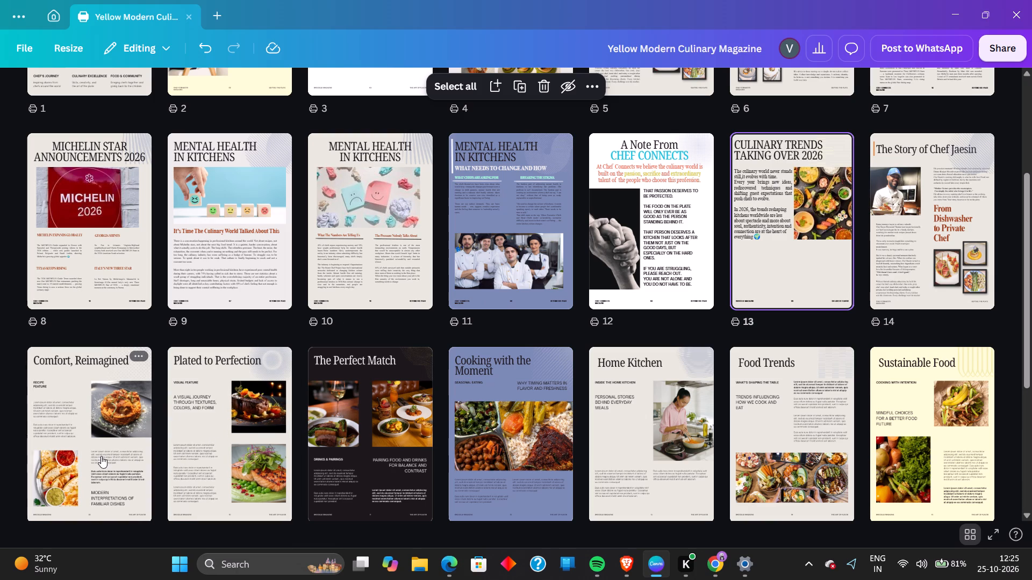
Move the "Comfort, Reimagined" page directly after "CULINARY TRENDS TAKING OVER 2026", ahead of "The Story of Chef Jaesin".
drag(97, 456, 880, 237)
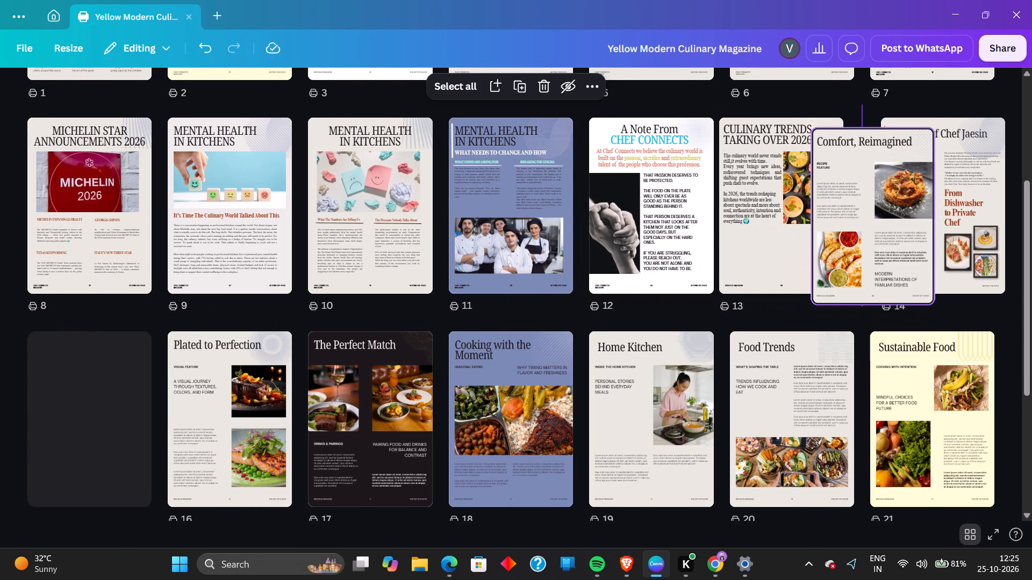
drag(880, 237, 881, 238)
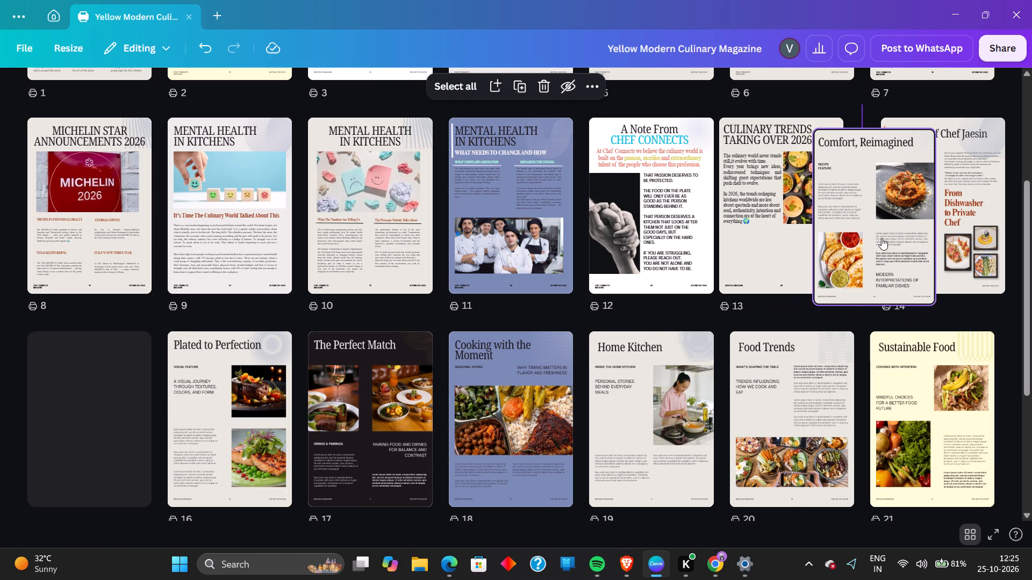
Reopen the "CULINARY TRENDS TAKING OVER 2026" page in the single-page editing view and look over its layout.
scroll(635, 298, up, 2)
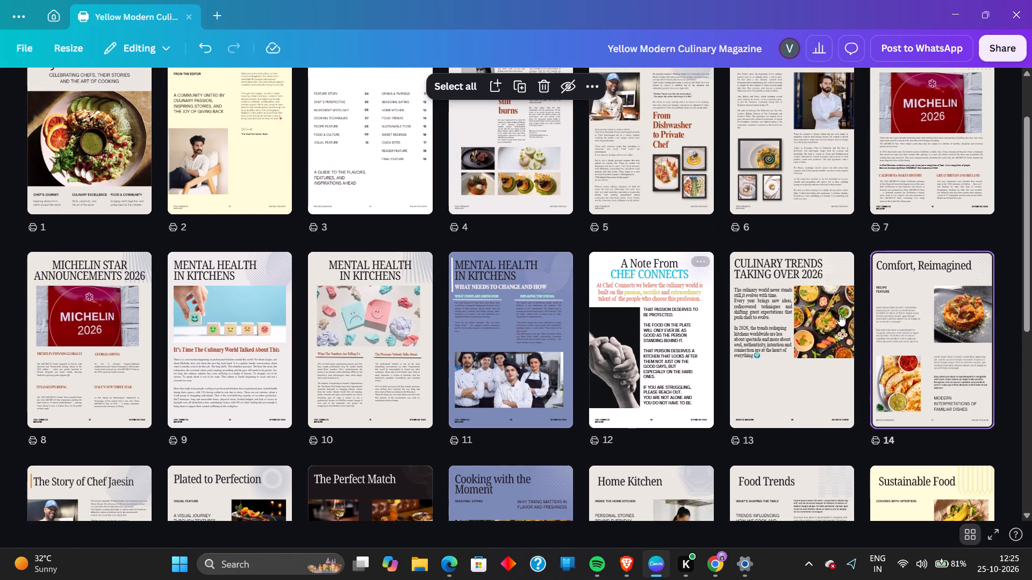
click(804, 344)
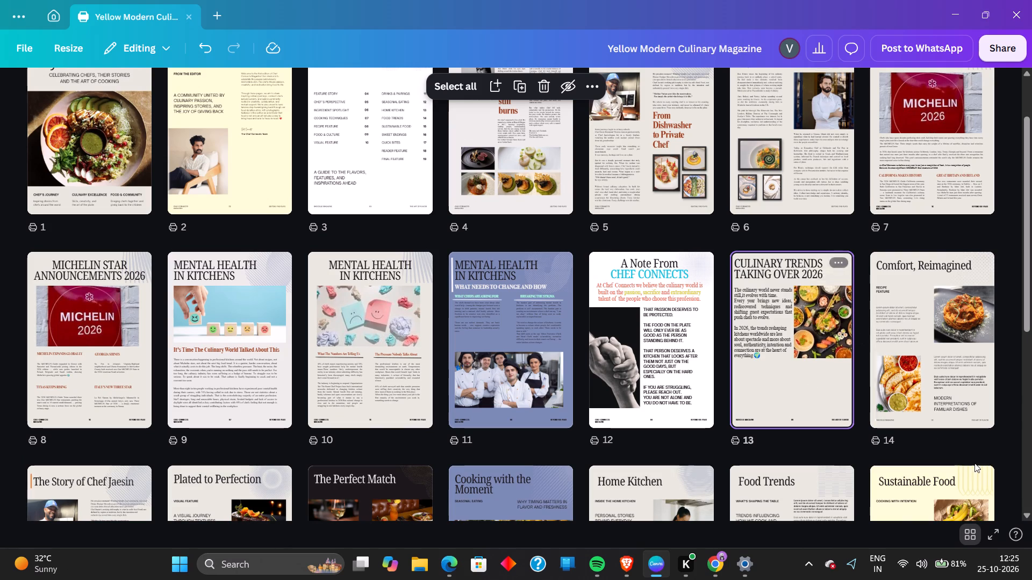
click(975, 531)
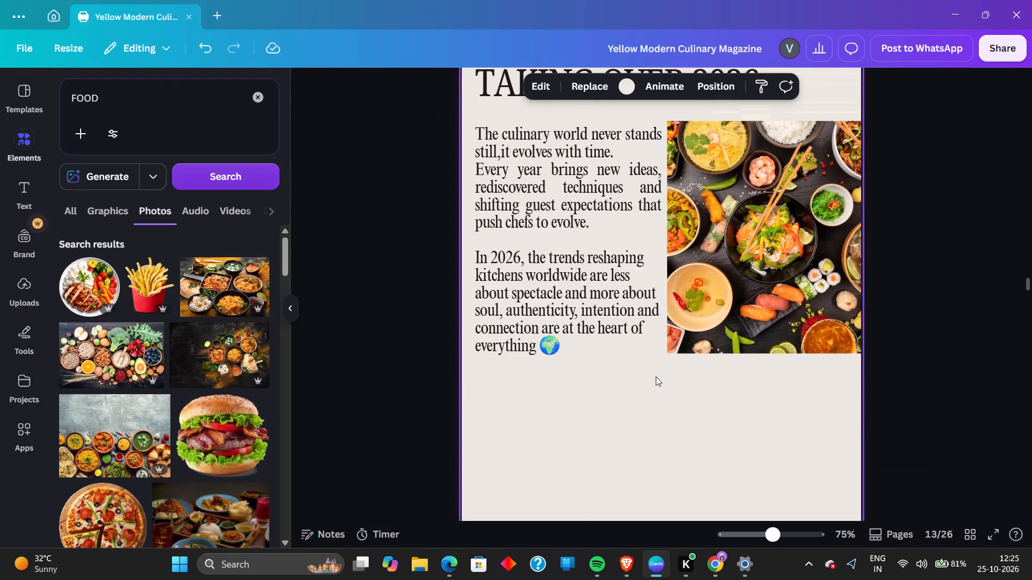
scroll(656, 376, up, 2)
scroll(656, 376, down, 2)
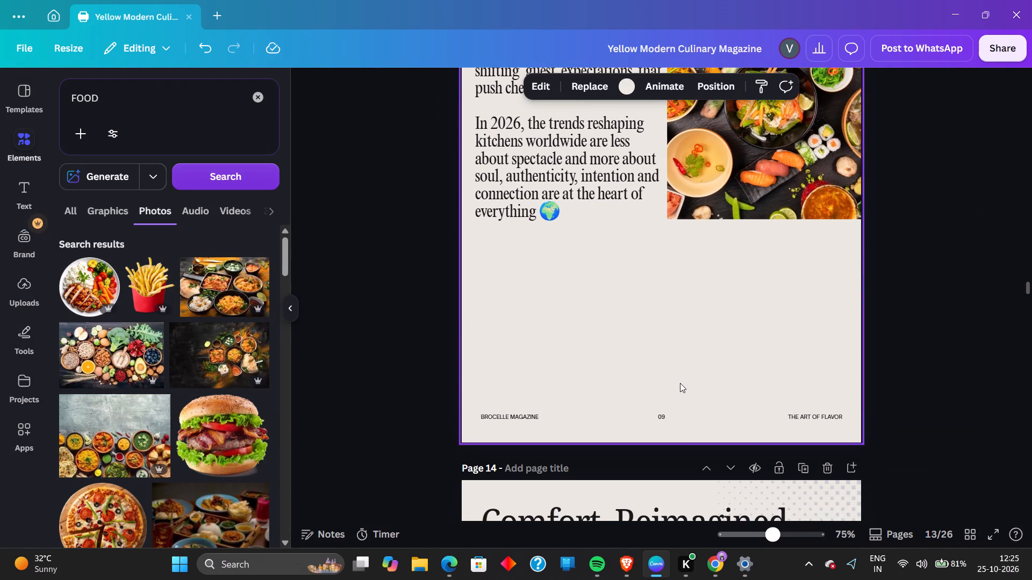
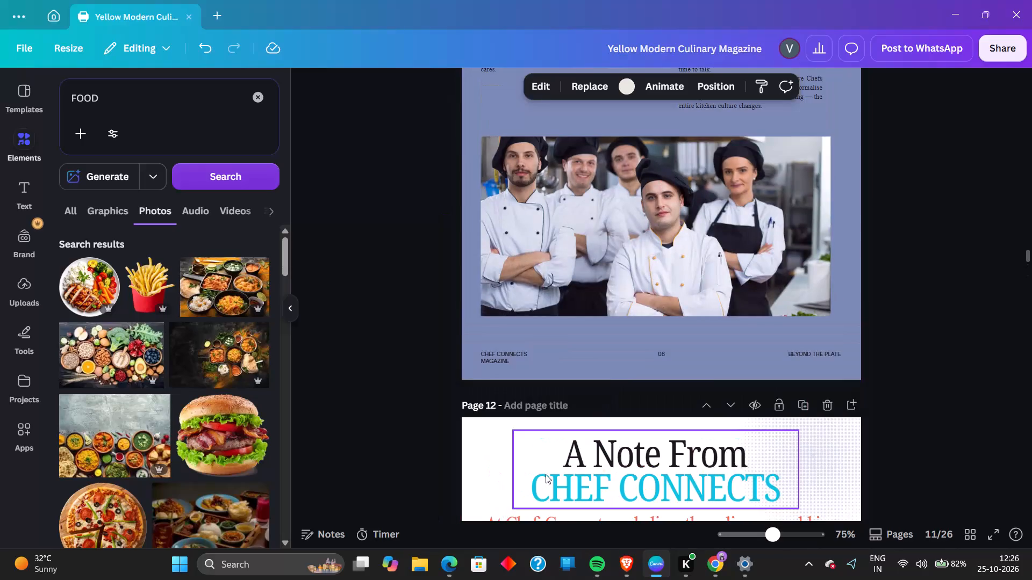
Copy the "It's Time The Culinary World Talked About This" heading from page 9.
scroll(546, 474, up, 8)
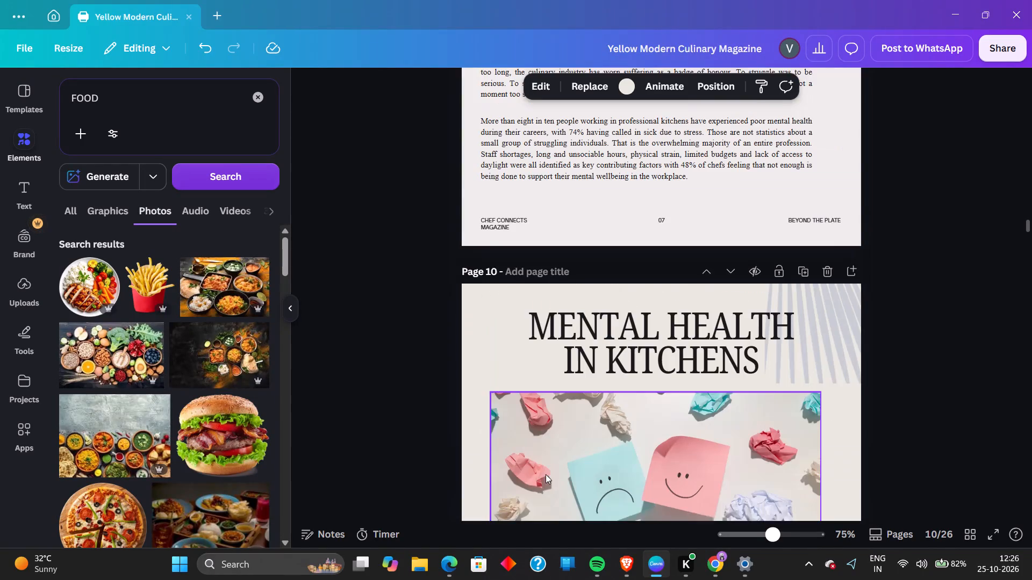
scroll(546, 474, up, 8)
scroll(546, 474, down, 4)
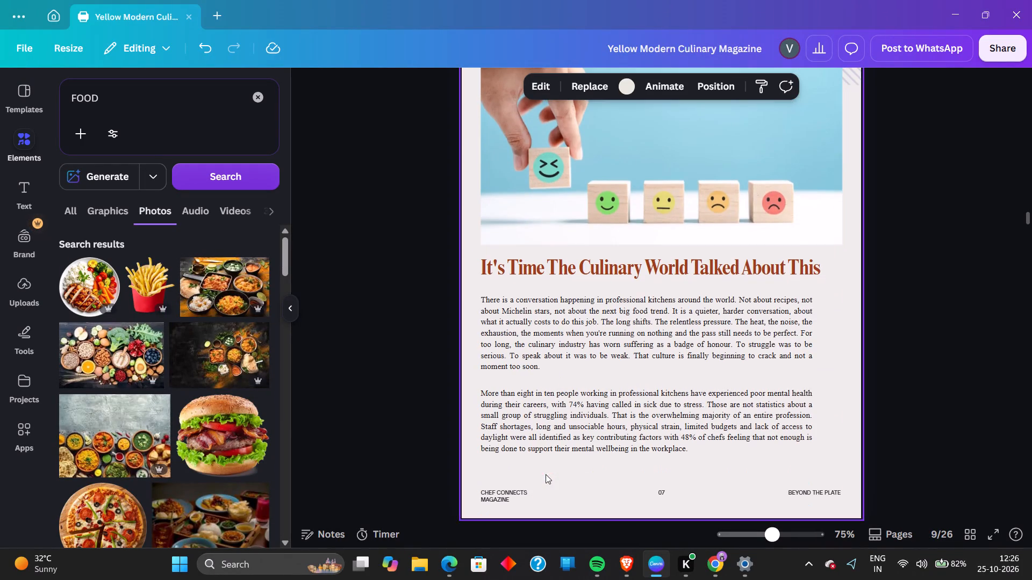
right_click(584, 278)
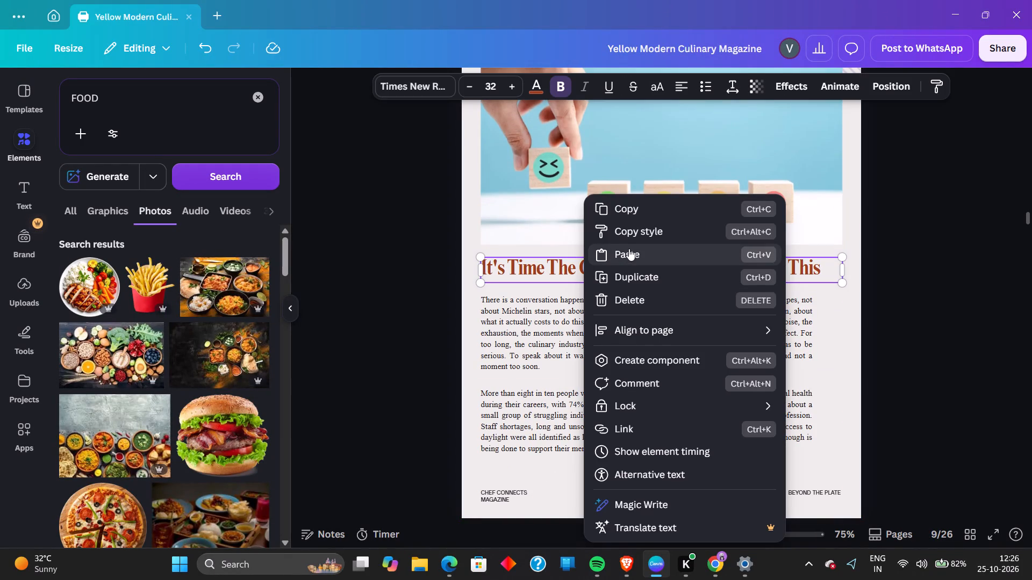
click(625, 214)
Paste the copied heading onto the "CULINARY TRENDS TAKING OVER 2026" page and place it just below the intro text, aligned with its left edge.
scroll(718, 380, down, 11)
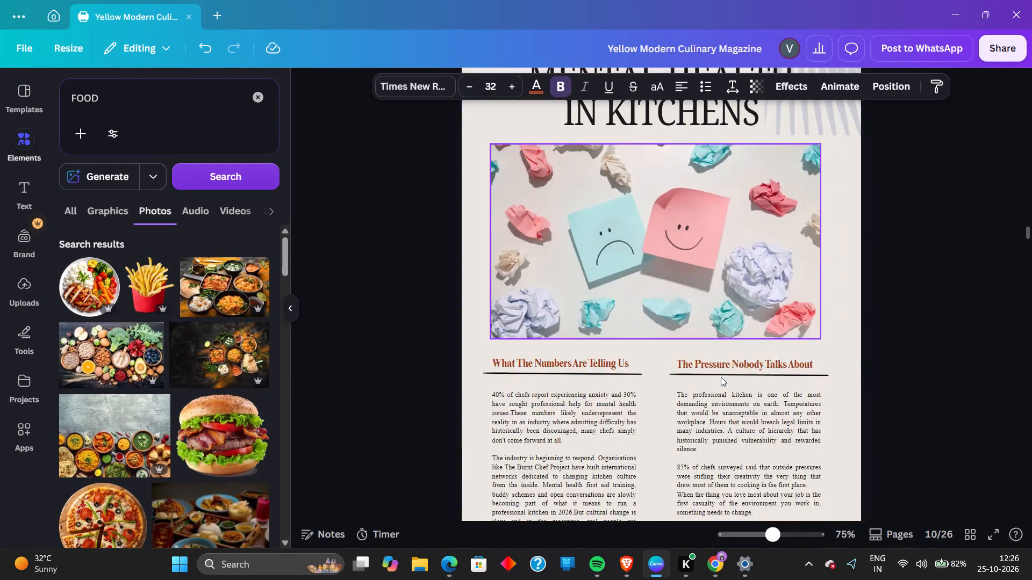
scroll(719, 387, down, 19)
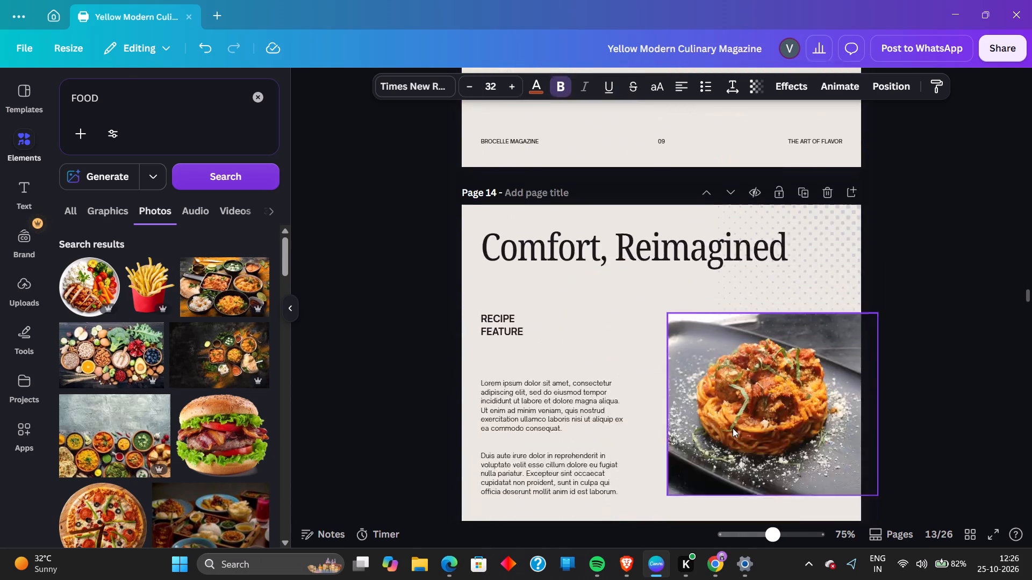
scroll(733, 428, up, 5)
scroll(672, 436, down, 1)
click(621, 413)
right_click(621, 413)
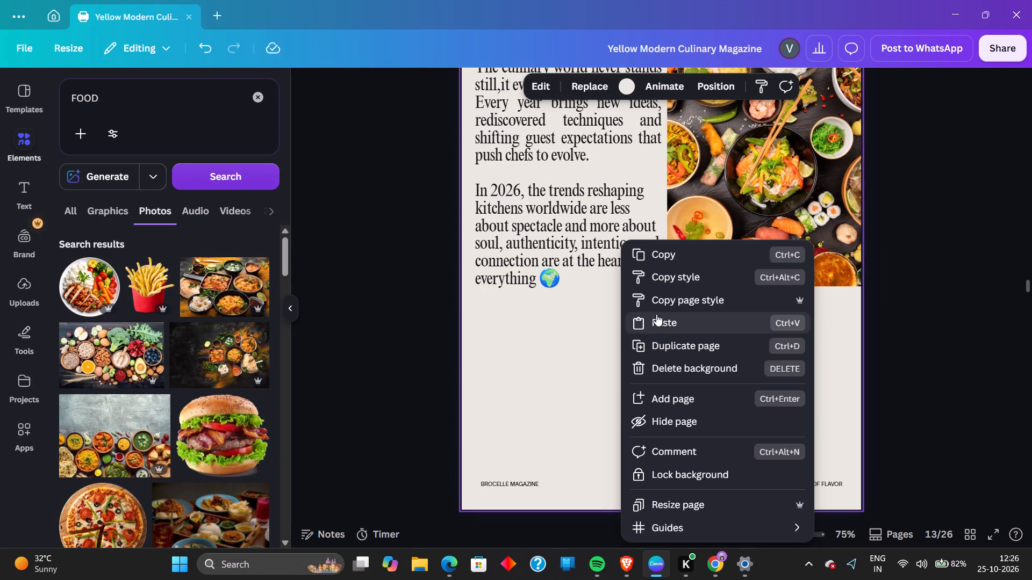
click(656, 314)
drag(673, 306, 666, 336)
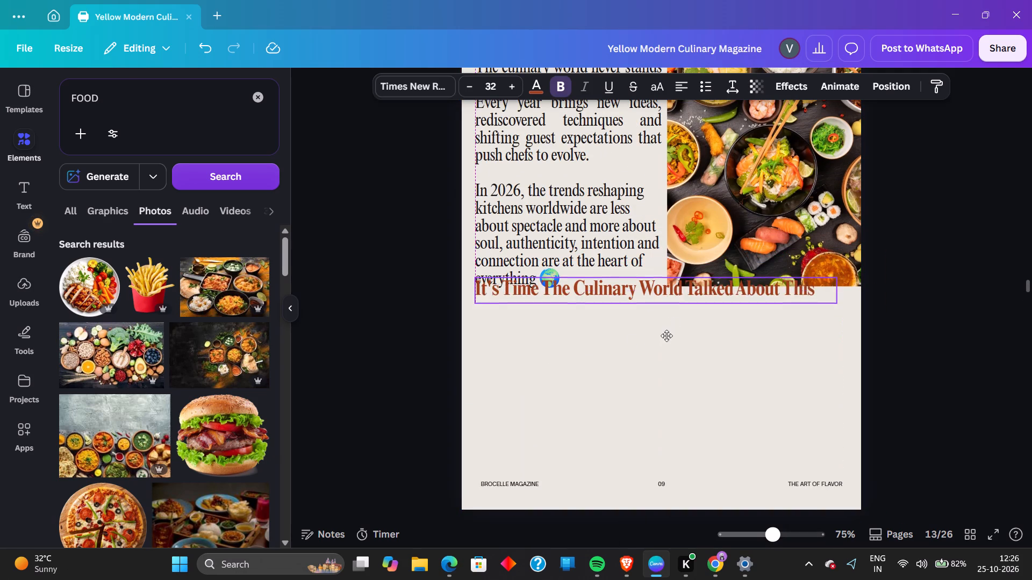
drag(666, 336, 665, 365)
click(938, 370)
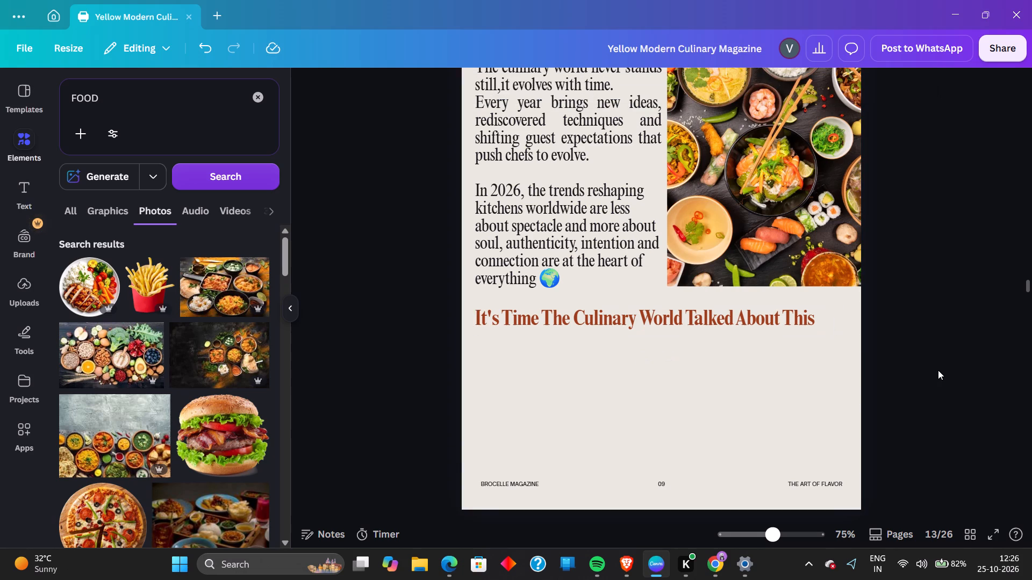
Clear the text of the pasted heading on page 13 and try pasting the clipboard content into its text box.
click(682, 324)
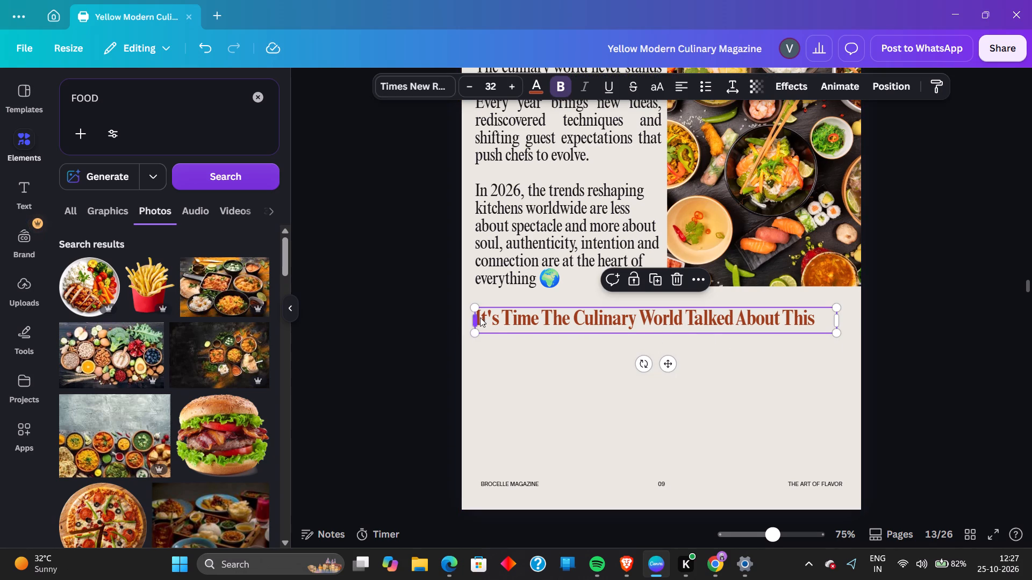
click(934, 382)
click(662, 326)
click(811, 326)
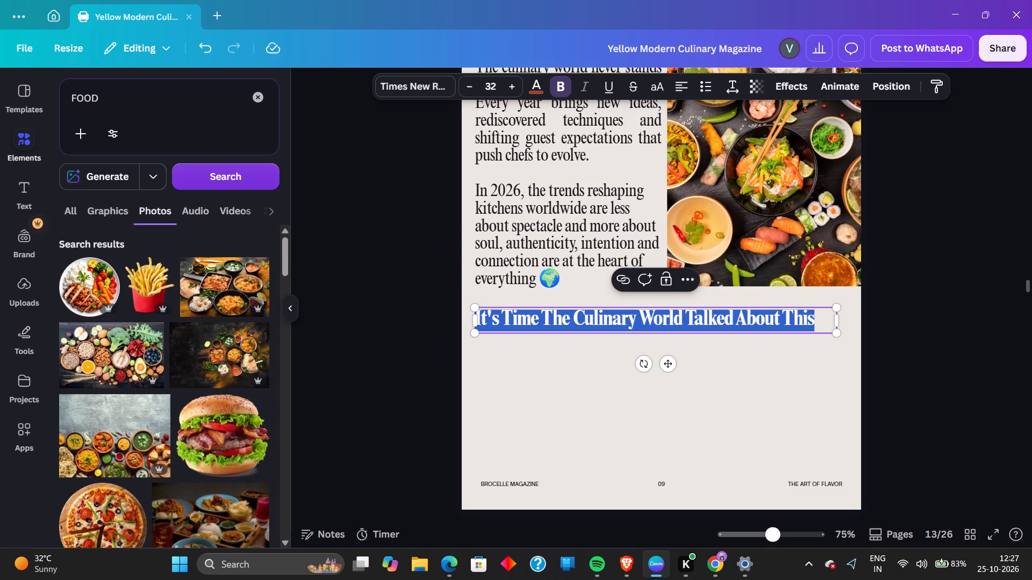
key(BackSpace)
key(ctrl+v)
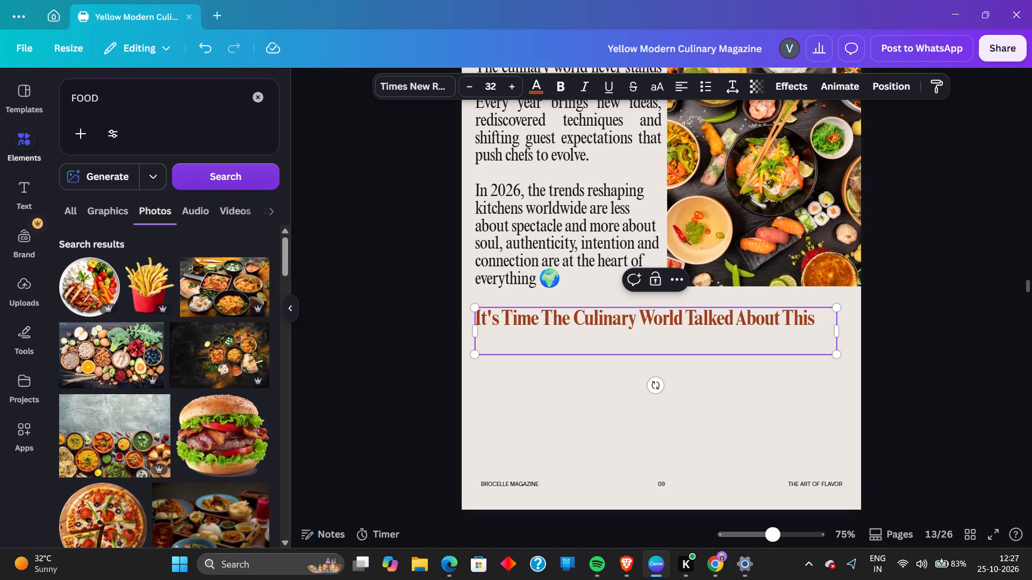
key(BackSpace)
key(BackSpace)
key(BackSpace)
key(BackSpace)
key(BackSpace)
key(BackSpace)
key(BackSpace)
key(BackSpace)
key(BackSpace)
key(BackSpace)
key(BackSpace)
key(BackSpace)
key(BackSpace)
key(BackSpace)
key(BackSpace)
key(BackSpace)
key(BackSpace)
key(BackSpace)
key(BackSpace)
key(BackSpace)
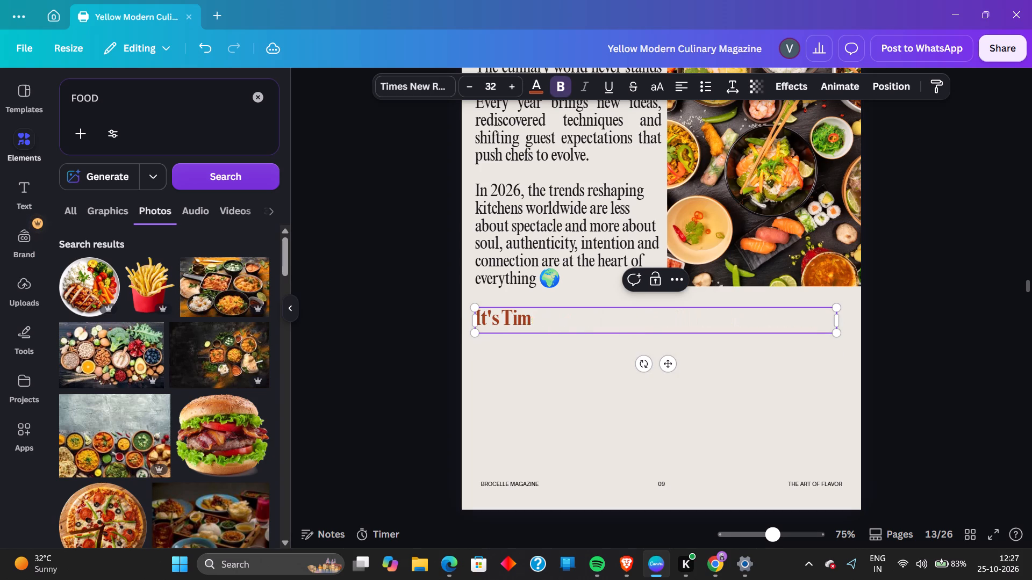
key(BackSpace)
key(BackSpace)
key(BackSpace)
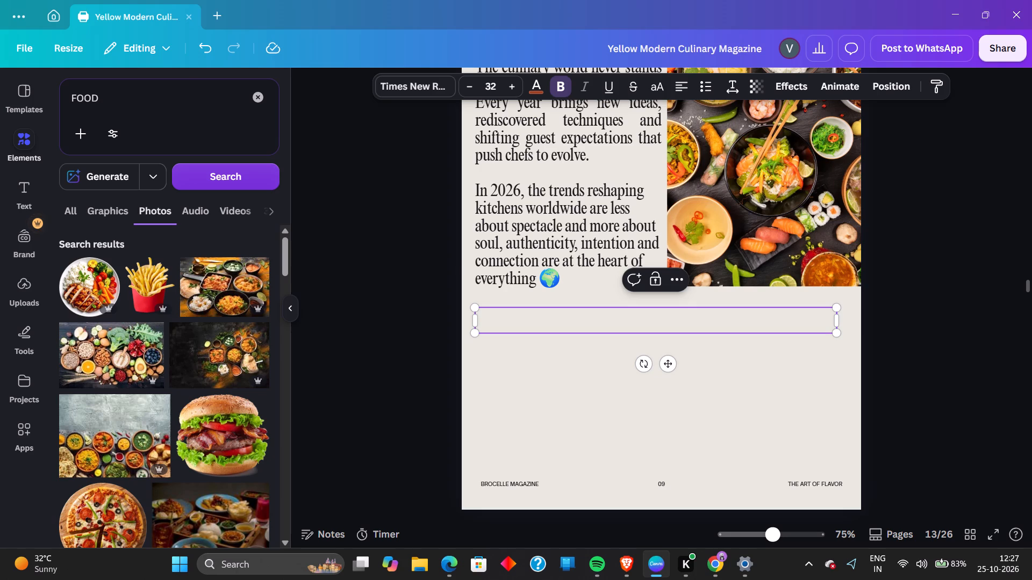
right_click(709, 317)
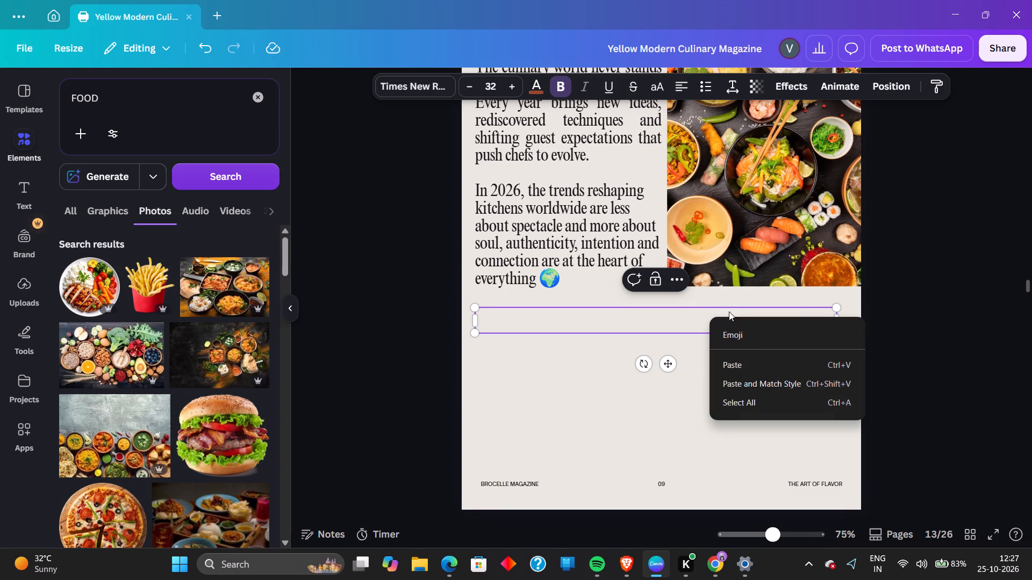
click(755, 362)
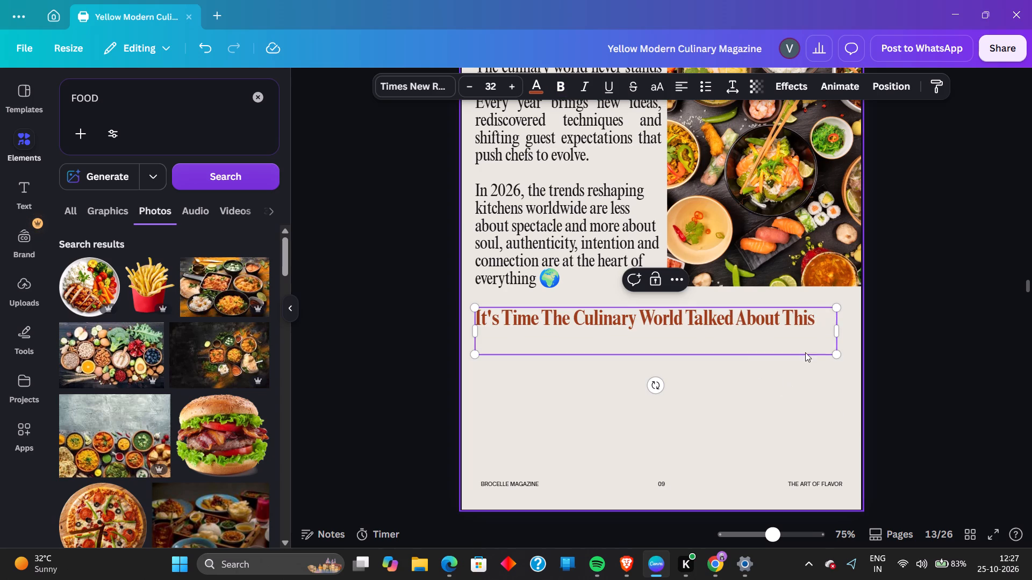
Replace the heading text below the intro on page 13 with "Live Fire Cooking is Back".
click(815, 315)
key(BackSpace)
key(BackSpace)
key(BackSpace)
key(BackSpace)
key(BackSpace)
key(BackSpace)
key(BackSpace)
key(BackSpace)
key(BackSpace)
key(BackSpace)
key(BackSpace)
key(BackSpace)
key(BackSpace)
key(BackSpace)
key(BackSpace)
key(BackSpace)
key(BackSpace)
key(BackSpace)
key(BackSpace)
key(BackSpace)
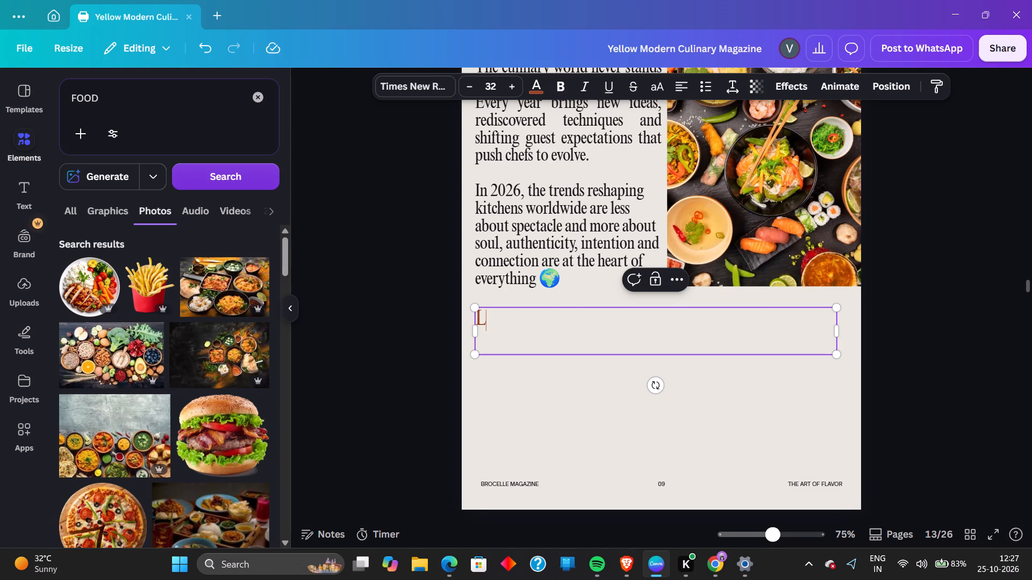
key(i)
key(f)
text(ire)
key(space)
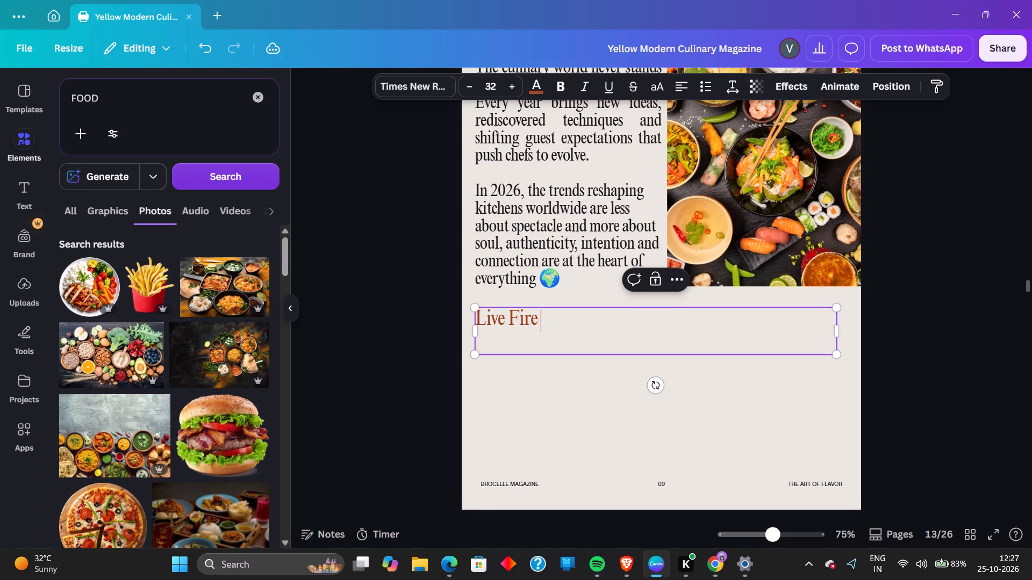
text(okking)
key(space)
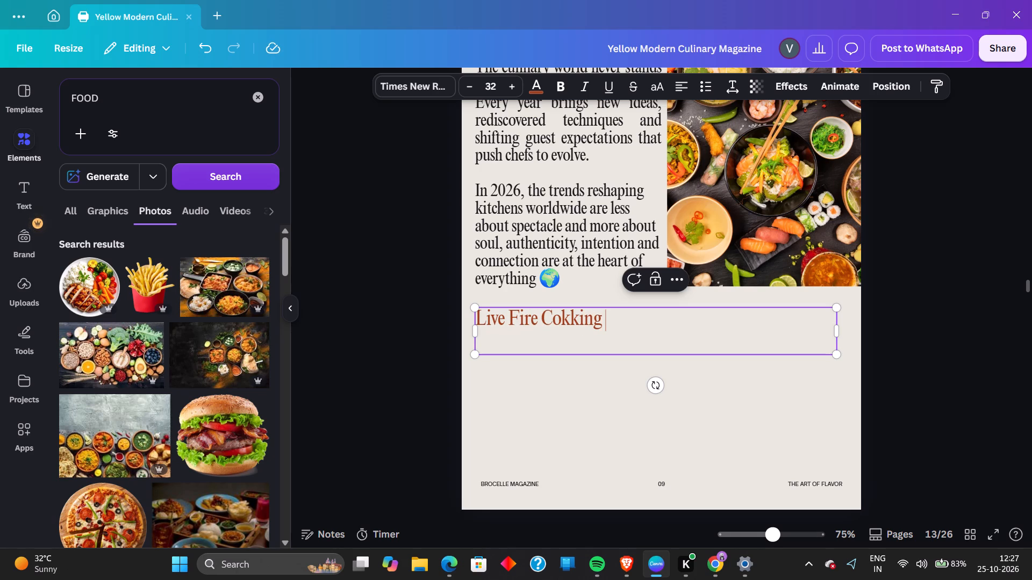
key(BackSpace)
key(BackSpace)
key(BackSpace)
key(BackSpace)
key(BackSpace)
key(BackSpace)
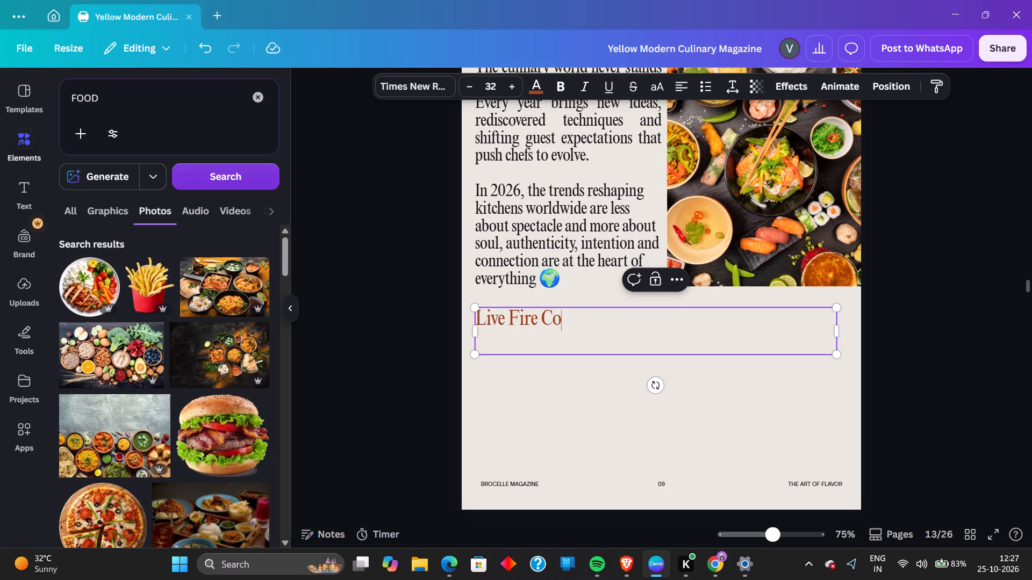
text(oking)
key(space)
text(is)
key(space)
text(ack)
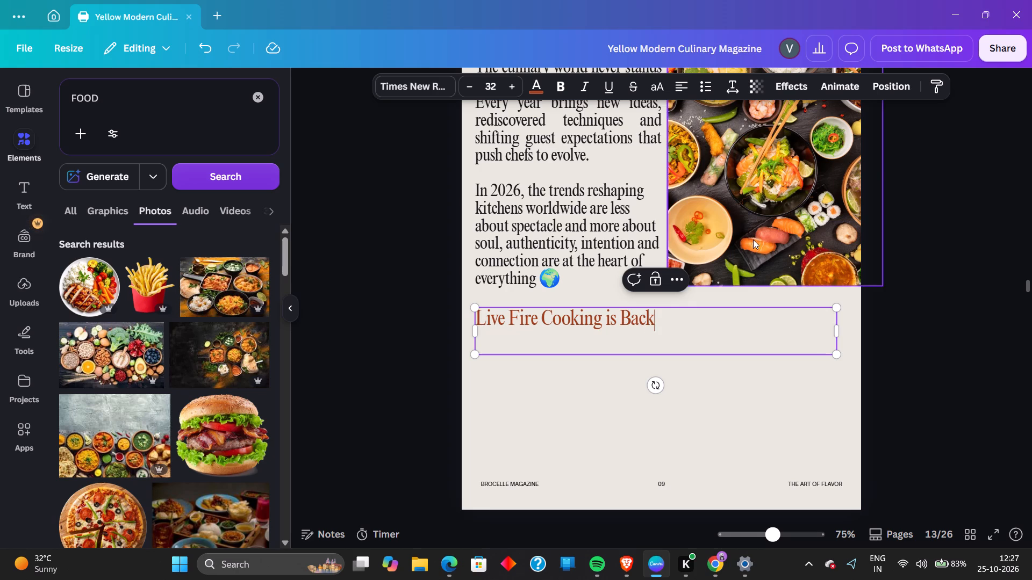
Make the whole "Live Fire Cooking is Back" heading bold.
click(564, 83)
click(563, 85)
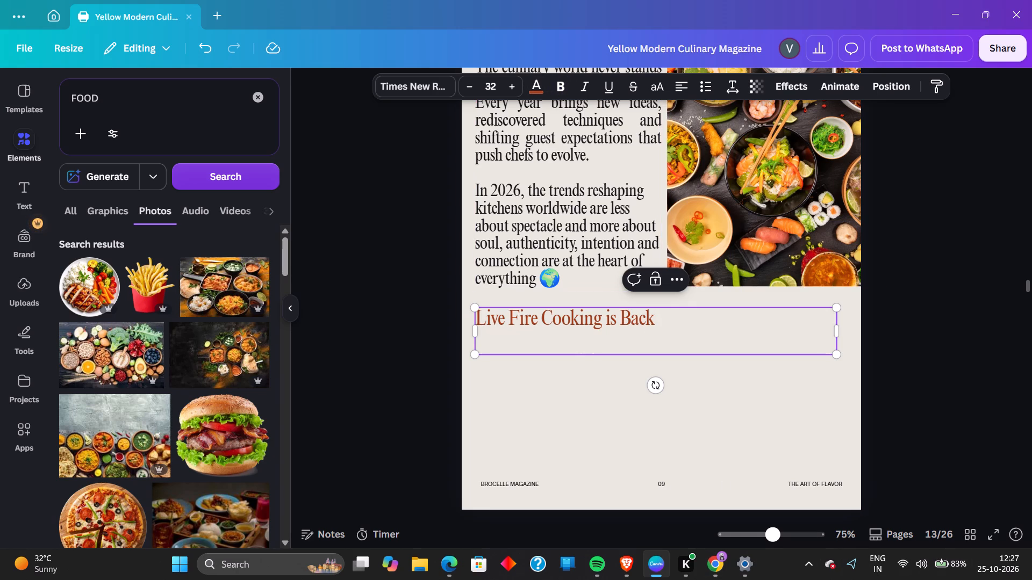
drag(478, 322, 685, 332)
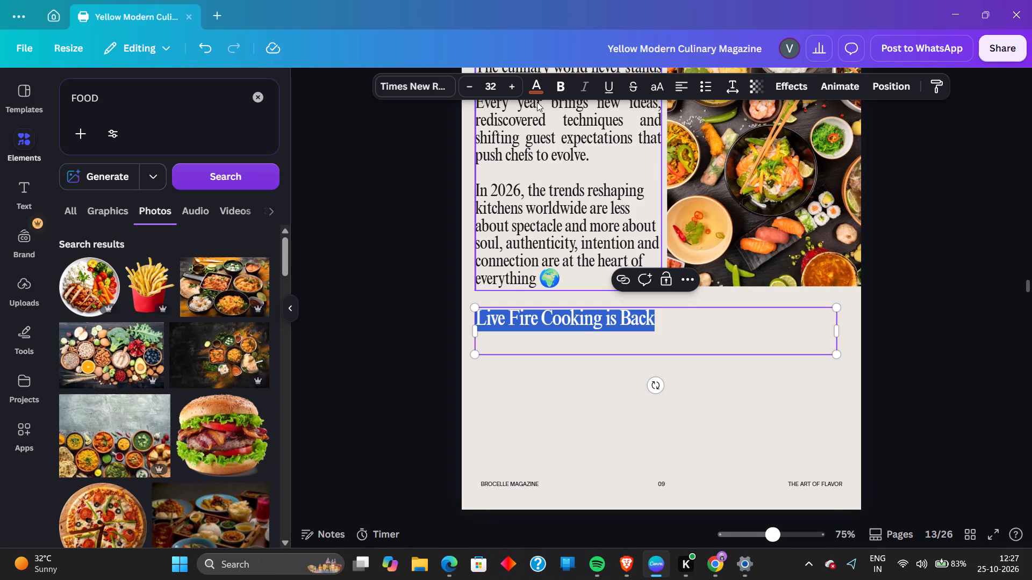
click(563, 83)
click(397, 332)
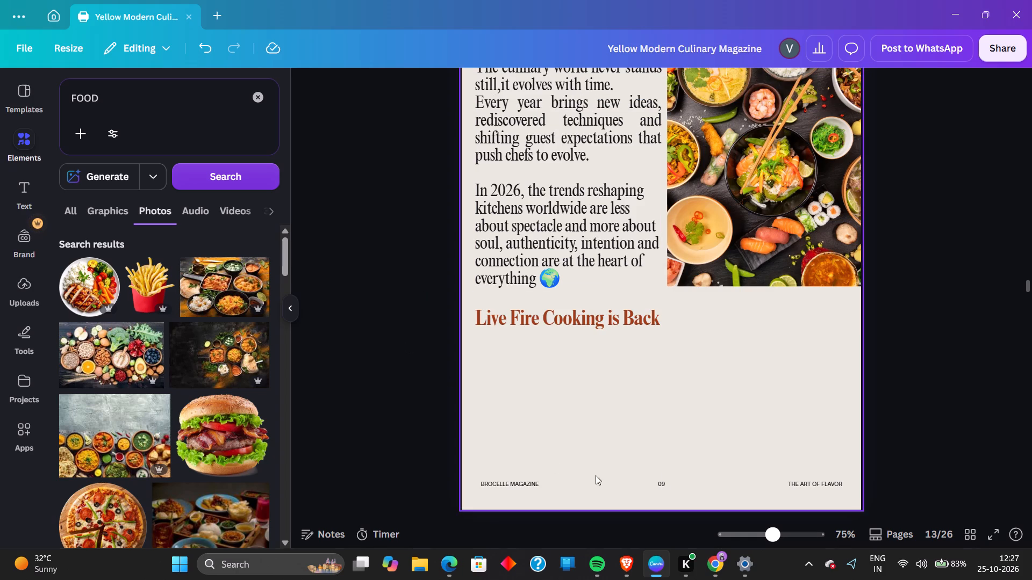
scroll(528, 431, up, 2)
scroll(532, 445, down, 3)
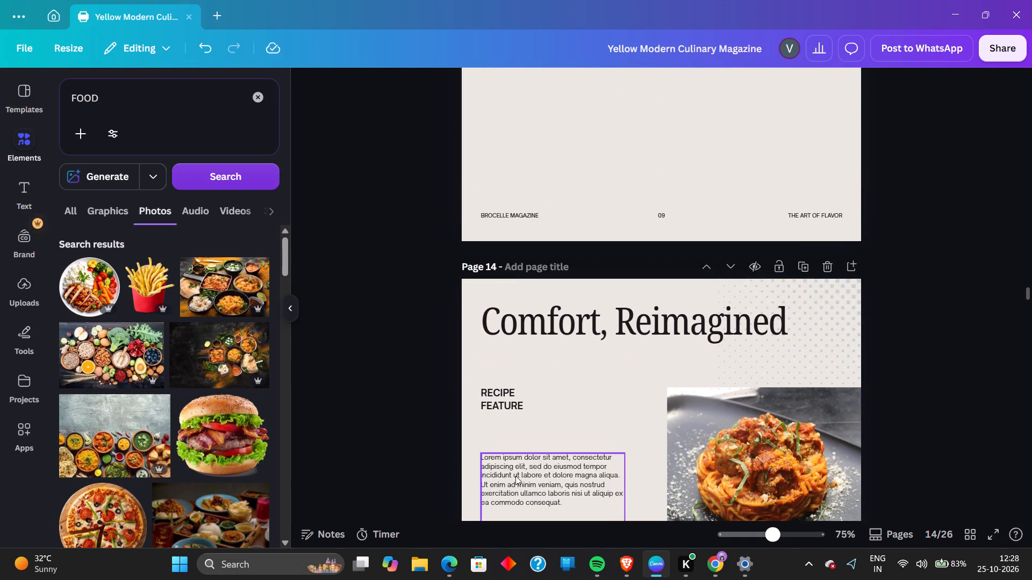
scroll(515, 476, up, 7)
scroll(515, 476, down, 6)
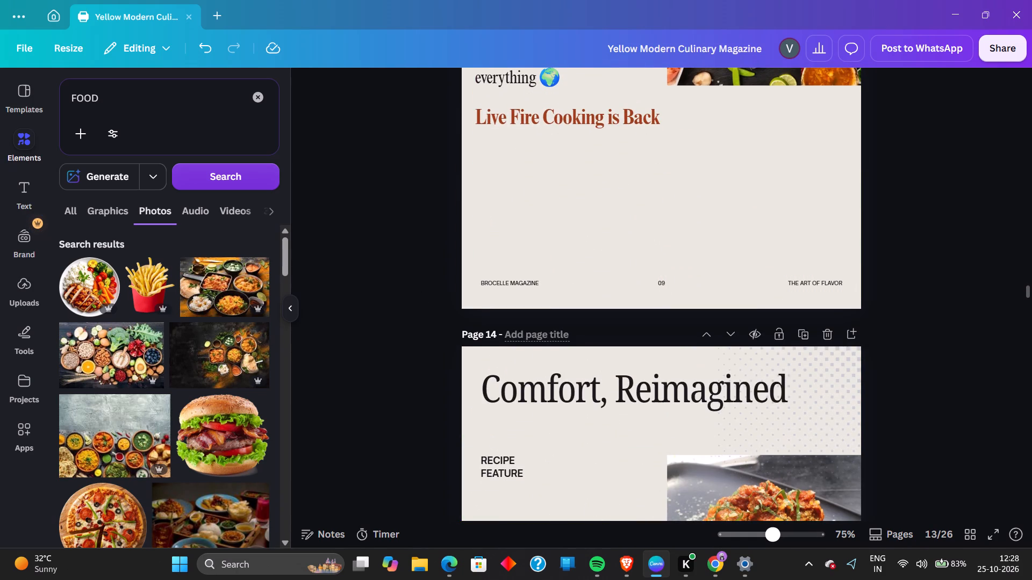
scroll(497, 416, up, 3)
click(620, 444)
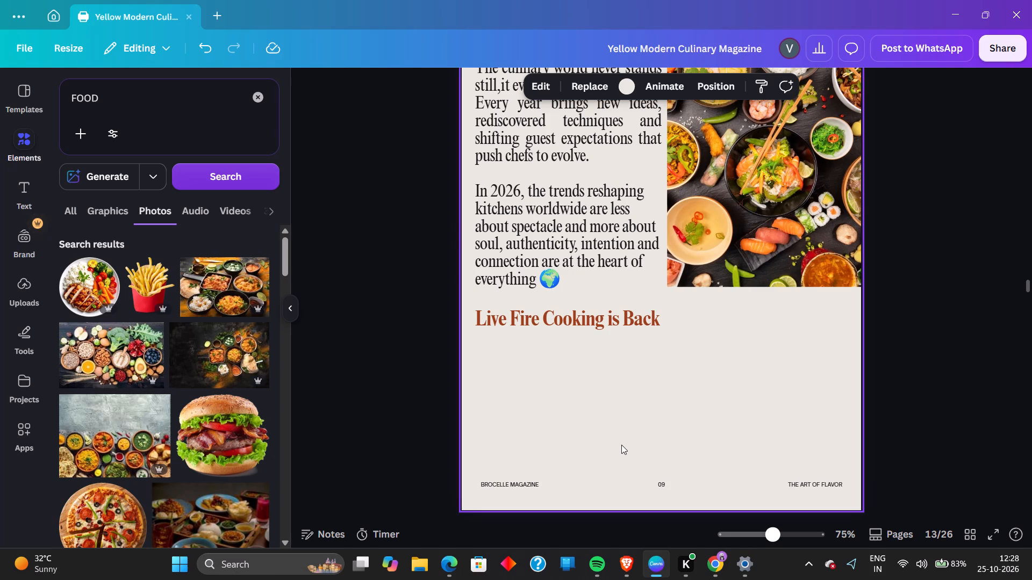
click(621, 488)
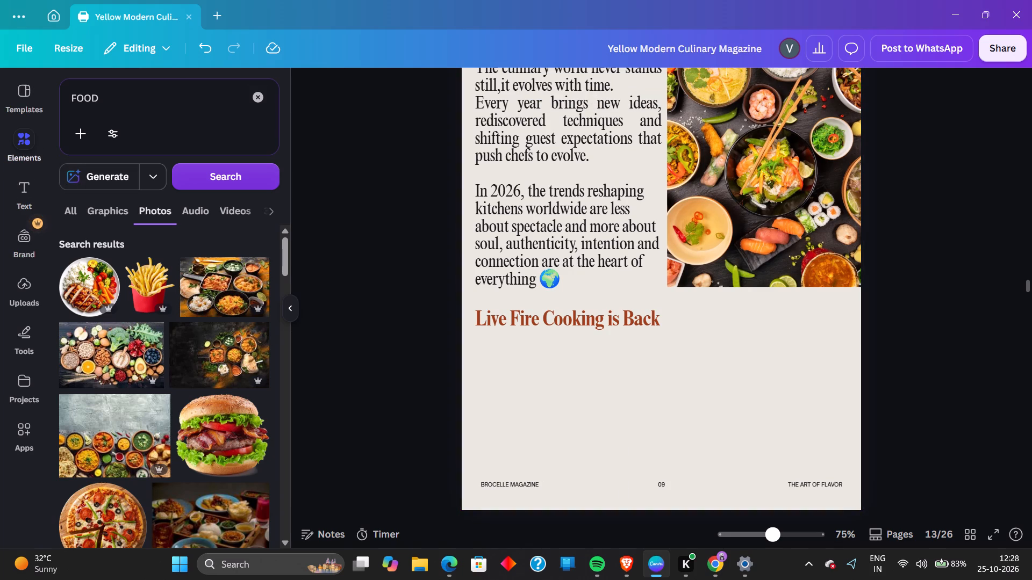
Search the elements for "line", add a dashed line shape and place it under the "Live Fire Cooking is Back" heading, aligned with its left edge.
click(257, 95)
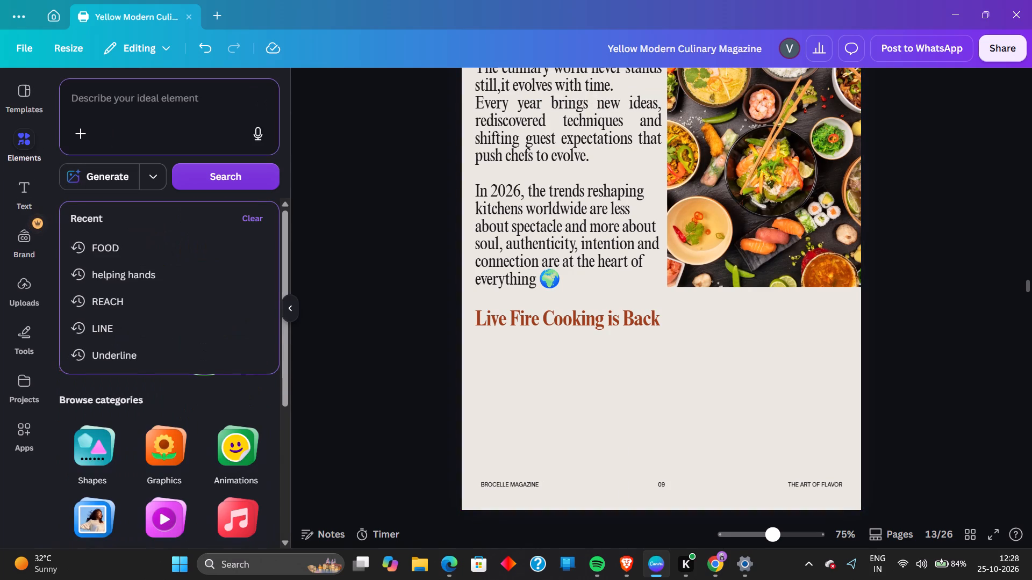
text(line)
key(Return)
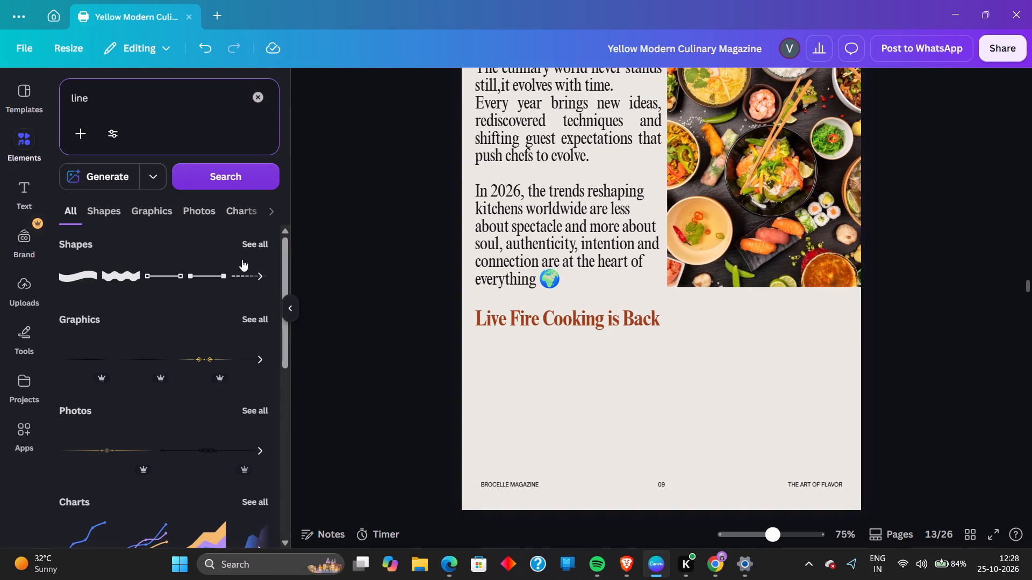
click(247, 248)
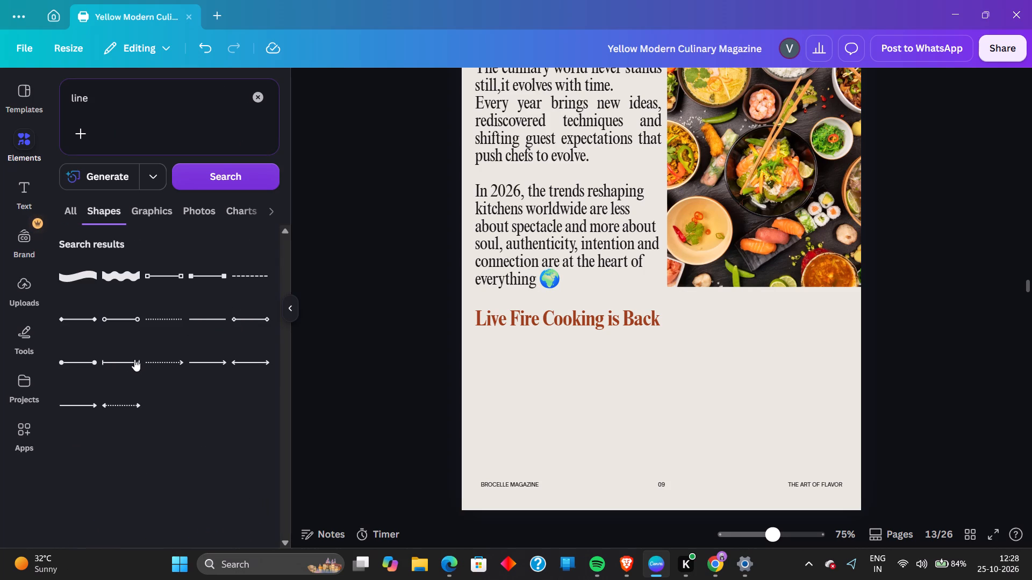
click(238, 274)
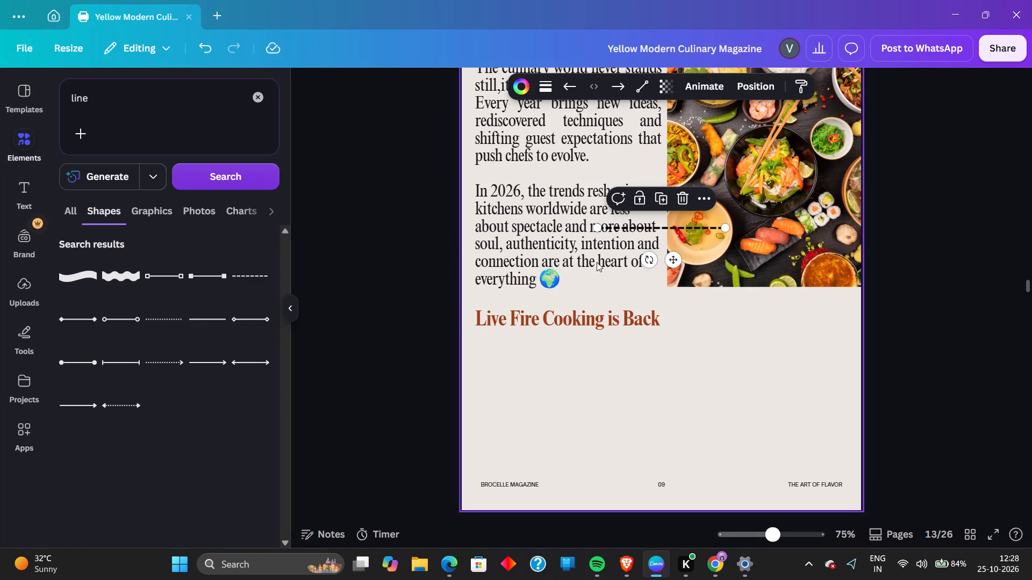
drag(672, 259, 587, 339)
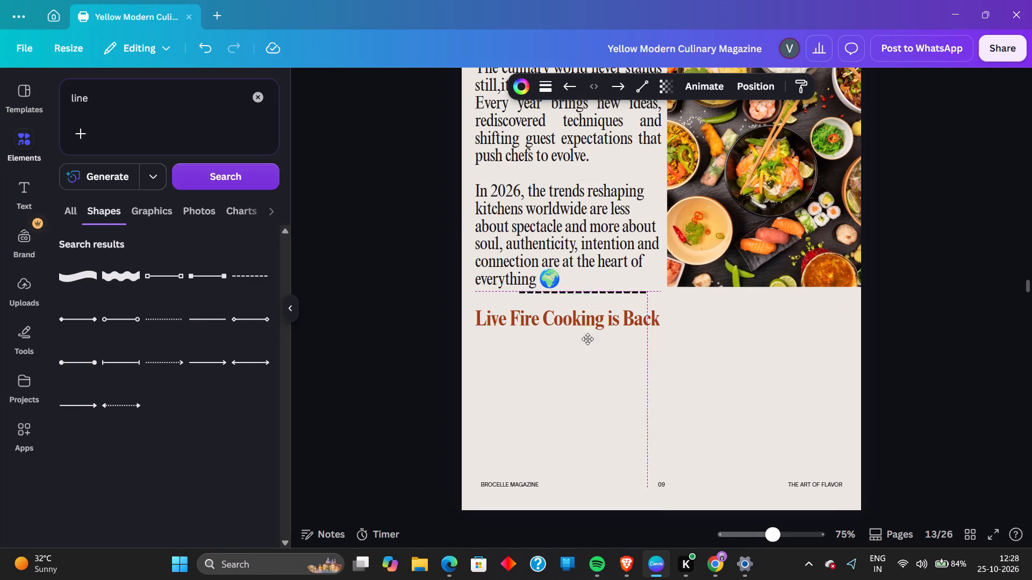
drag(587, 339, 550, 365)
click(975, 405)
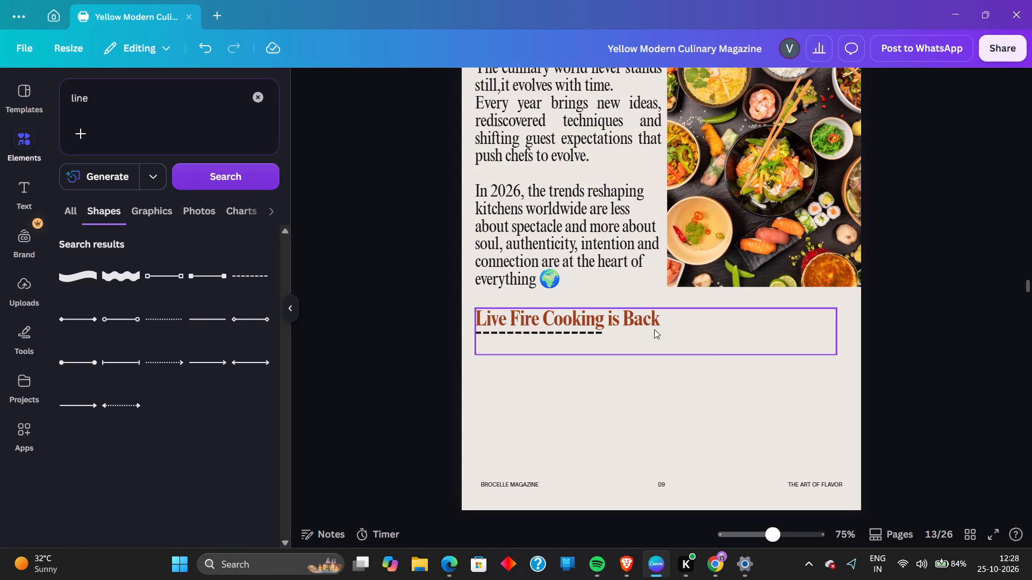
Lengthen the dashed line so it spans the full width of the "Live Fire Cooking is Back" heading.
click(569, 329)
drag(605, 336, 612, 338)
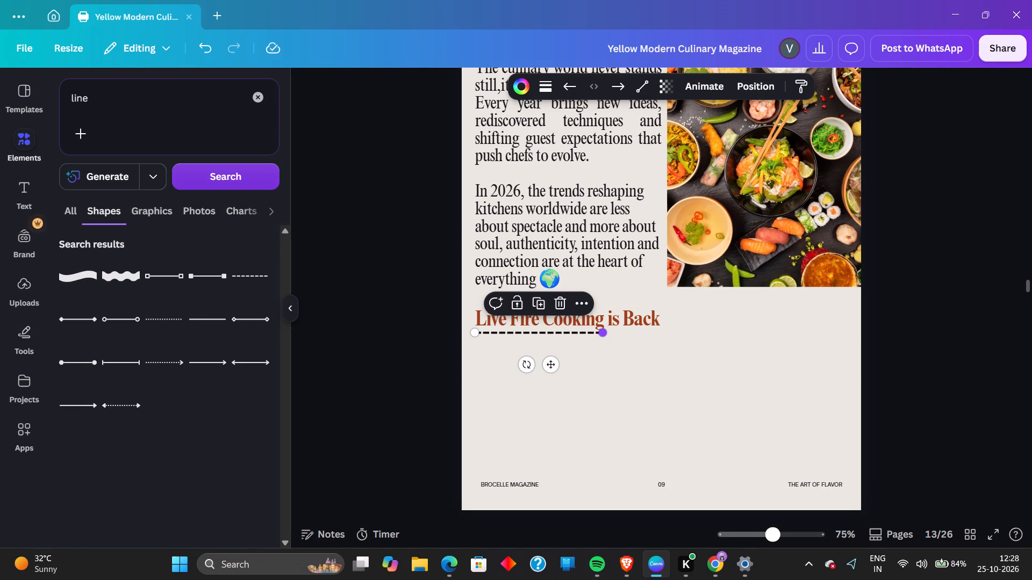
drag(612, 338, 663, 336)
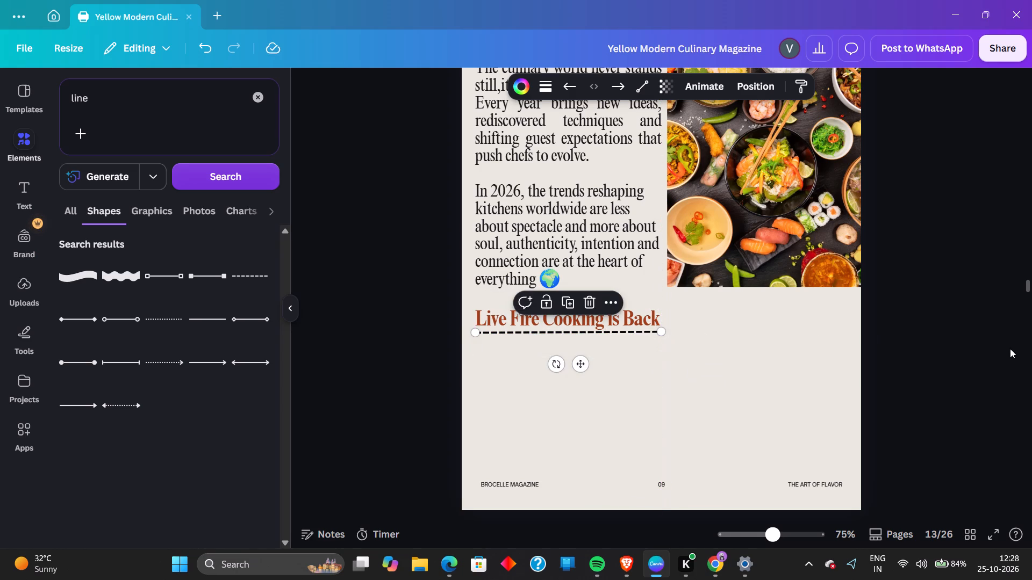
click(1009, 349)
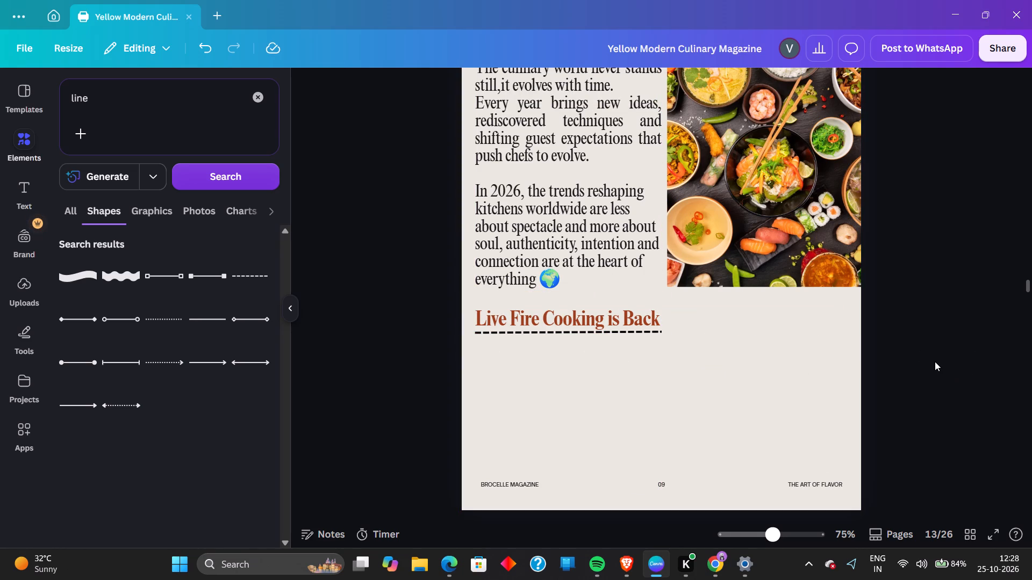
Copy the body text box beginning "The chefs themselves have been clear" from the "MENTAL HEALTH IN KITCHENS" page 11.
scroll(701, 528, up, 3)
scroll(719, 579, up, 2)
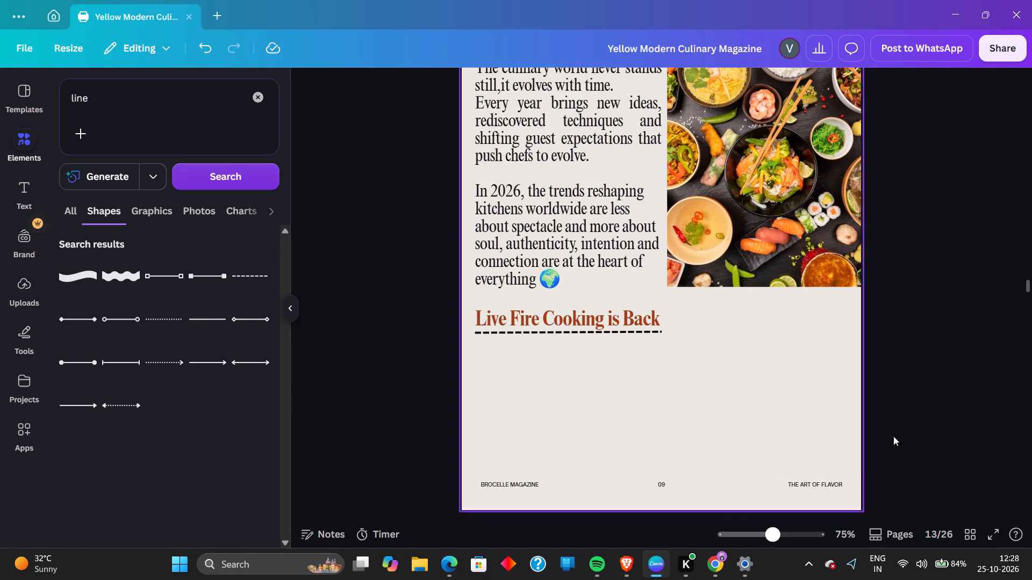
scroll(967, 335, up, 8)
scroll(879, 343, up, 4)
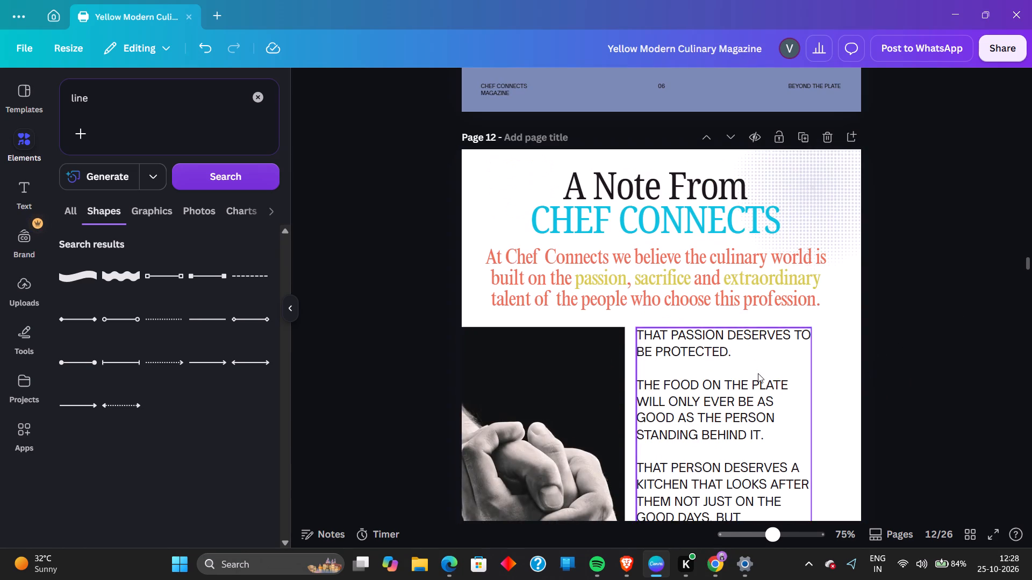
scroll(758, 373, up, 4)
right_click(563, 300)
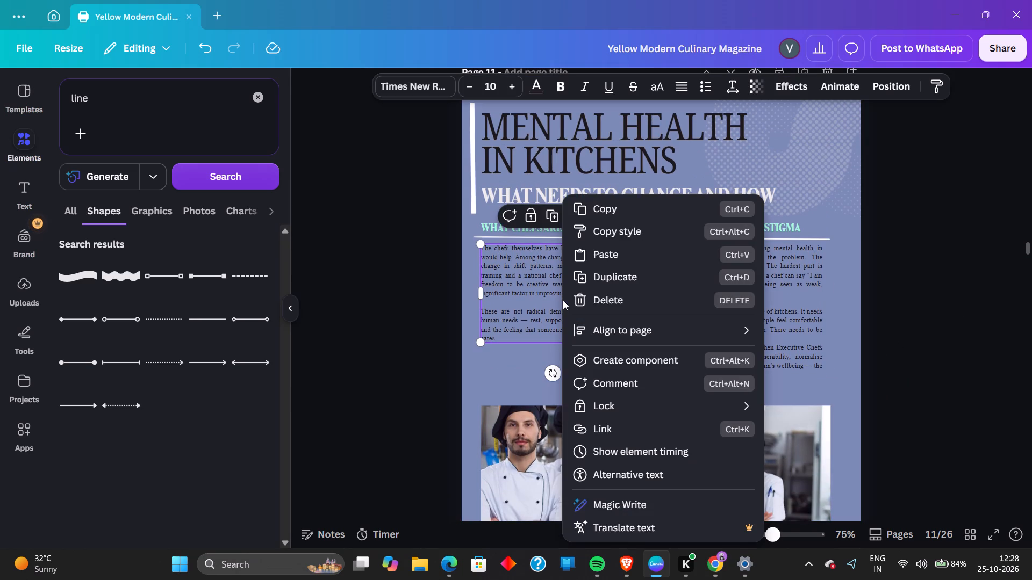
click(607, 212)
Paste the copied body text box onto page 13 and place it just below the dashed line under "Live Fire Cooking is Back".
scroll(959, 430, down, 4)
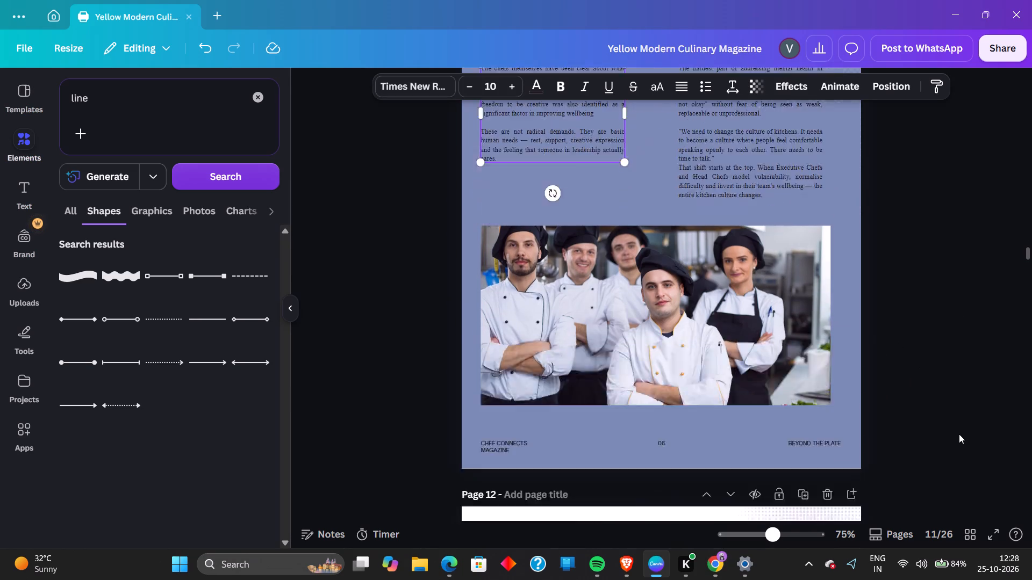
scroll(959, 434, down, 20)
scroll(959, 434, down, 10)
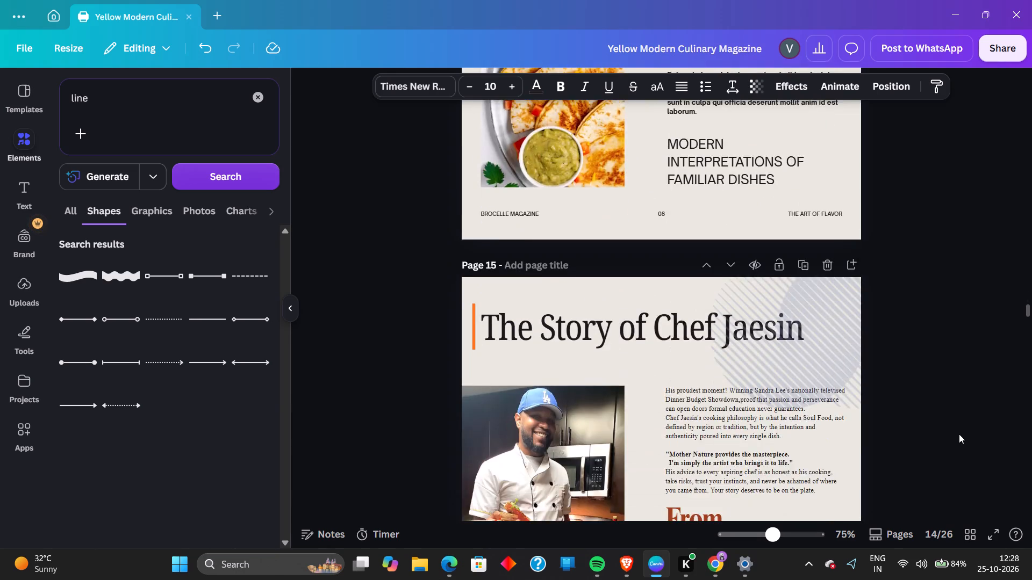
scroll(959, 434, down, 12)
scroll(959, 434, up, 18)
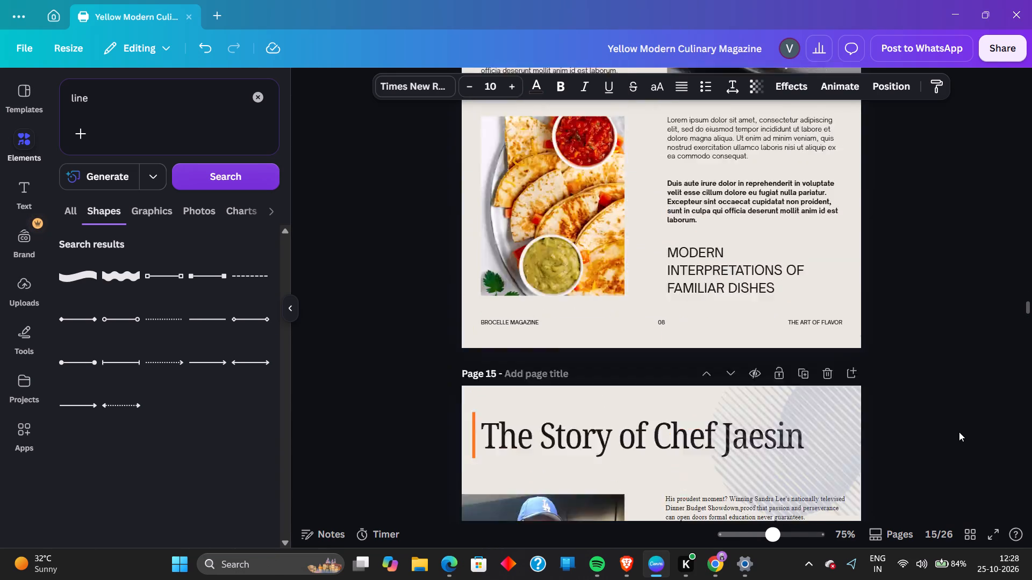
scroll(959, 432, up, 8)
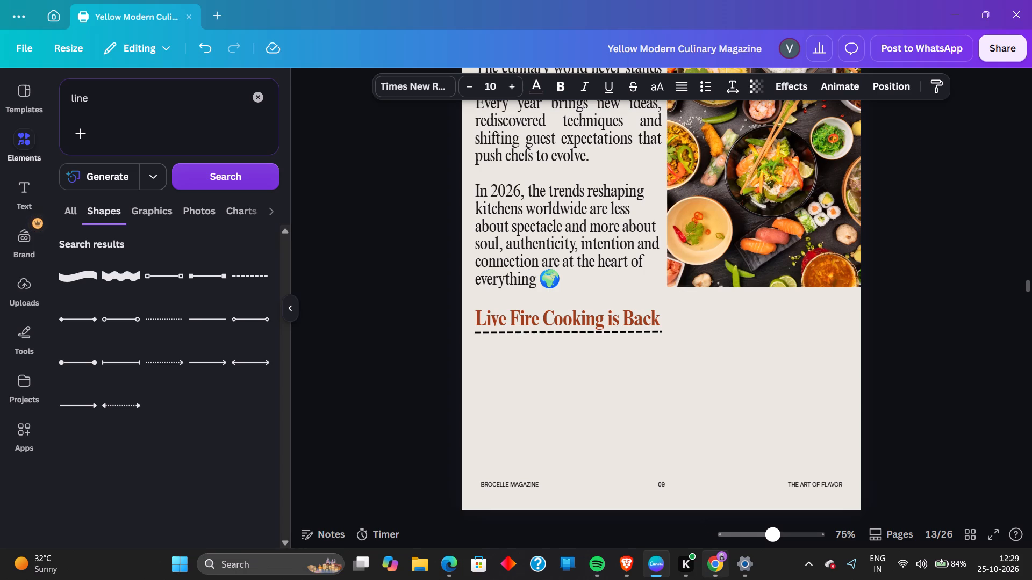
right_click(586, 434)
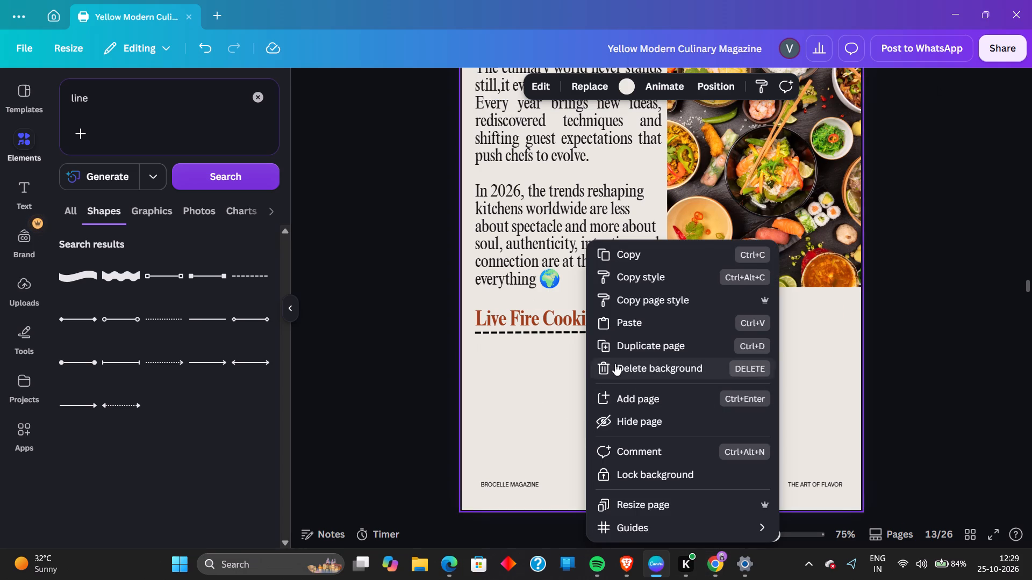
click(632, 323)
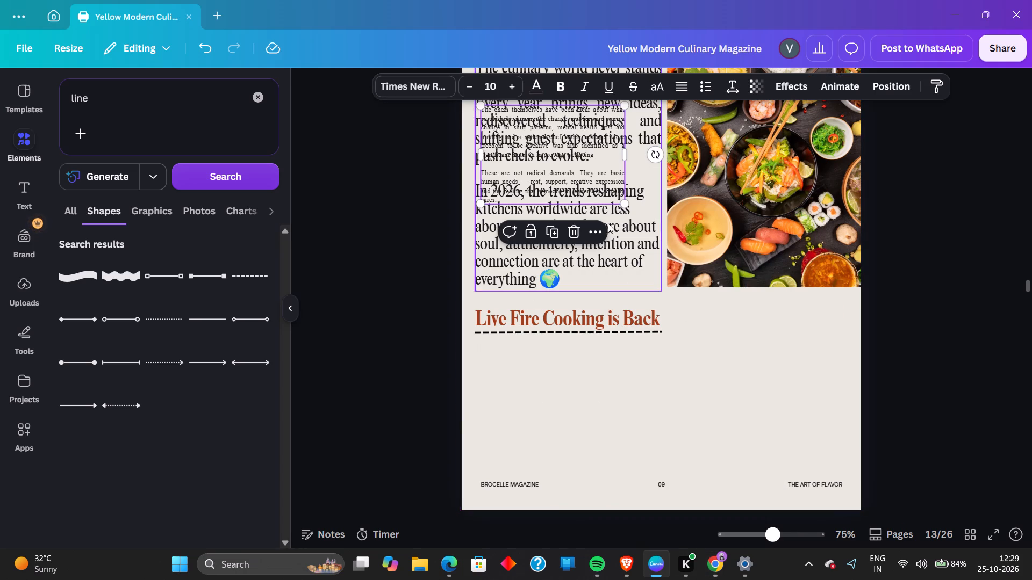
drag(578, 152, 597, 409)
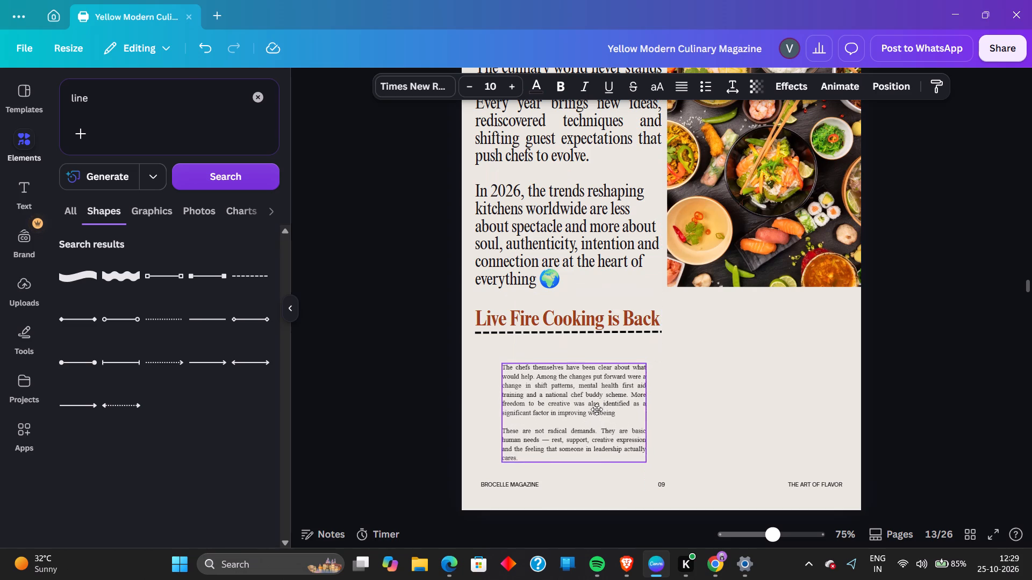
drag(597, 409, 578, 393)
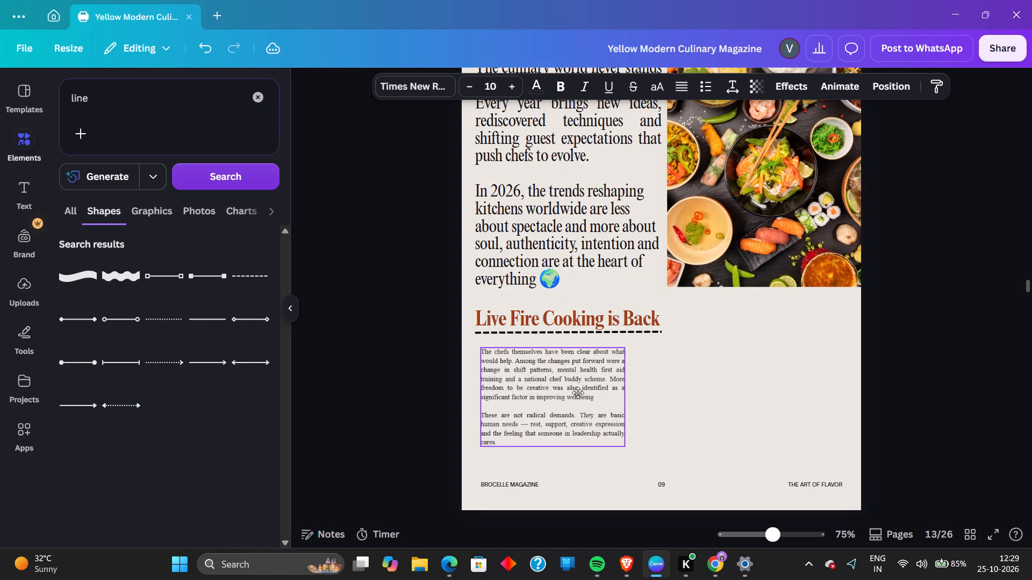
drag(578, 393, 575, 393)
Open the pasted body text box on page 13 for editing.
click(575, 393)
click(574, 393)
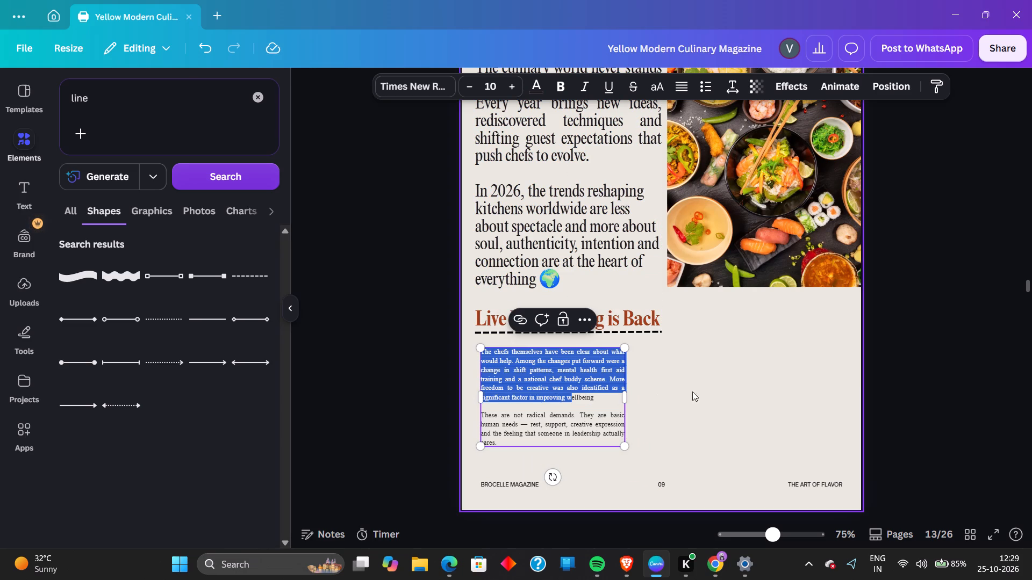
Delete all the copied text inside the body text box below the dashed line under "Live Fire Cooking is Back", keeping the empty box.
click(726, 399)
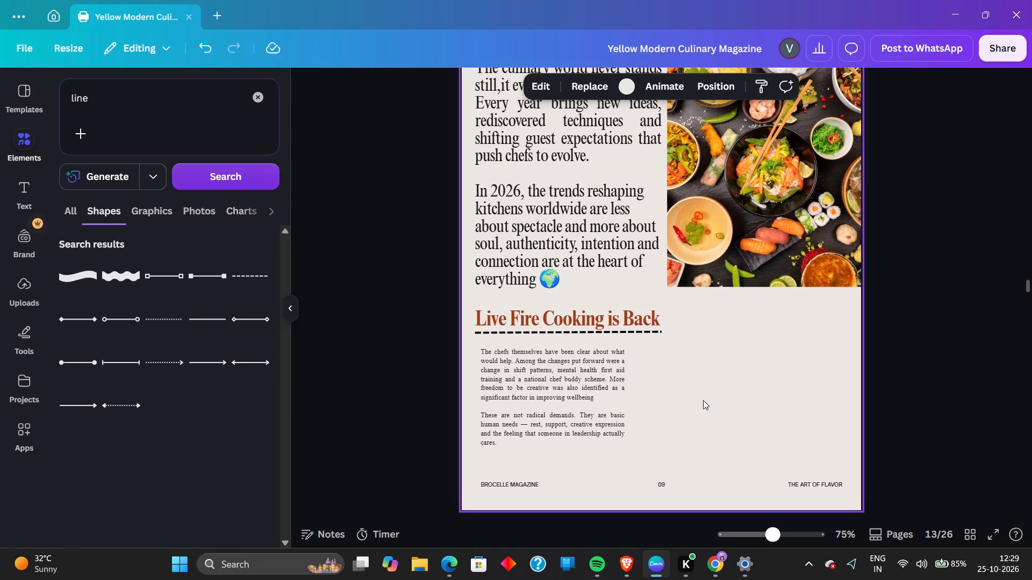
click(577, 449)
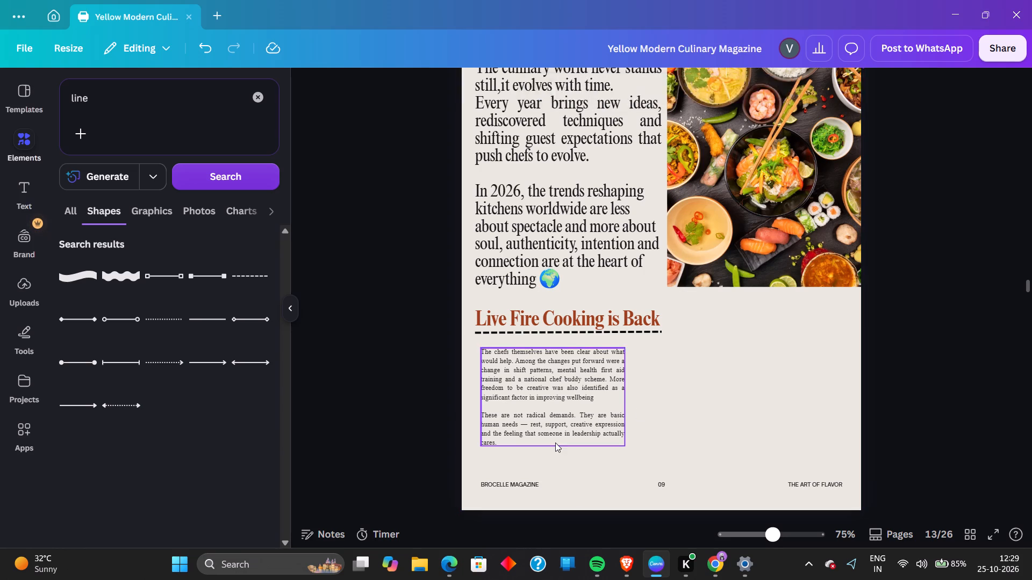
click(555, 443)
click(484, 350)
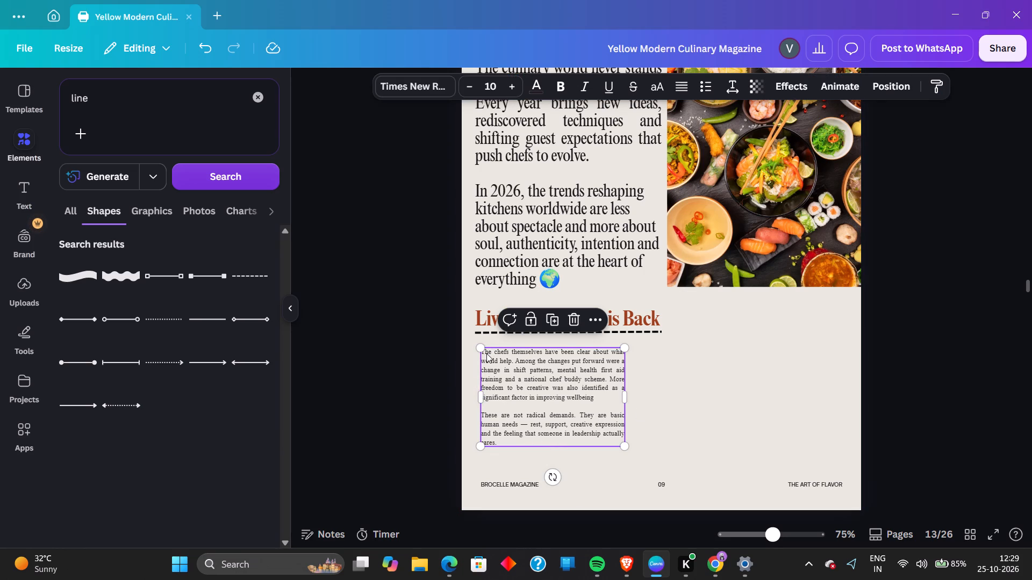
drag(486, 352, 503, 383)
drag(515, 398, 505, 375)
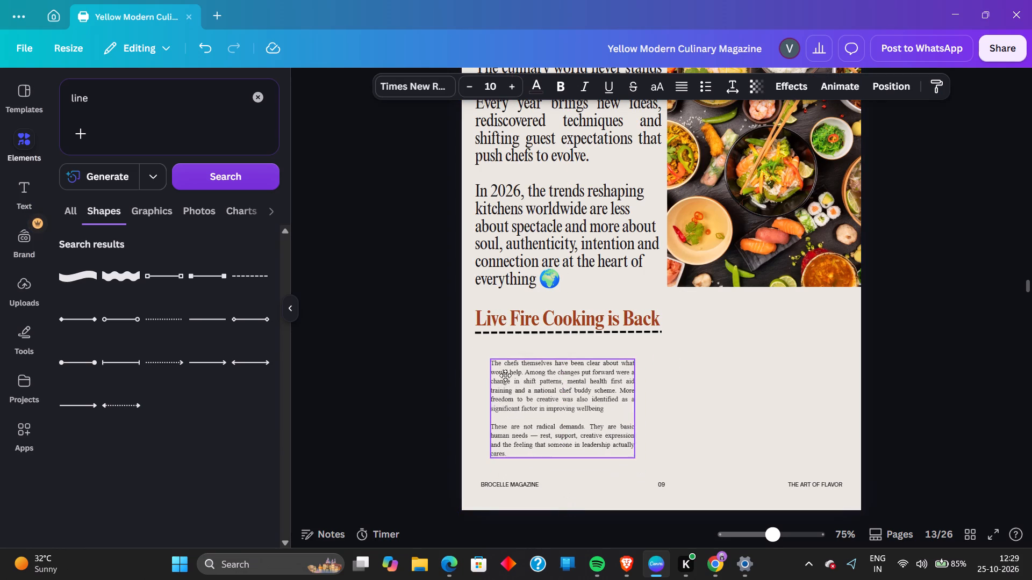
drag(505, 375, 502, 371)
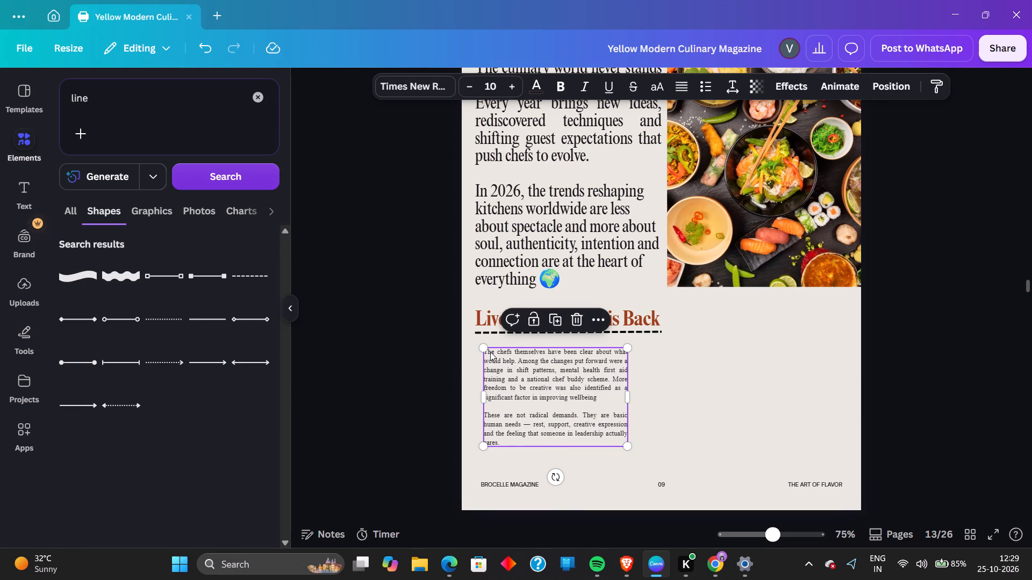
drag(491, 351, 498, 353)
right_drag(499, 354, 511, 367)
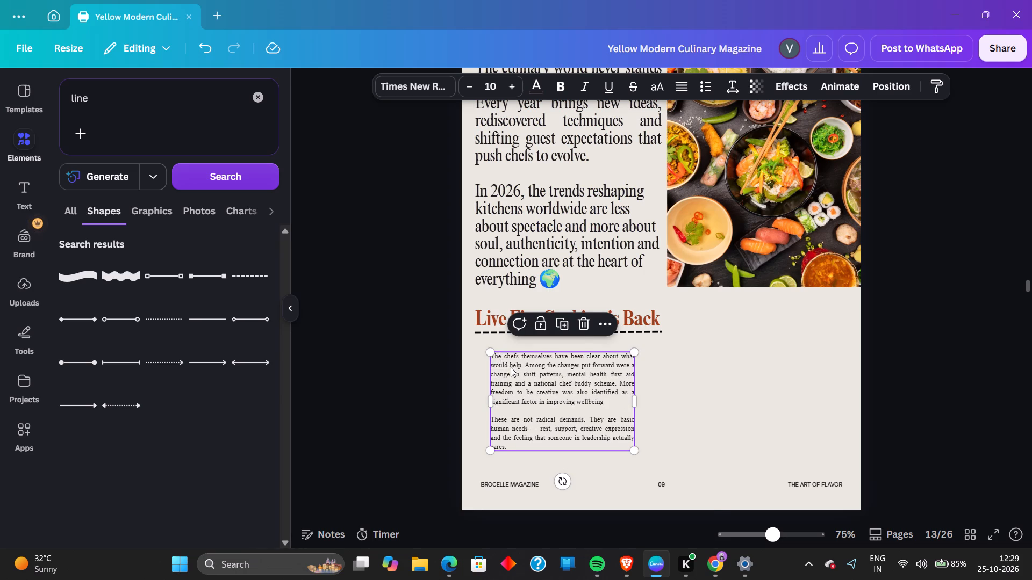
right_drag(511, 367, 513, 371)
click(497, 379)
click(514, 353)
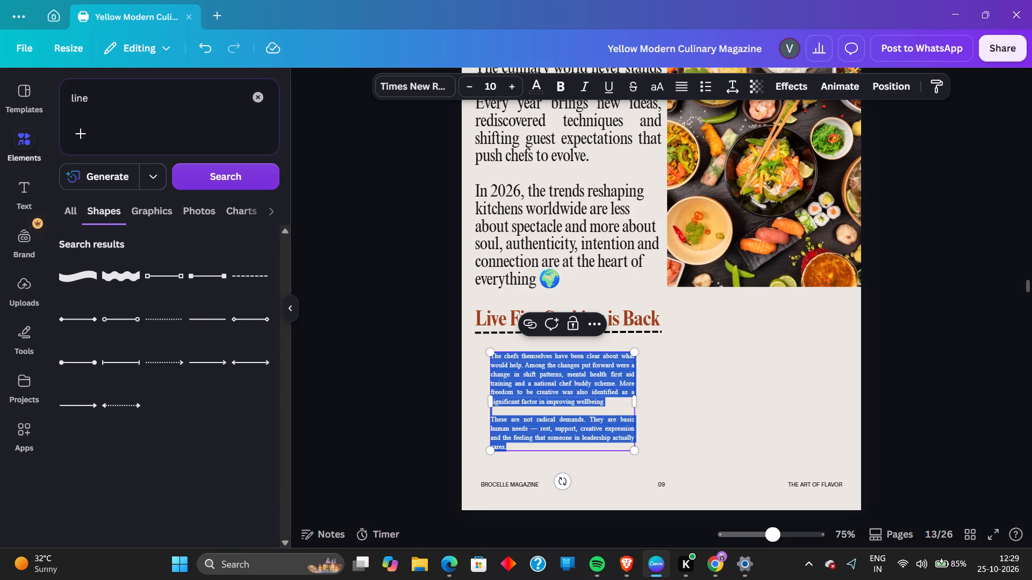
key(BackSpace)
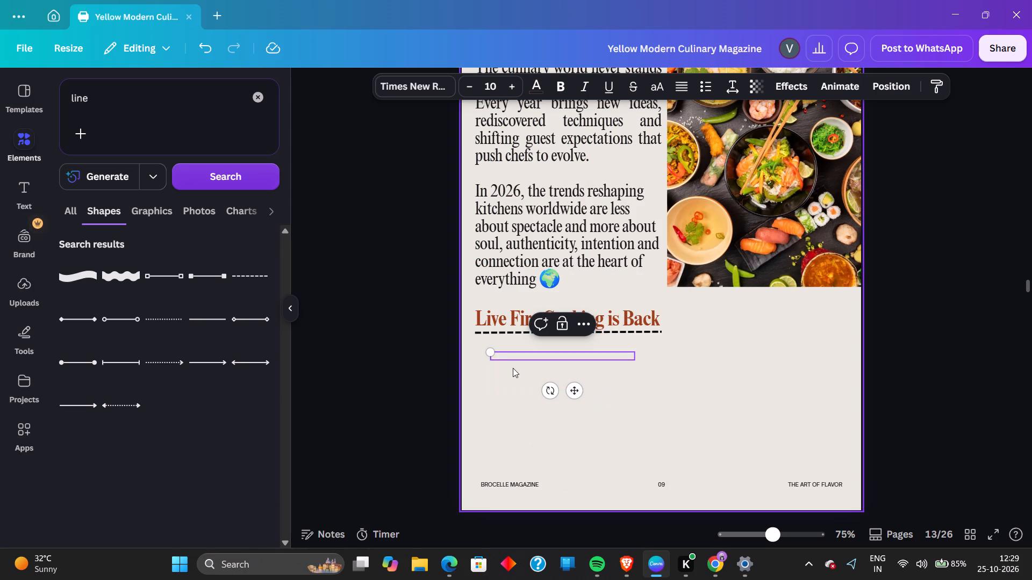
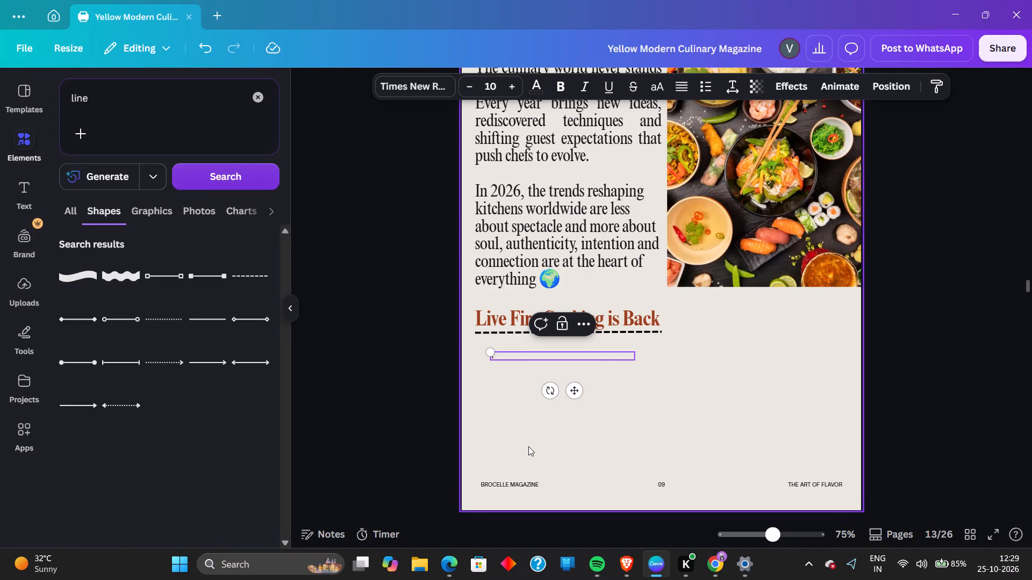
Paste the paragraph beginning "More and more chefs are cooking over embers" into the open text box and remove the stray characters before "More".
key(ctrl+v)
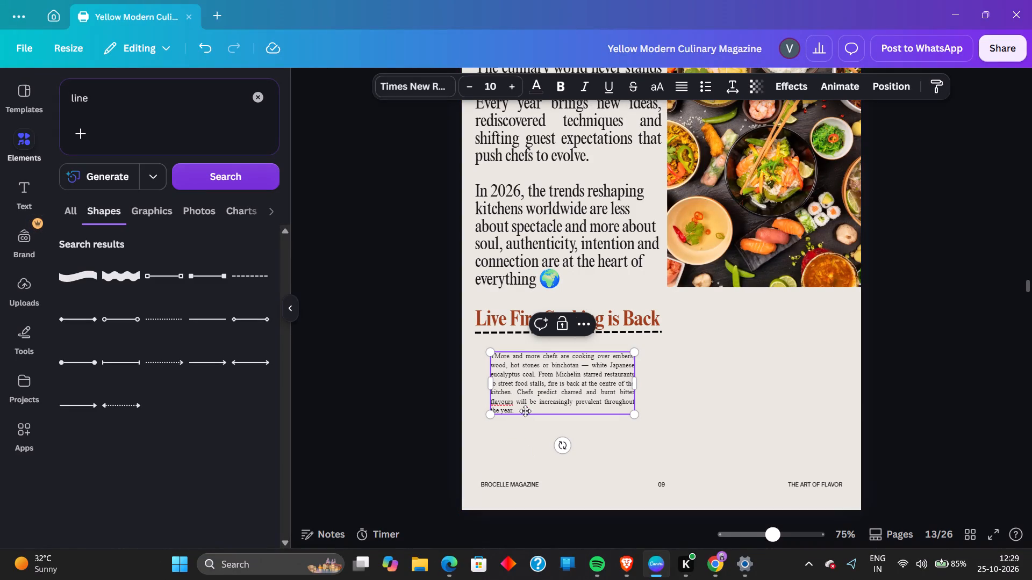
click(494, 359)
key(BackSpace)
key(BackSpace)
key(BackSpace)
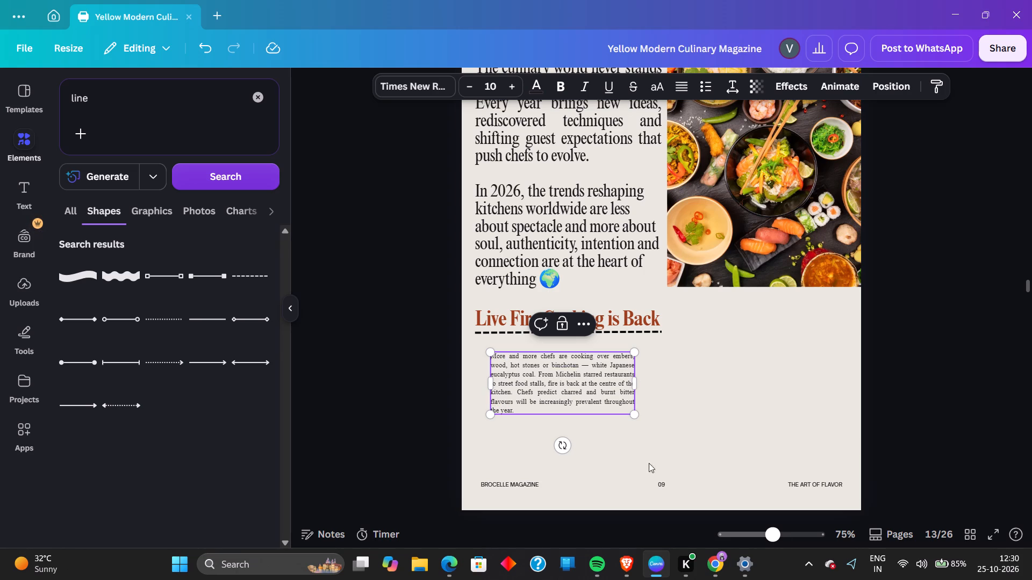
Set the font size of the body text under "Live Fire Cooking is Back" to 15.
click(1009, 437)
click(778, 541)
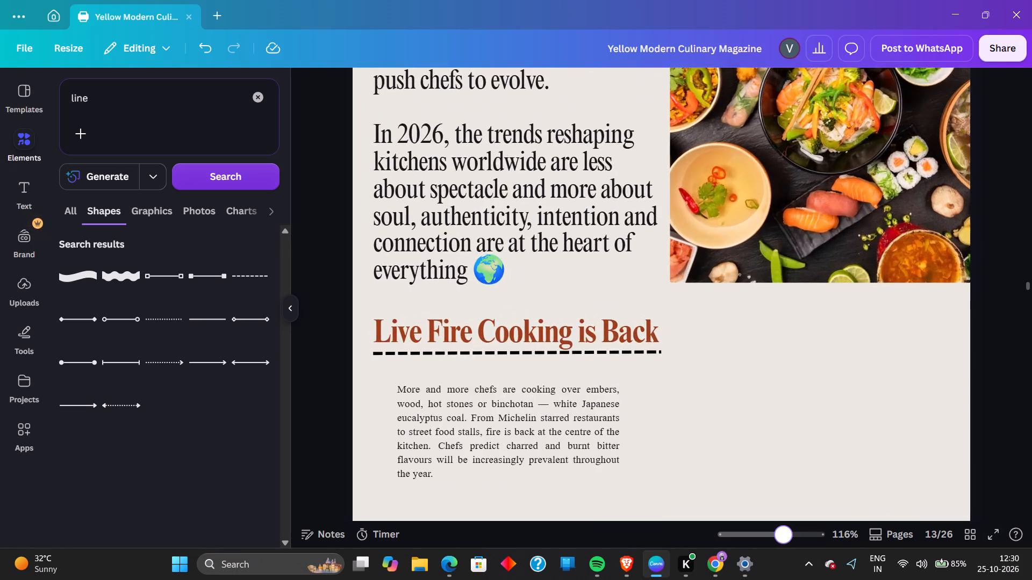
click(586, 402)
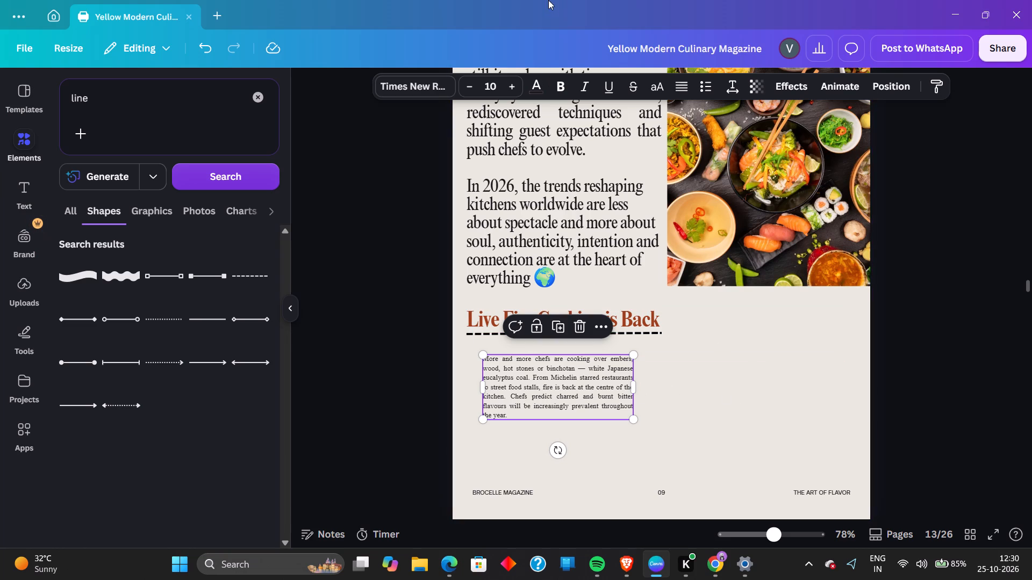
click(512, 90)
click(512, 90)
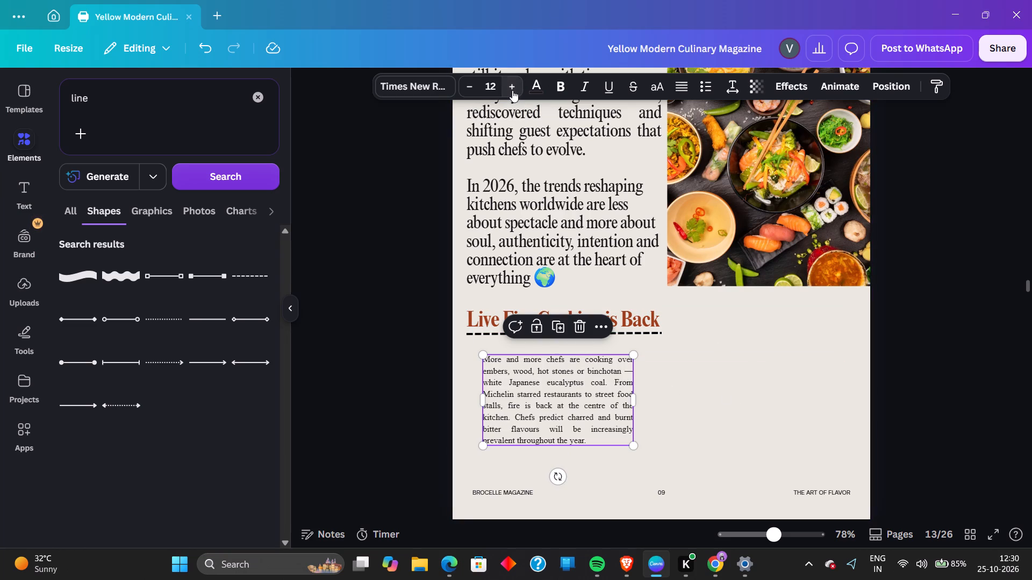
click(512, 90)
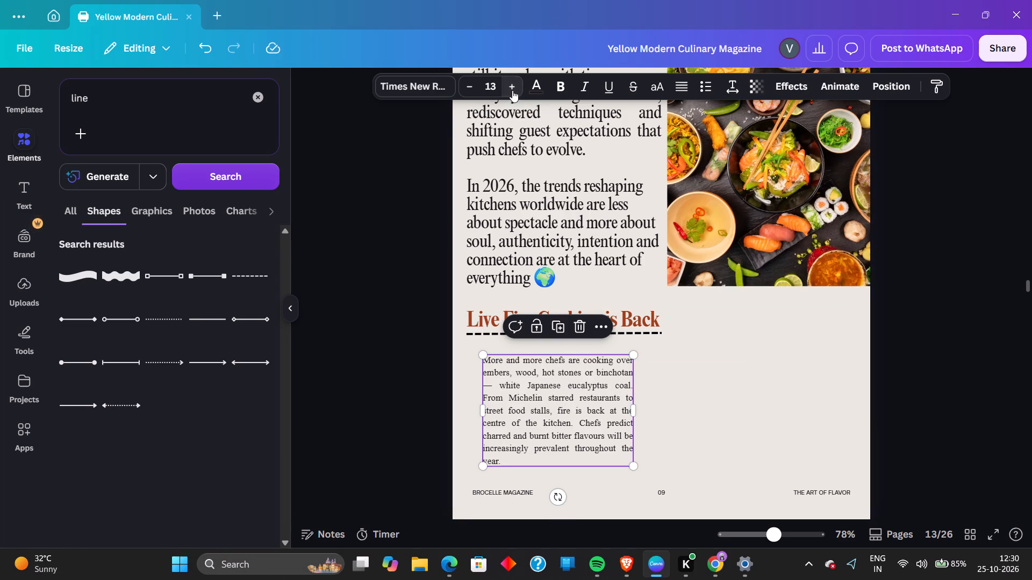
click(512, 90)
click(512, 90)
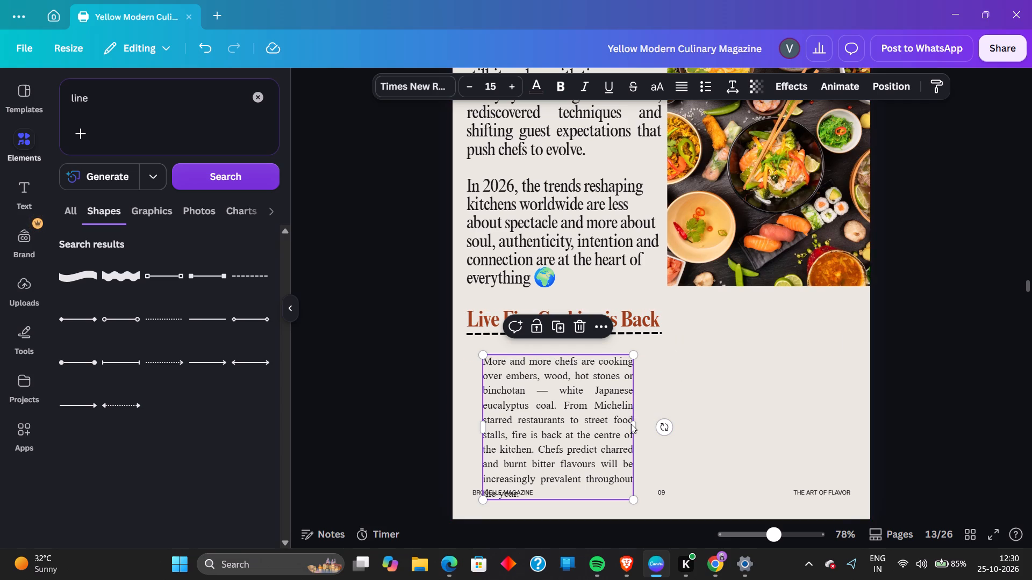
Widen the body text box to about 18.5 so its lines run nearly across page 13.
drag(636, 426, 844, 416)
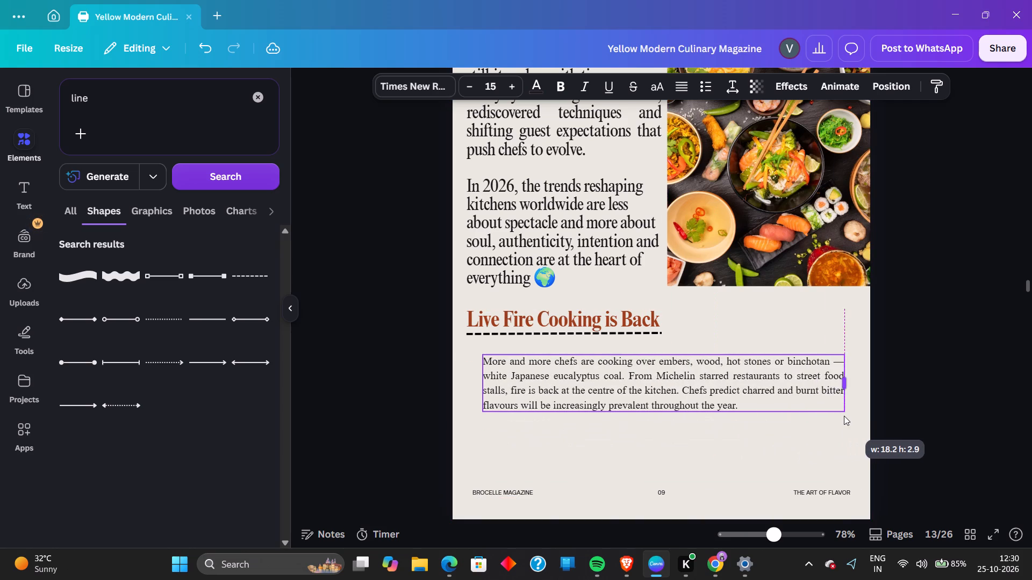
drag(844, 416, 858, 412)
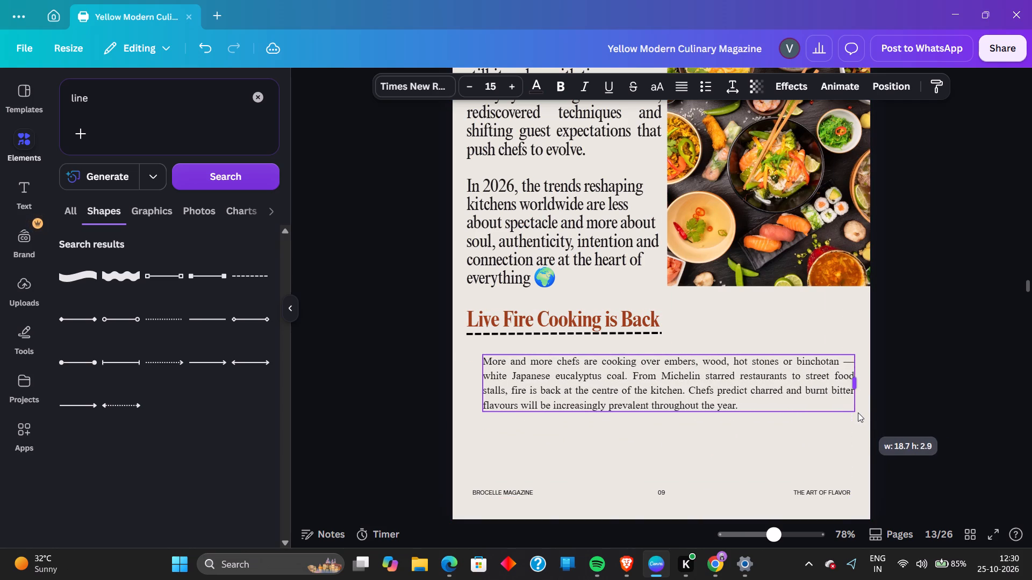
drag(858, 412, 852, 411)
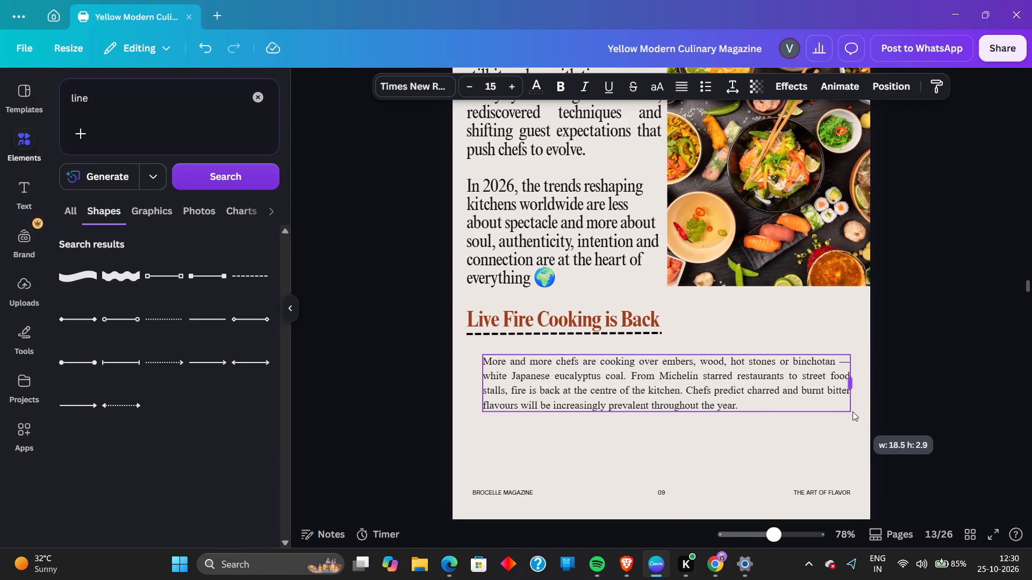
drag(852, 411, 852, 412)
click(943, 469)
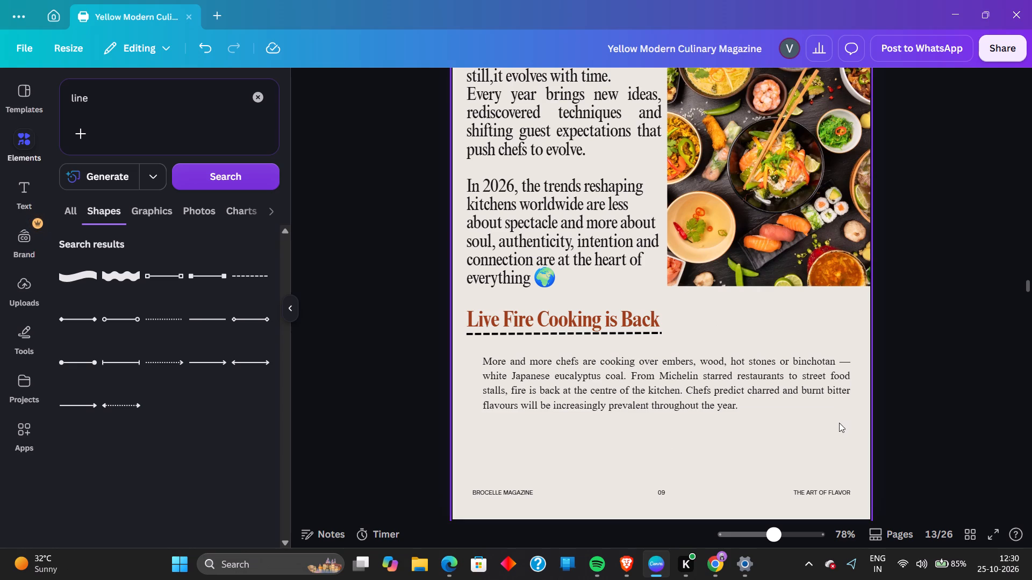
Delete the dash between "binchotan" and "white Japanese eucalyptus coal" in the body text.
click(852, 361)
click(849, 361)
click(849, 361)
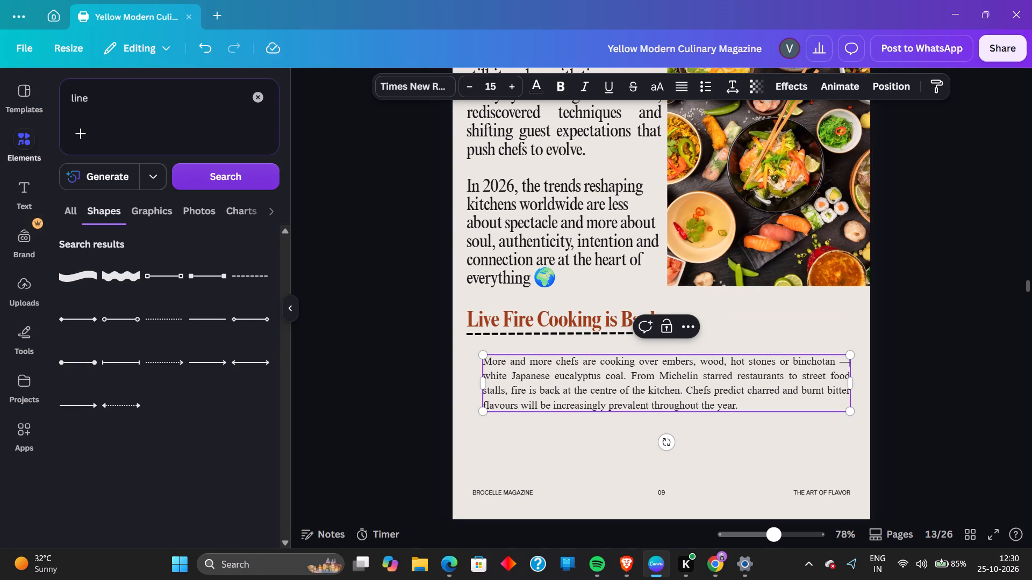
key(BackSpace)
key(BackSpace)
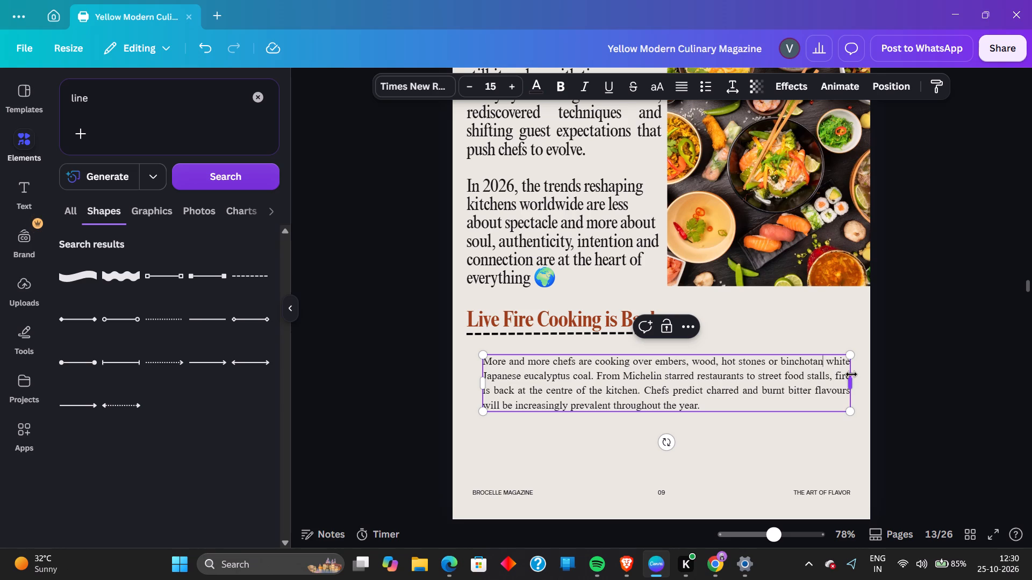
drag(986, 441, 1008, 445)
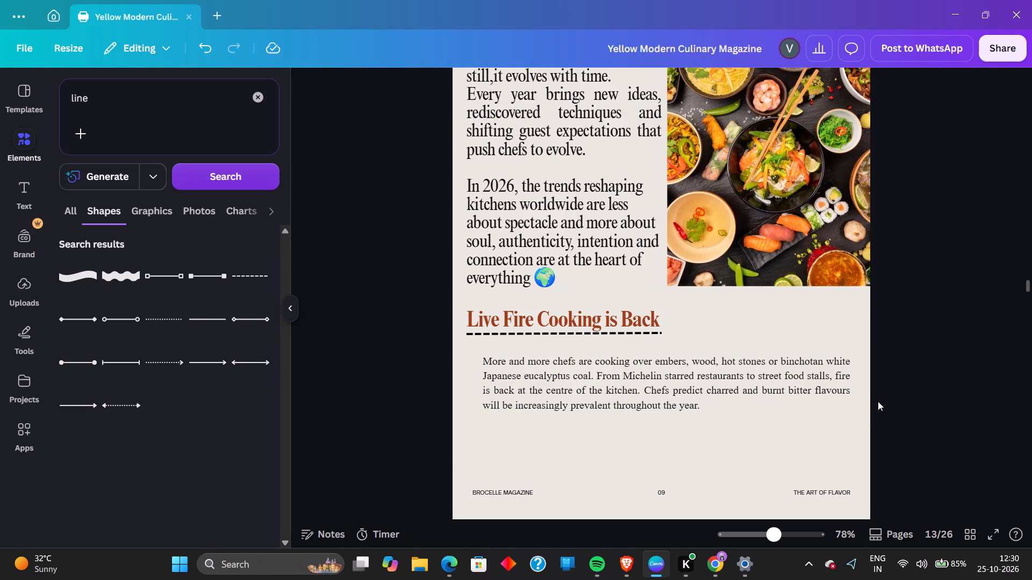
Align the body text box with the left edge of the "Live Fire Cooking is Back" heading and nudge it closer to the dashed line.
drag(825, 389, 814, 386)
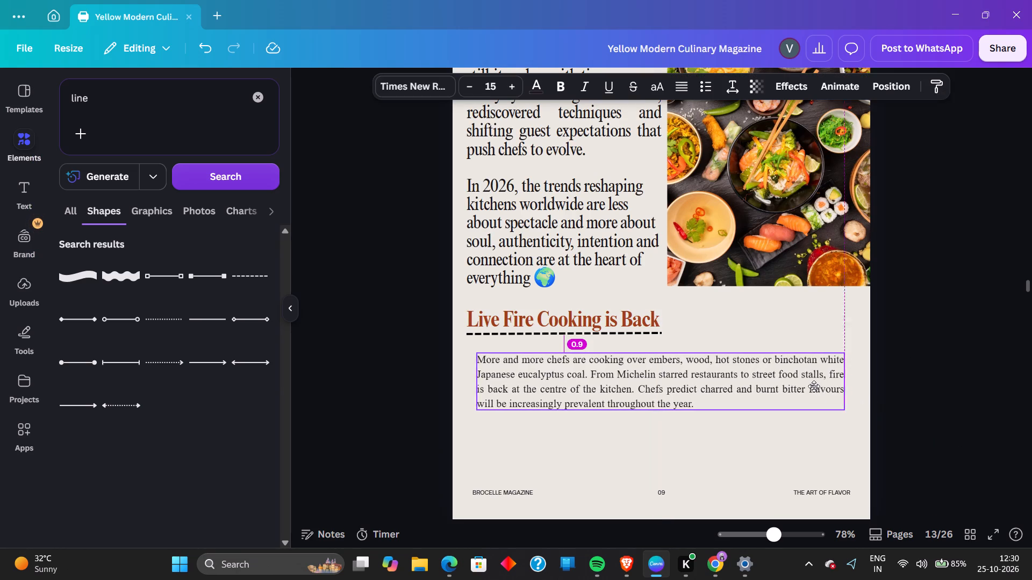
drag(814, 386, 809, 387)
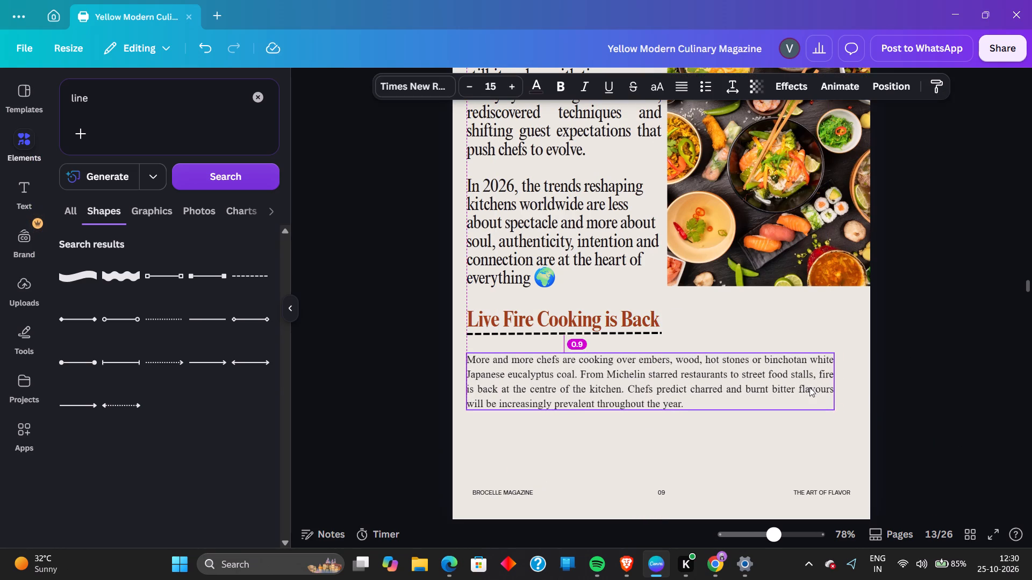
click(1031, 429)
click(1000, 465)
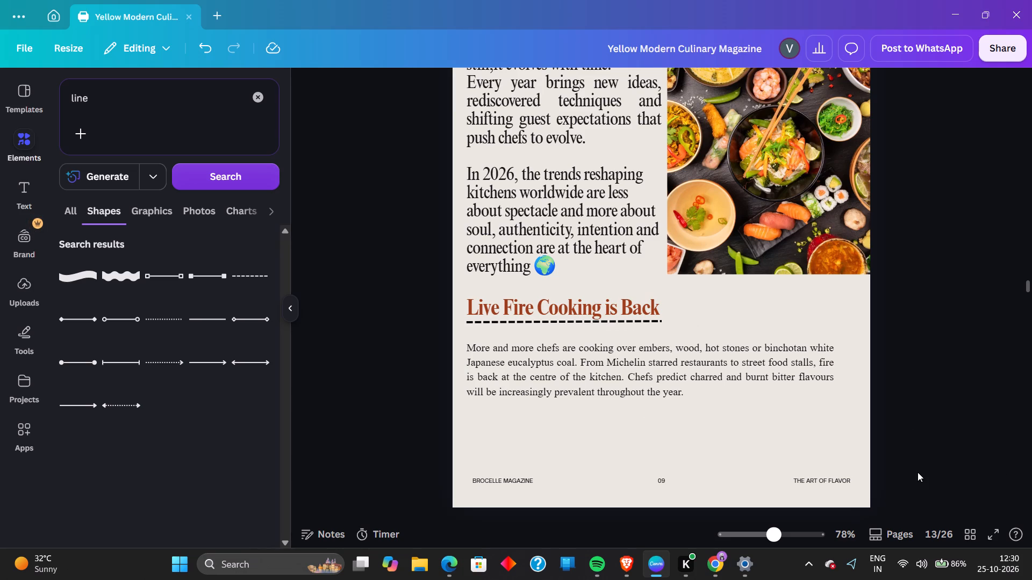
click(756, 399)
click(756, 374)
key(Up)
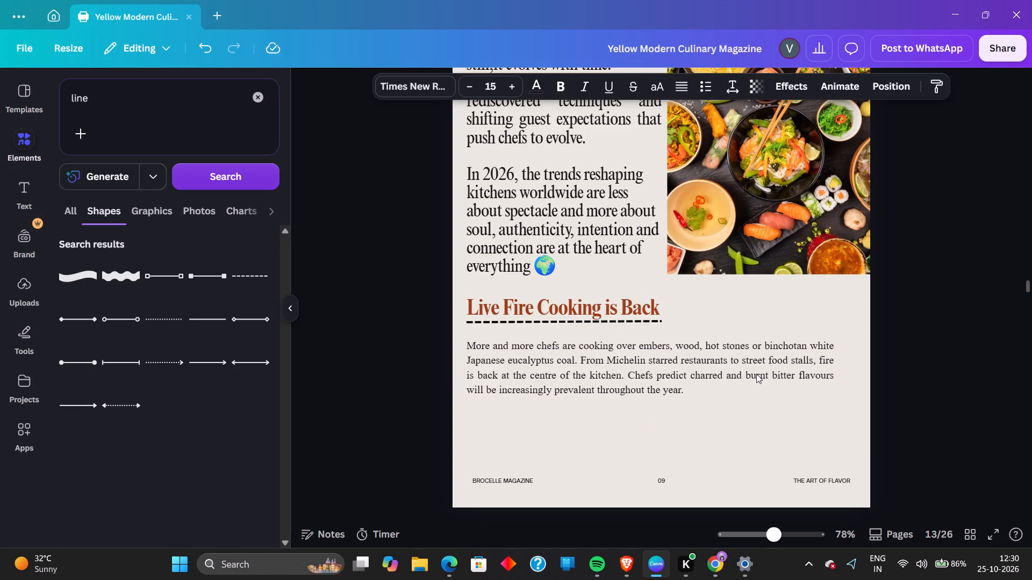
key(Up)
key(Up)
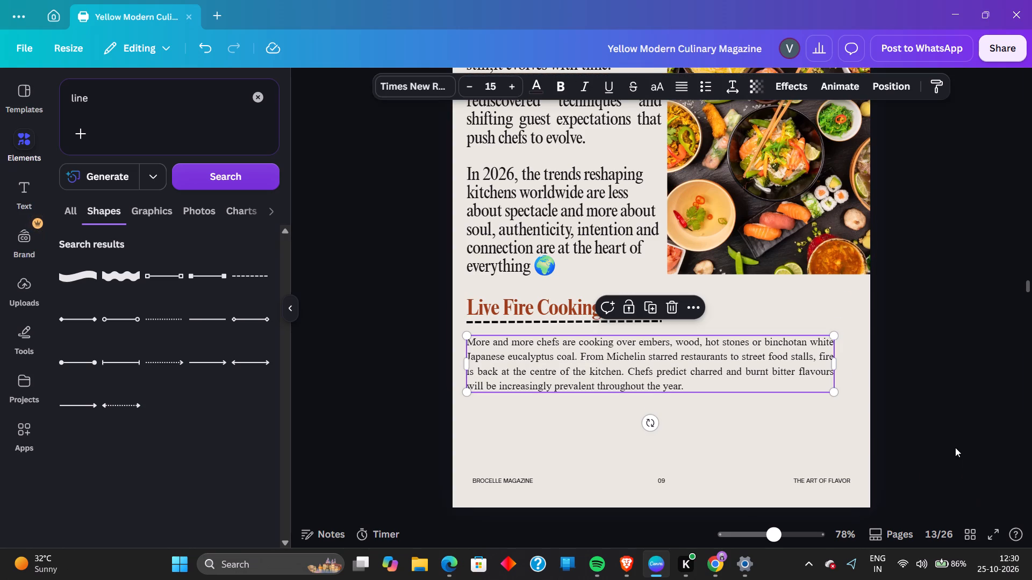
click(956, 446)
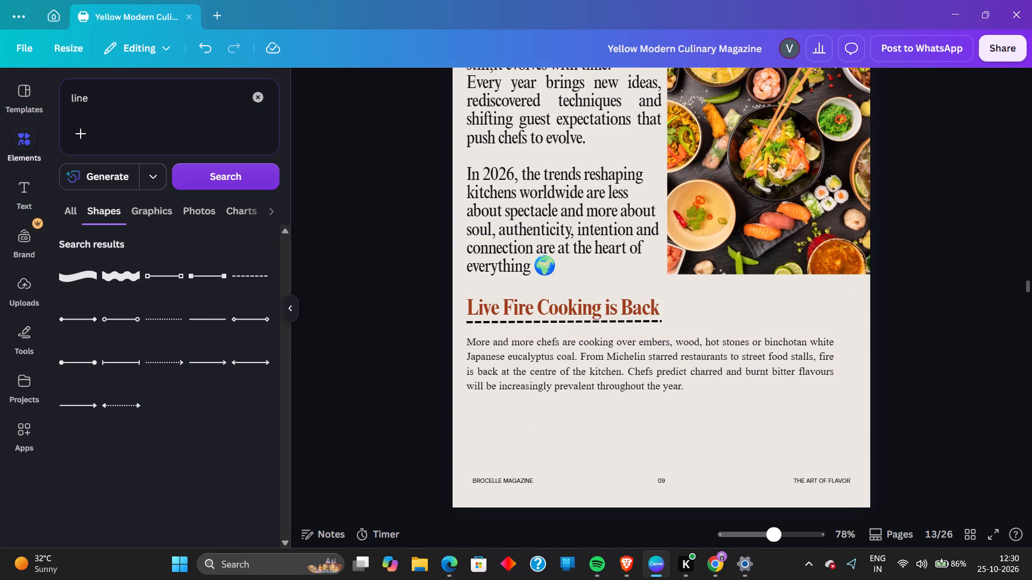
Search the elements for "frames" and look through the full set of frame shapes.
click(255, 98)
text(frames)
key(Return)
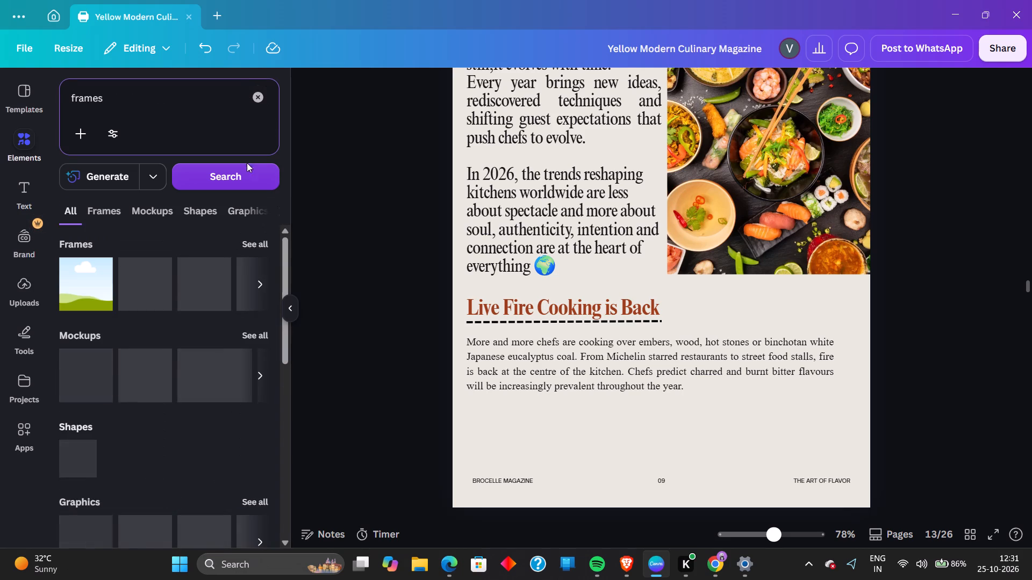
click(247, 245)
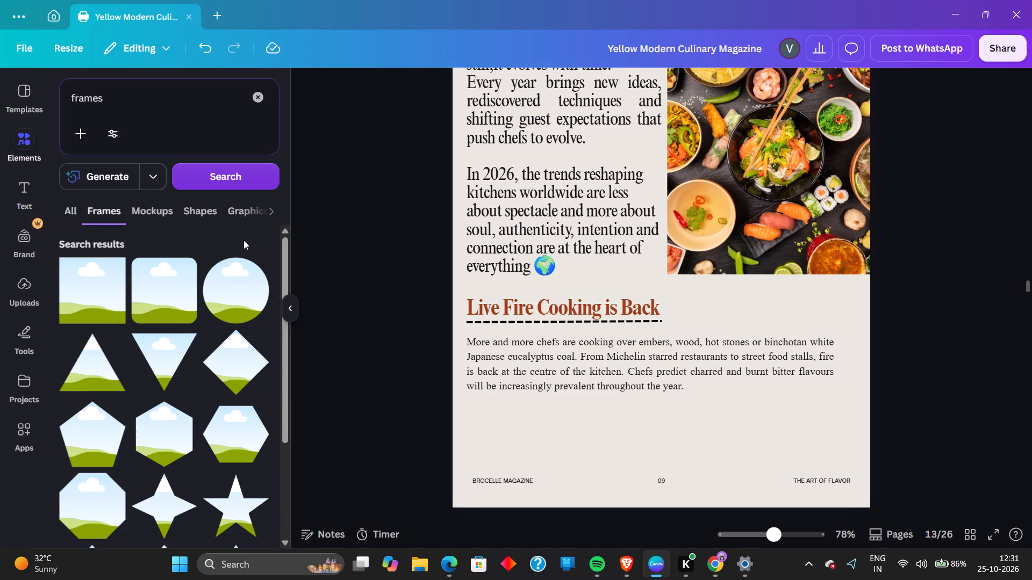
scroll(198, 338, down, 5)
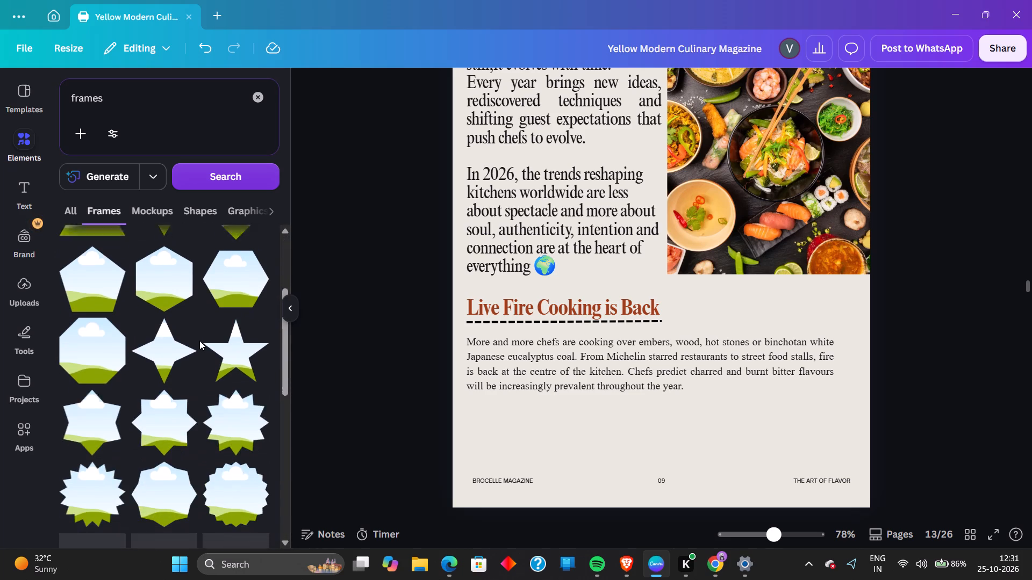
scroll(199, 340, down, 3)
scroll(209, 393, down, 7)
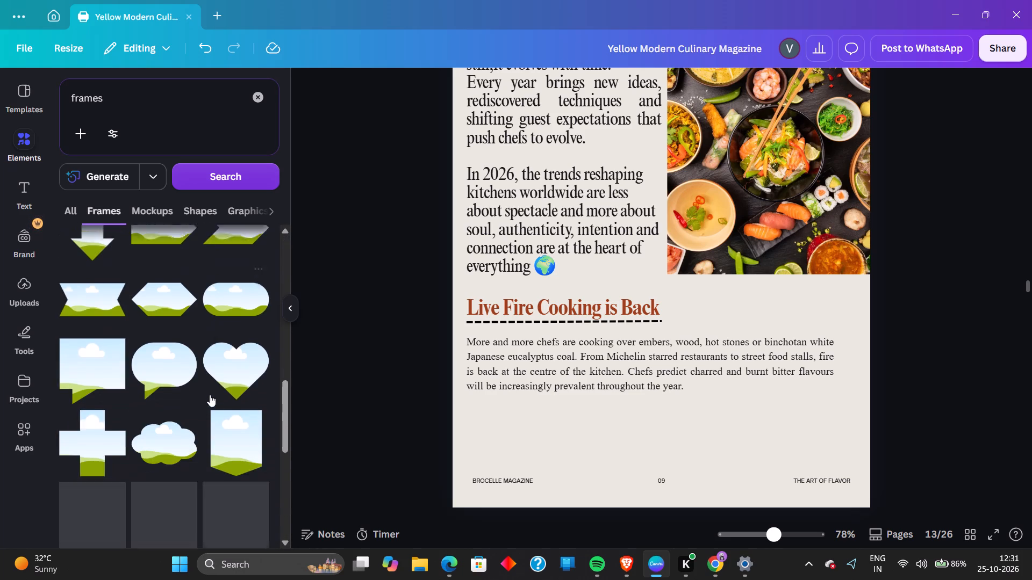
scroll(228, 447, up, 10)
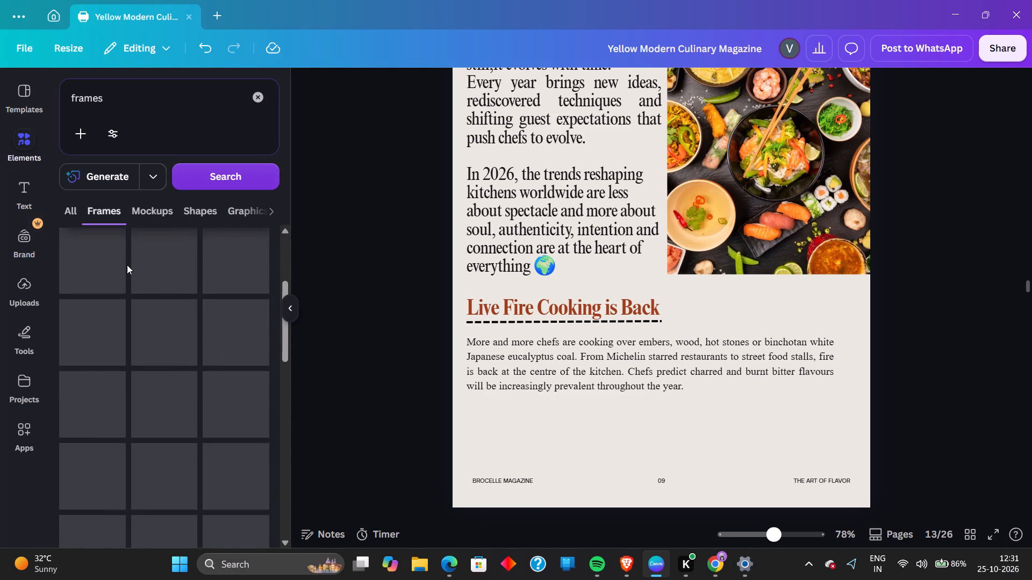
scroll(92, 251, up, 3)
Find a white square picture-frame mockup with a drop shadow among the frame mockups and add it to page 13.
click(153, 216)
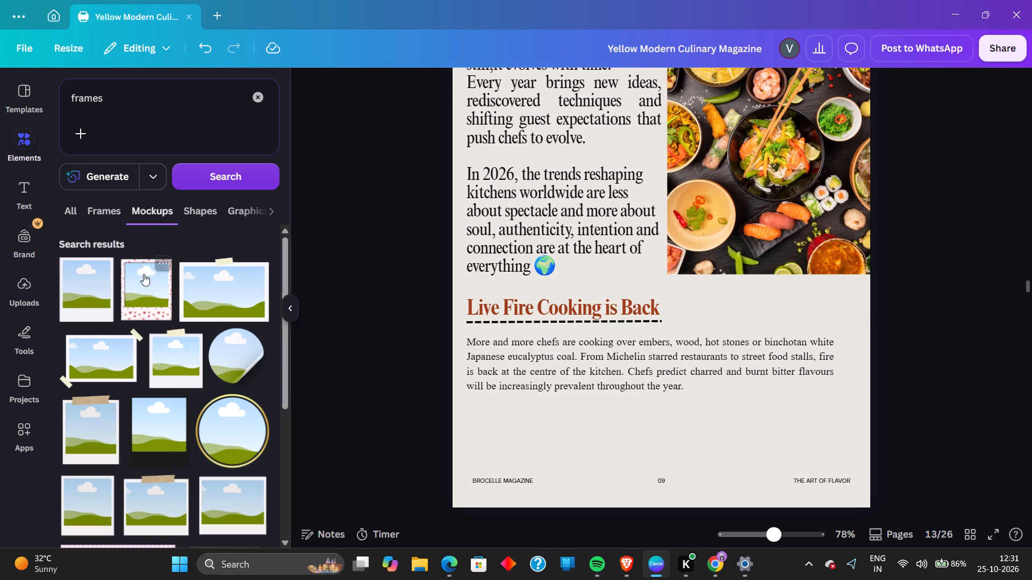
scroll(144, 328, down, 2)
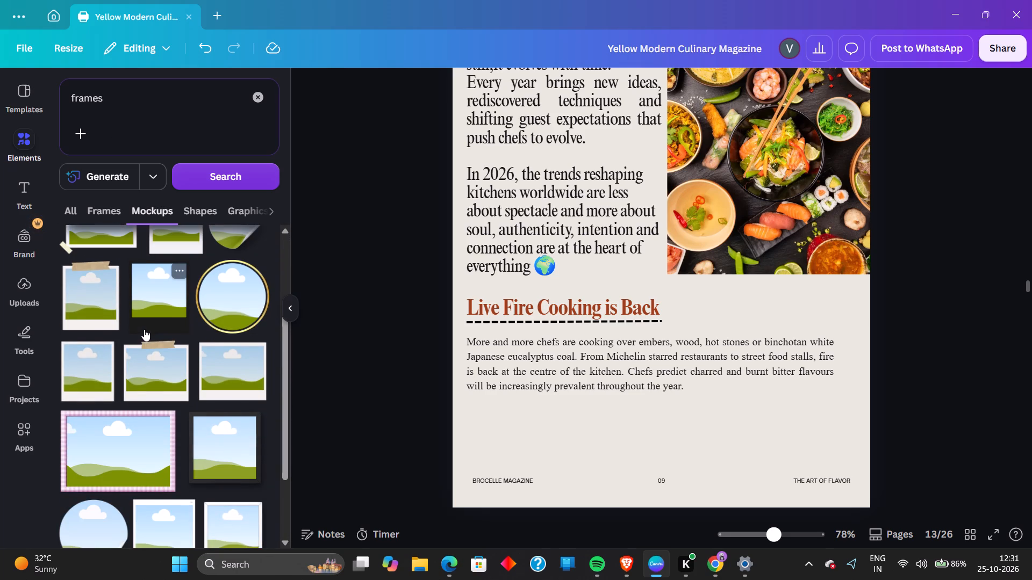
scroll(181, 405, down, 2)
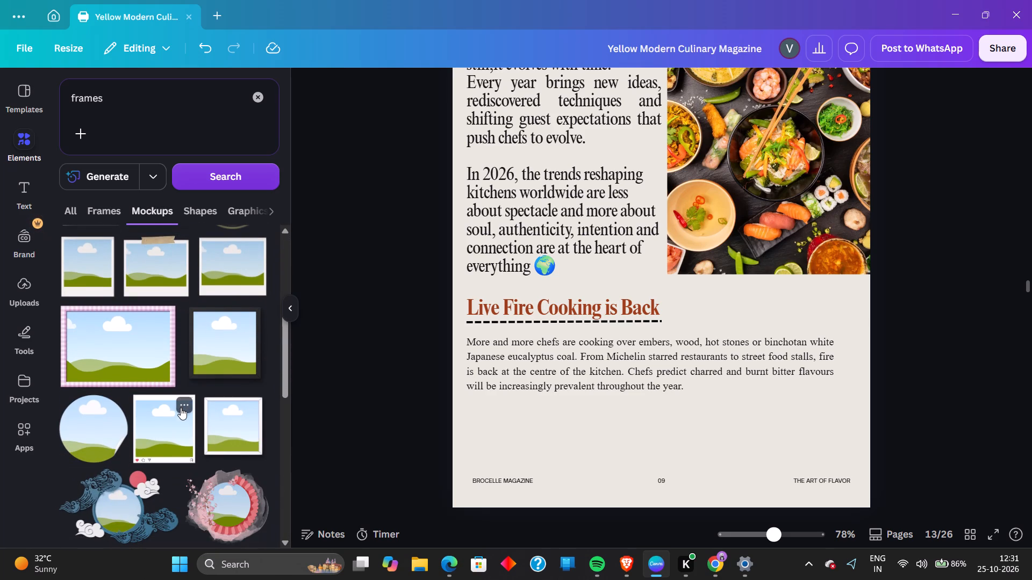
scroll(241, 447, up, 1)
scroll(241, 447, down, 3)
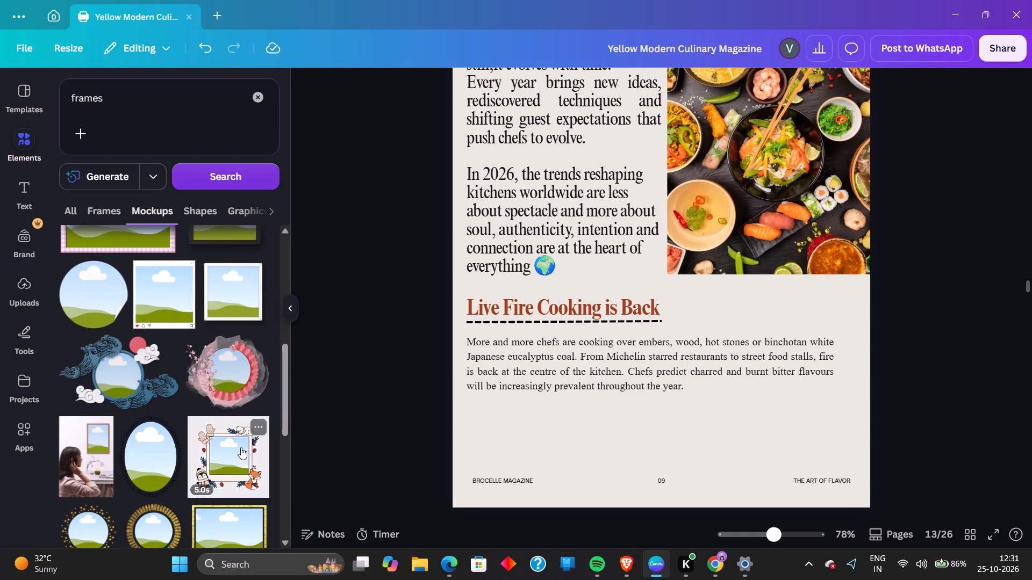
scroll(241, 447, down, 4)
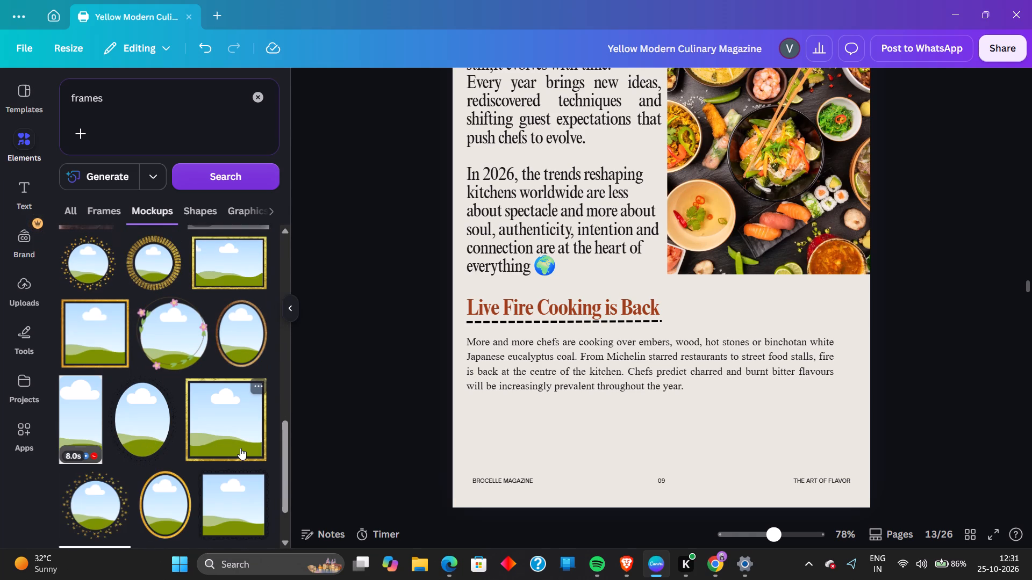
scroll(240, 448, up, 3)
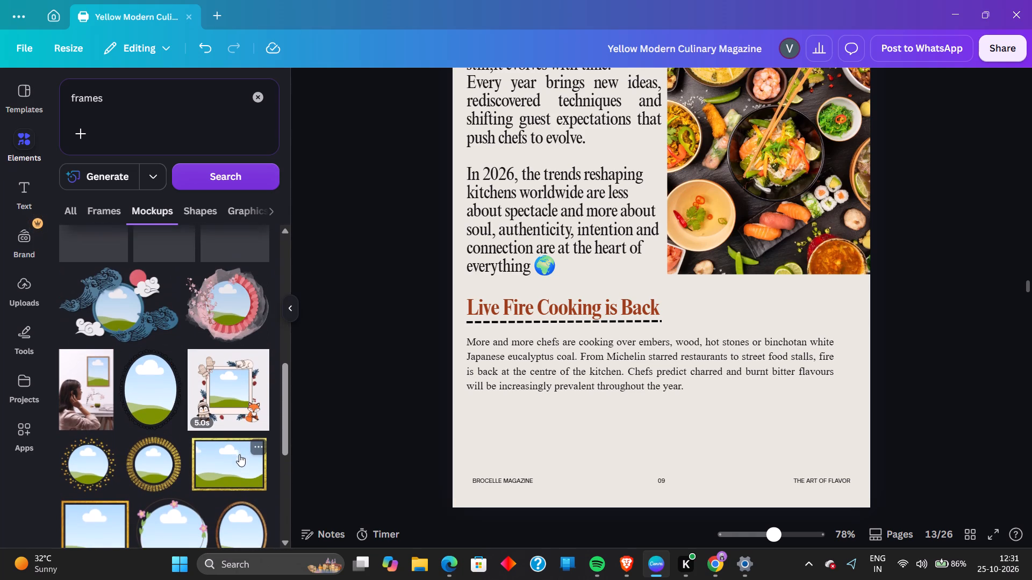
scroll(239, 460, down, 2)
scroll(239, 460, up, 5)
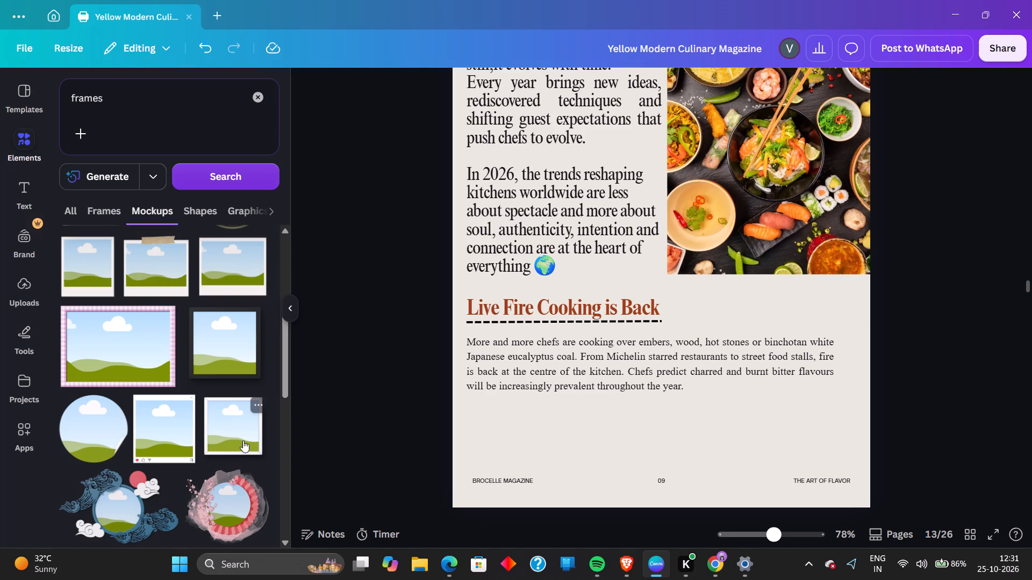
click(239, 439)
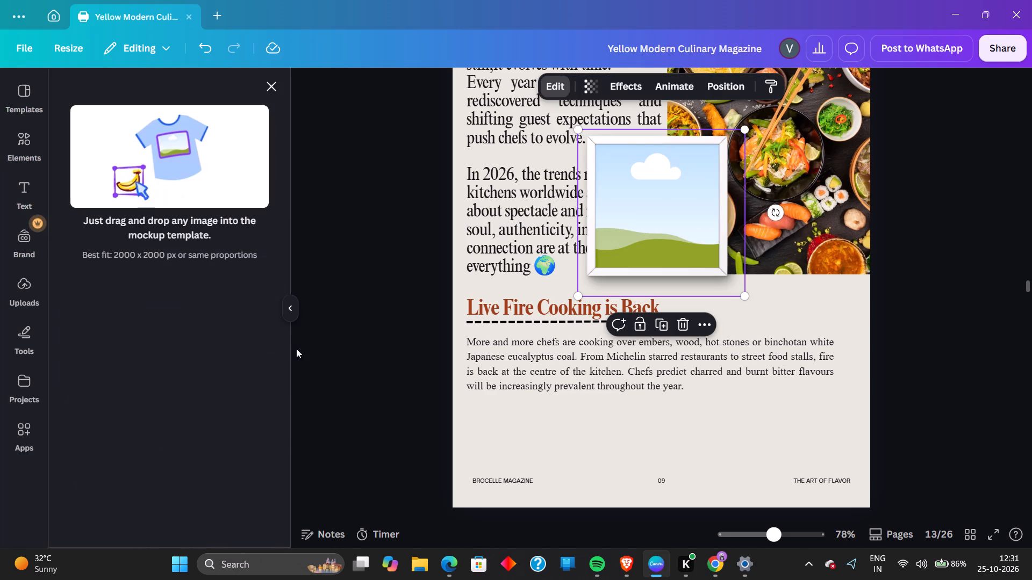
Shrink the square picture frame and place it beneath the body text, just above the "BROCELLE MAGAZINE" footer.
drag(641, 226, 497, 441)
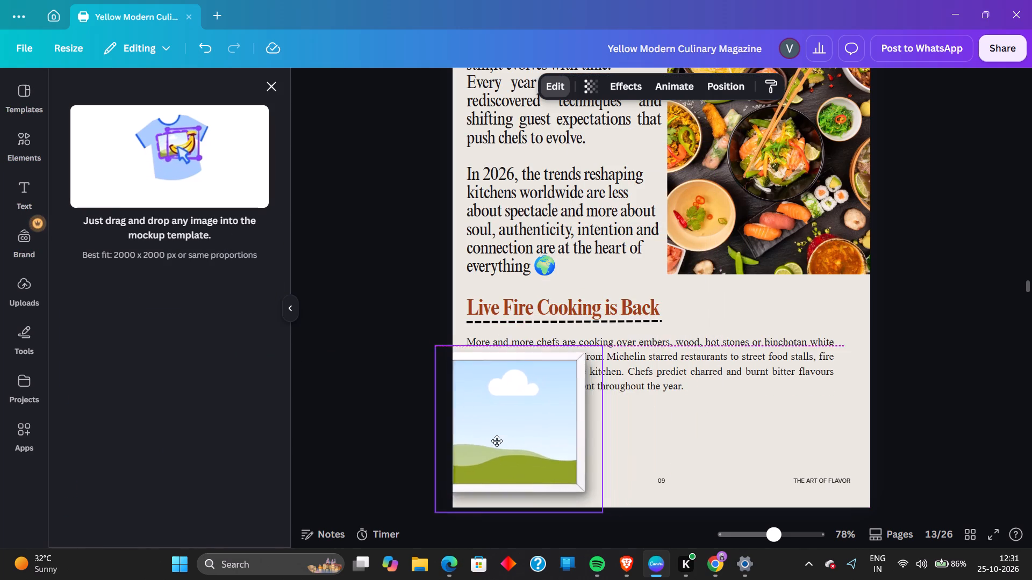
drag(497, 441, 543, 417)
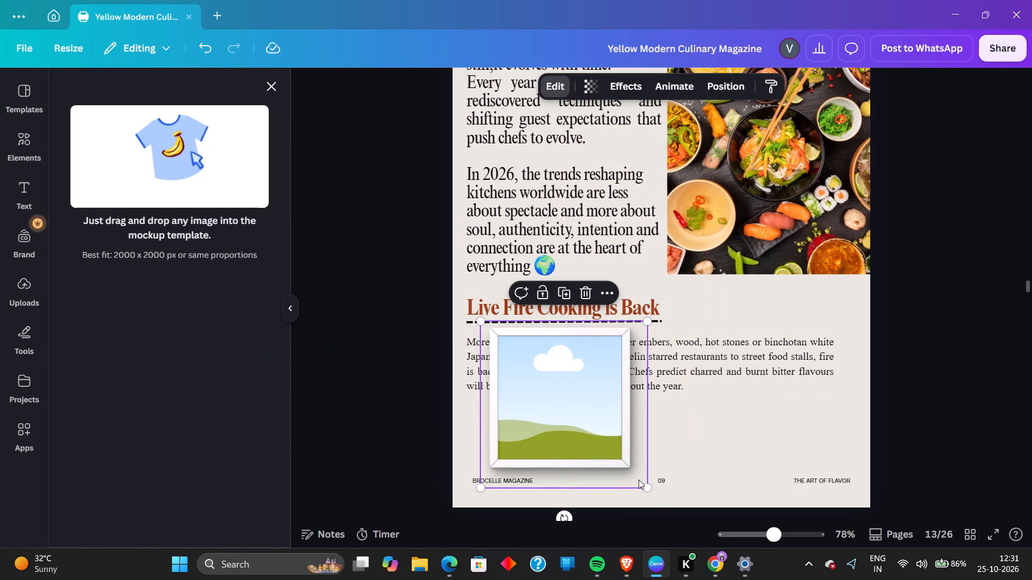
drag(643, 485, 540, 450)
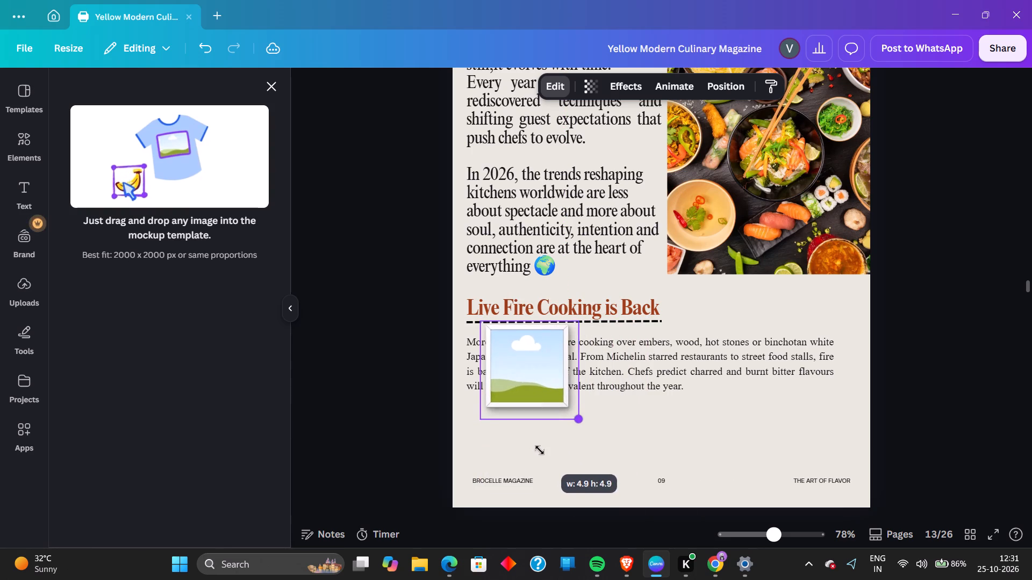
drag(540, 450, 515, 450)
drag(521, 368, 511, 439)
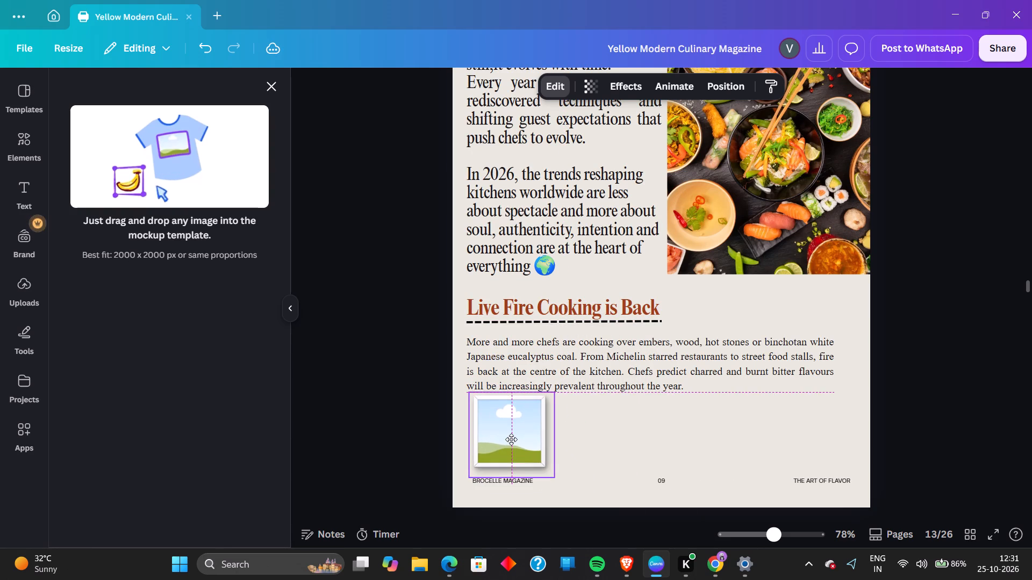
drag(511, 439, 533, 440)
drag(528, 456, 515, 456)
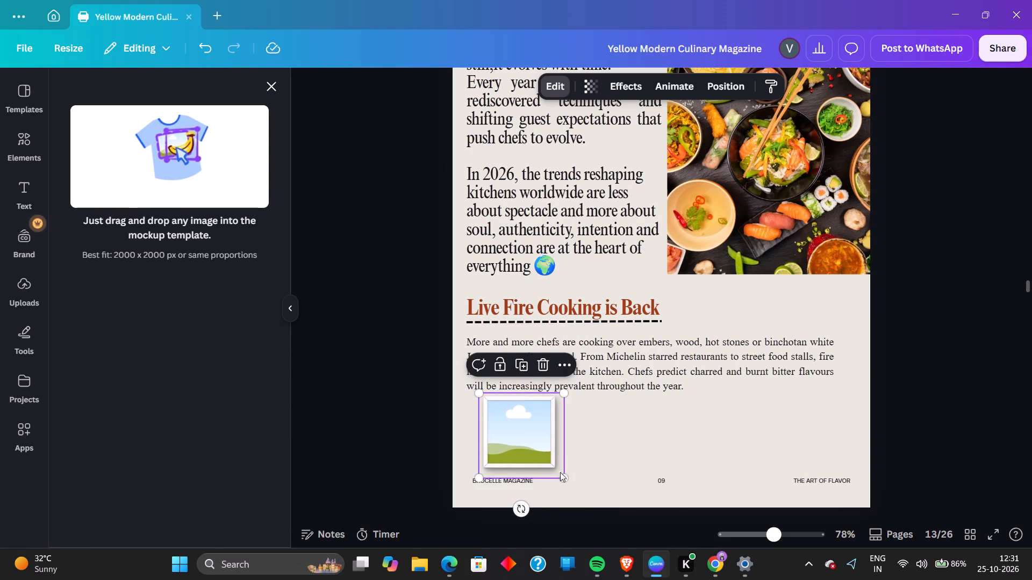
drag(559, 475, 547, 469)
drag(532, 455, 528, 460)
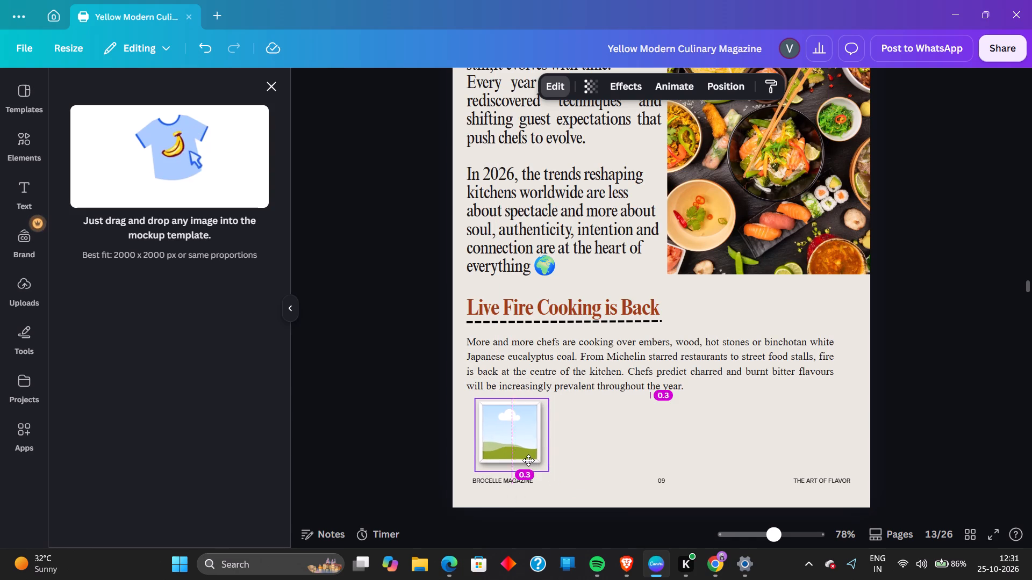
drag(528, 460, 529, 461)
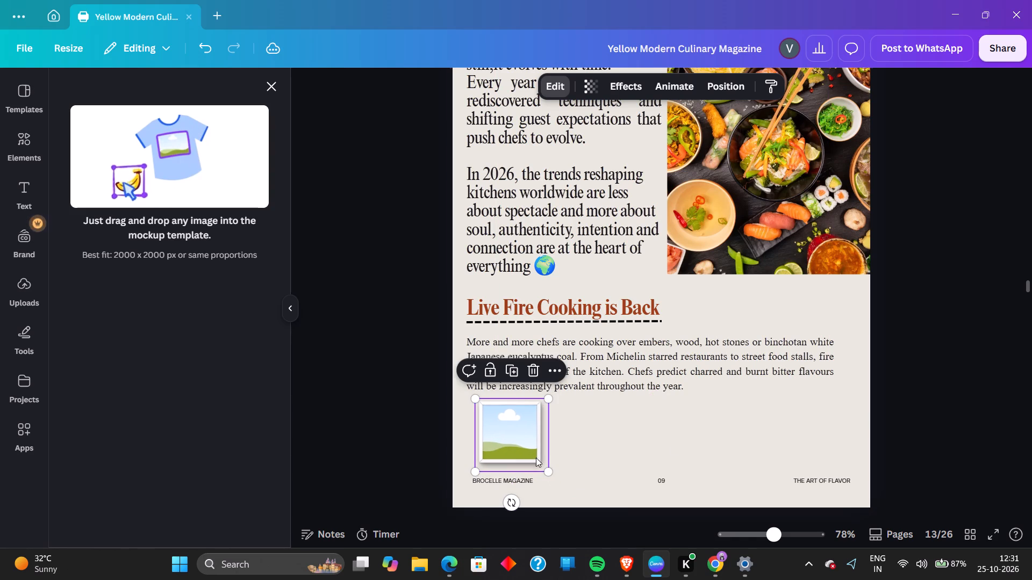
click(938, 420)
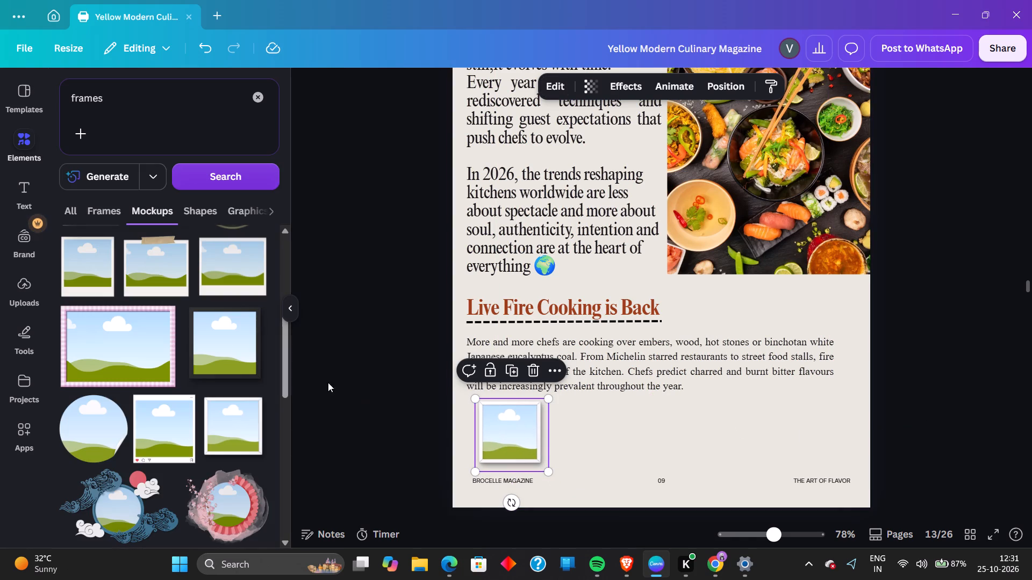
Add the white landscape frame mockup with tape at its top centre, shrink it and place it above the page number 09.
scroll(188, 398, up, 2)
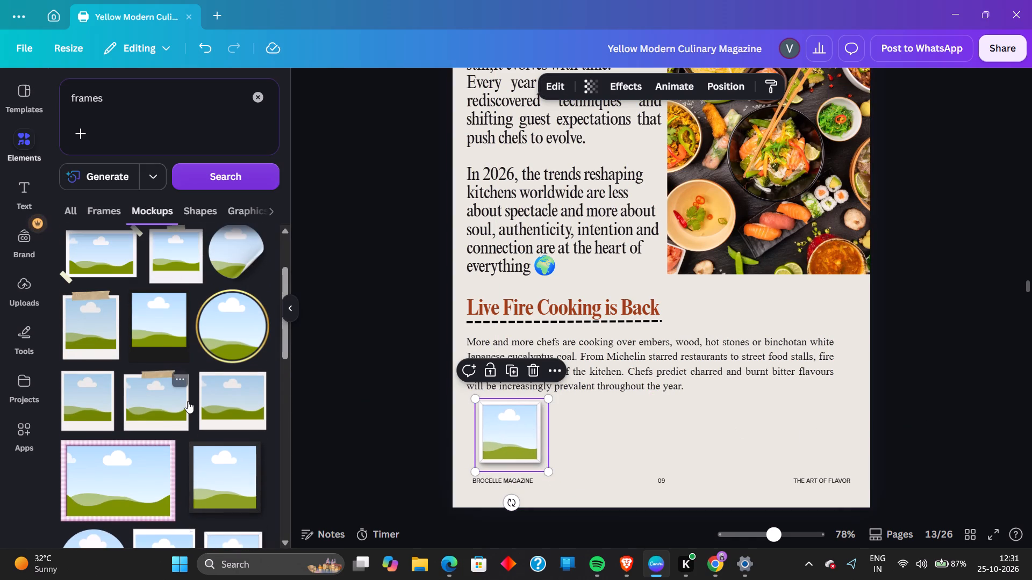
scroll(188, 401, up, 3)
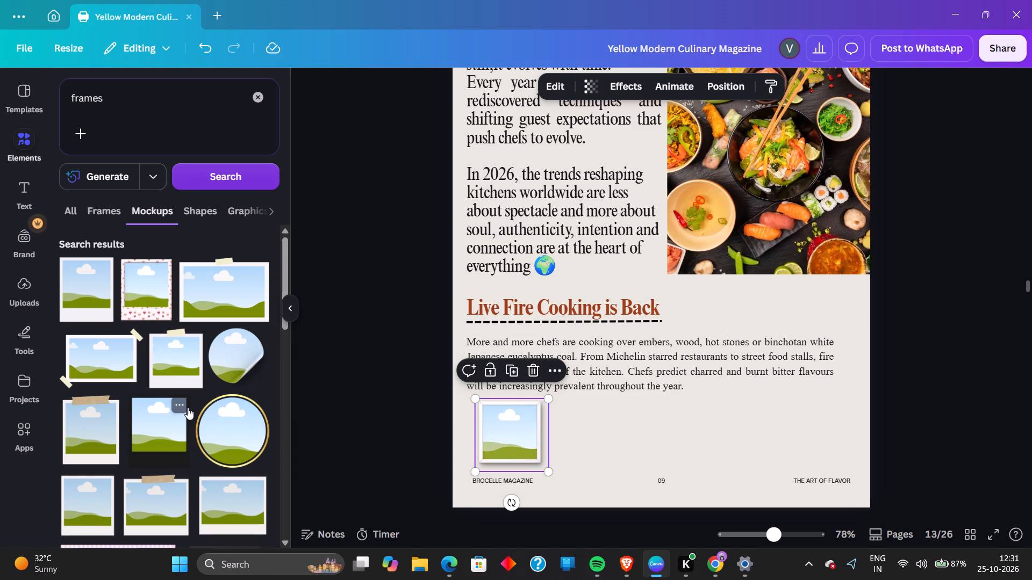
scroll(188, 408, up, 2)
click(227, 282)
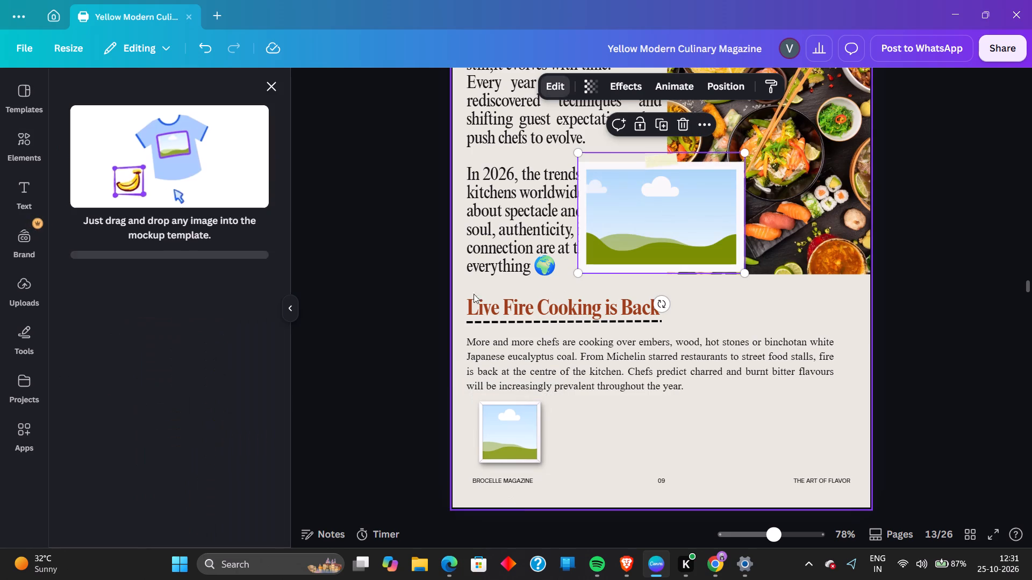
drag(706, 235, 705, 438)
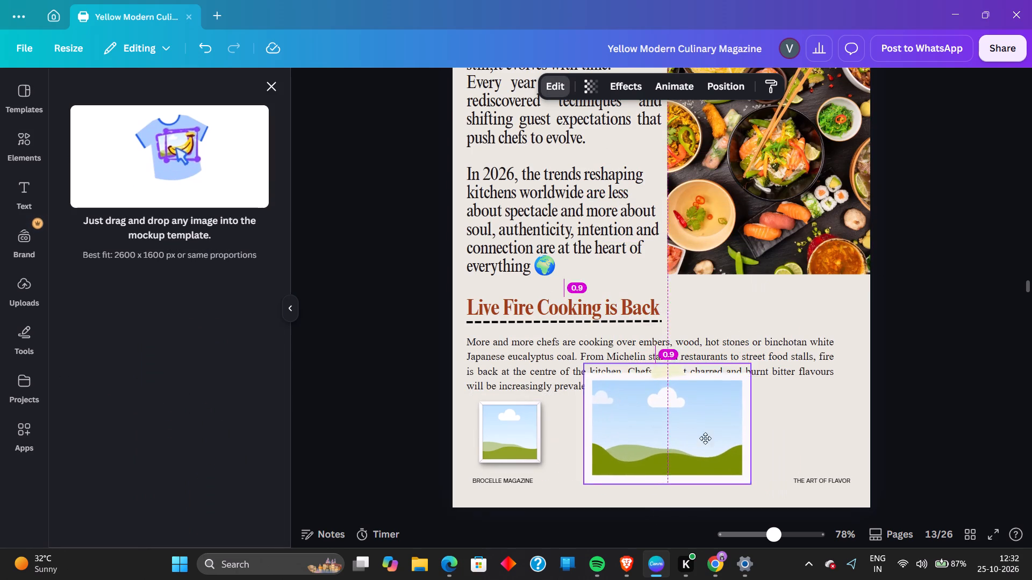
drag(705, 438, 708, 443)
drag(750, 480, 714, 470)
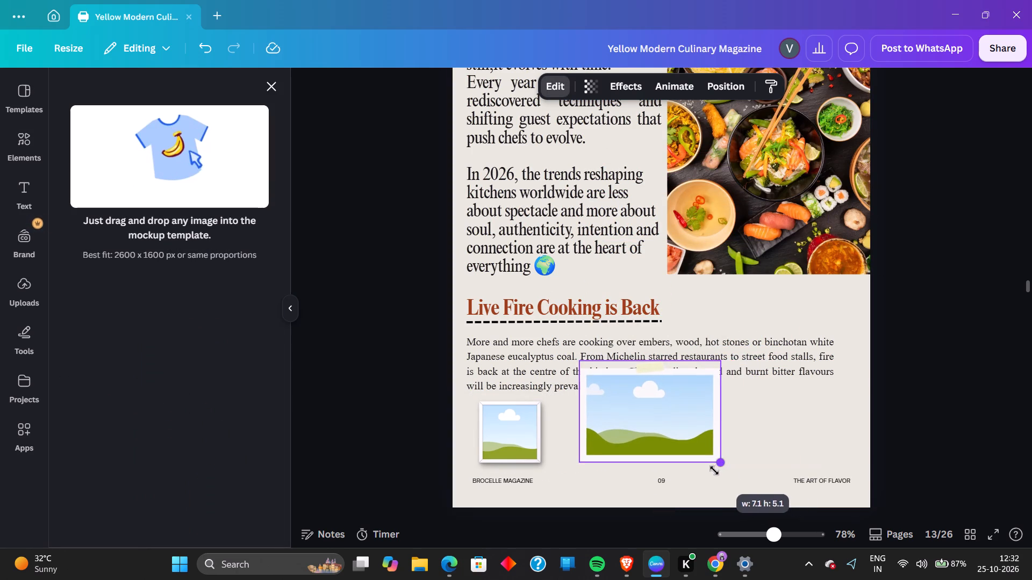
drag(714, 470, 695, 465)
drag(676, 440, 685, 464)
drag(712, 474, 693, 469)
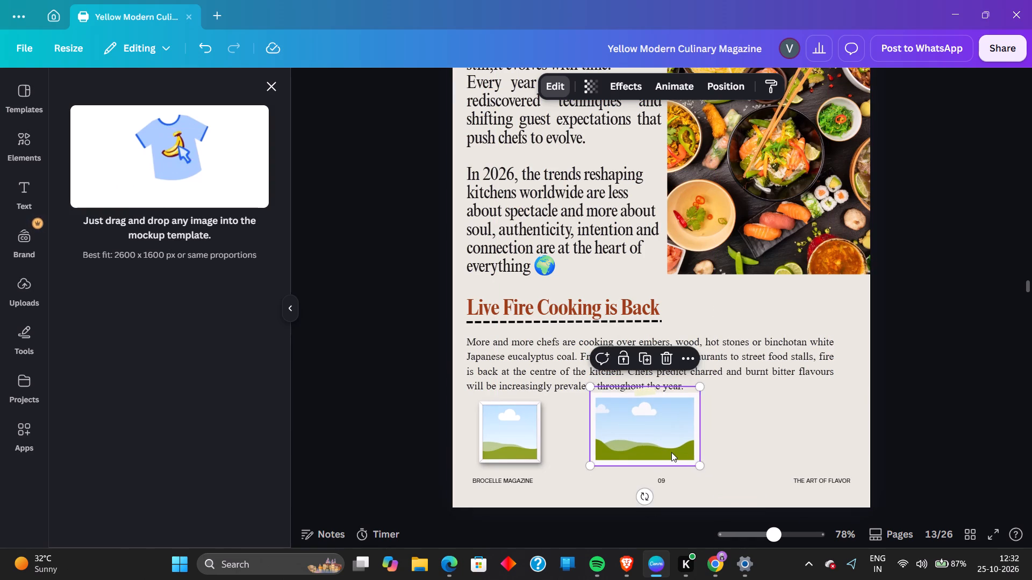
drag(670, 452, 682, 457)
click(947, 413)
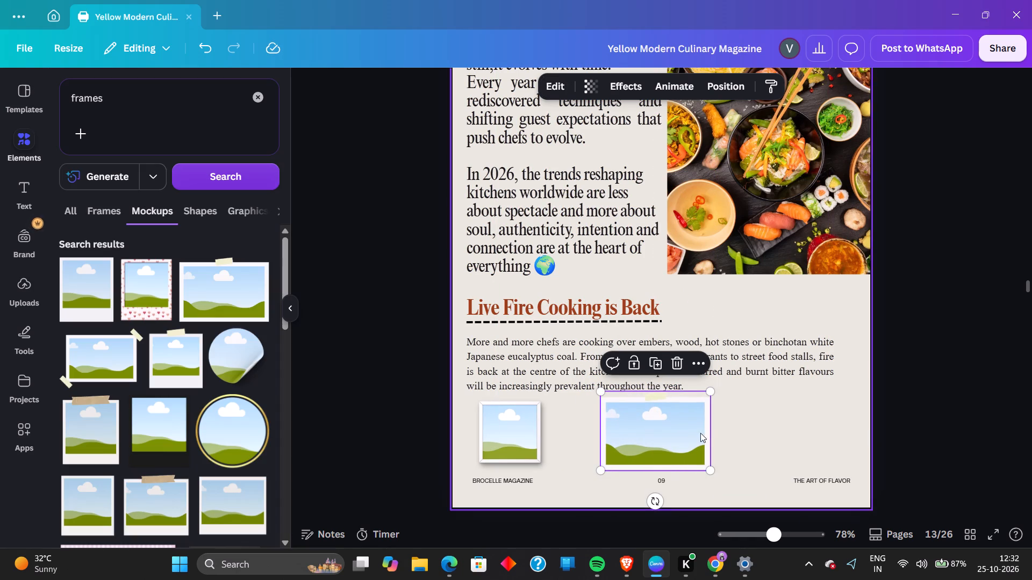
click(694, 434)
click(773, 436)
Duplicate the small square frame and align the copy in the same row, above the "THE ART OF FLAVOR" footer.
click(513, 432)
click(514, 372)
drag(535, 432, 812, 424)
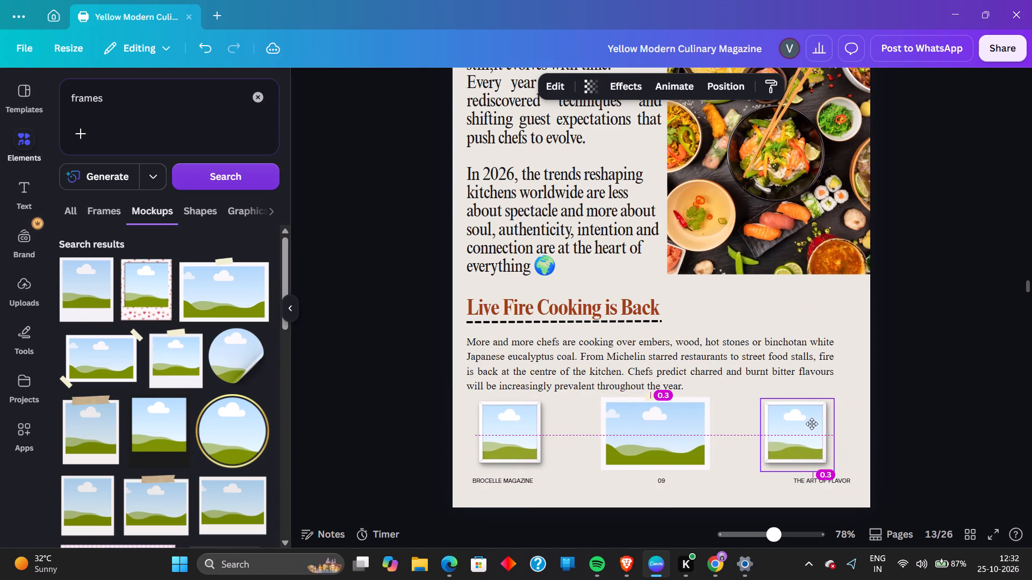
drag(812, 424, 812, 423)
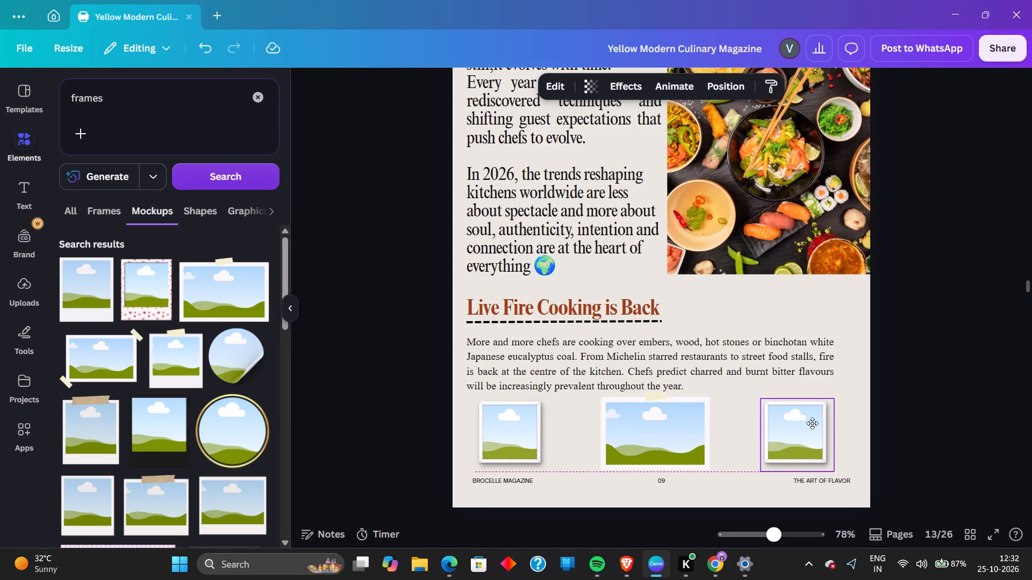
drag(812, 423, 813, 423)
click(912, 427)
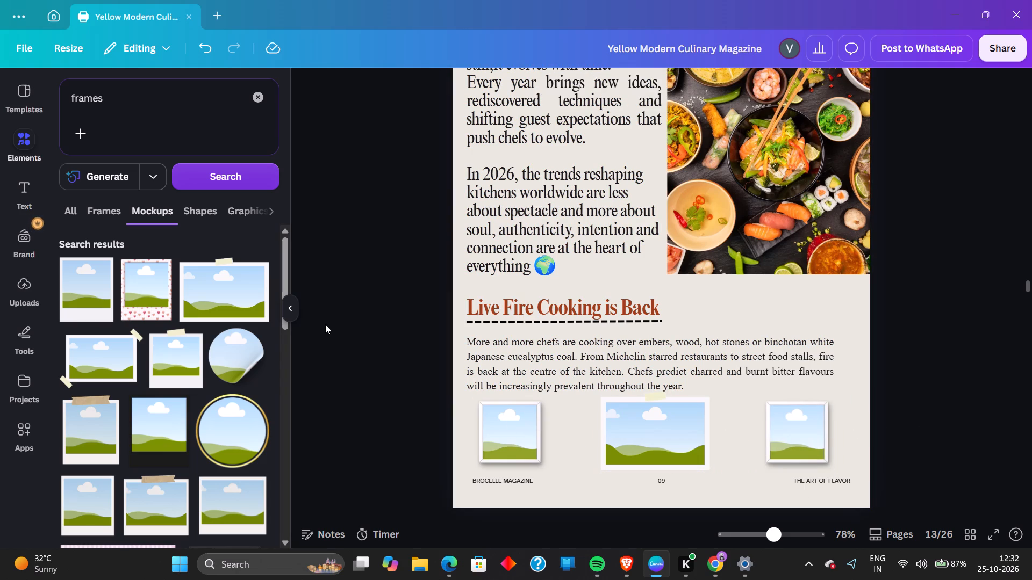
Search the photos for "fire cooking" and fill the square frame above "BROCELLE MAGAZINE" with the flaming, smoky grill photo.
click(252, 102)
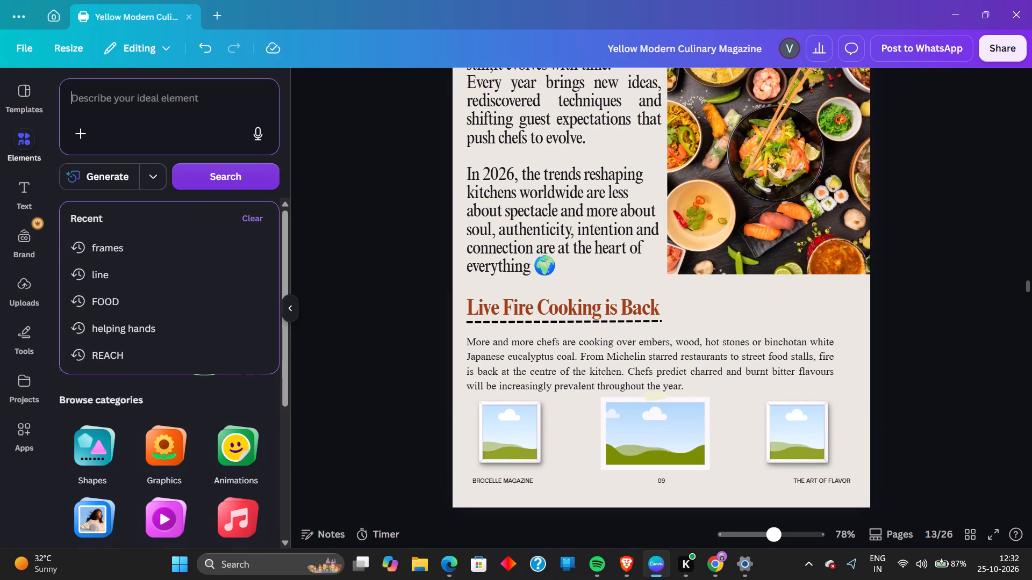
text(fire cooking)
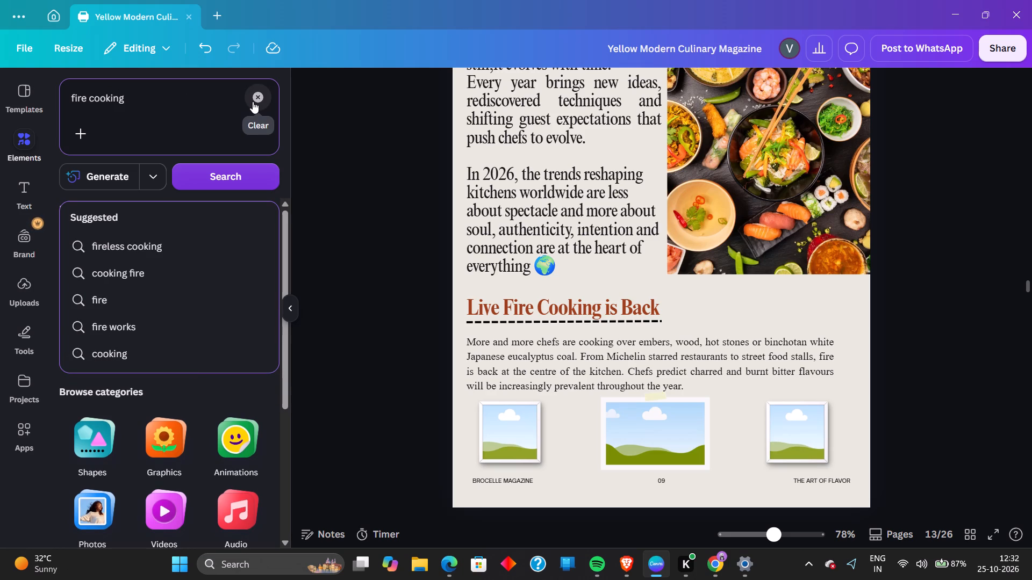
key(Return)
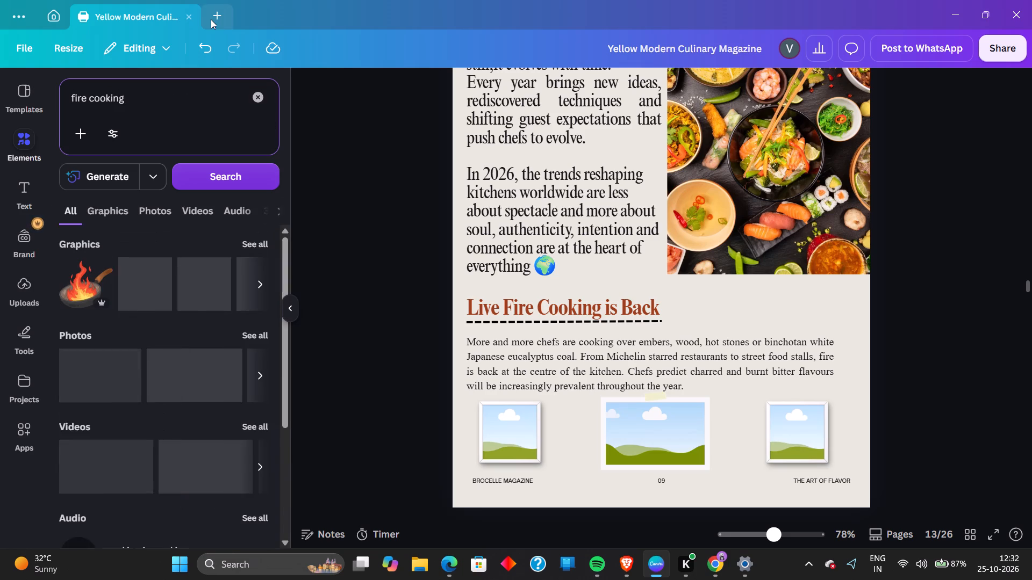
click(254, 330)
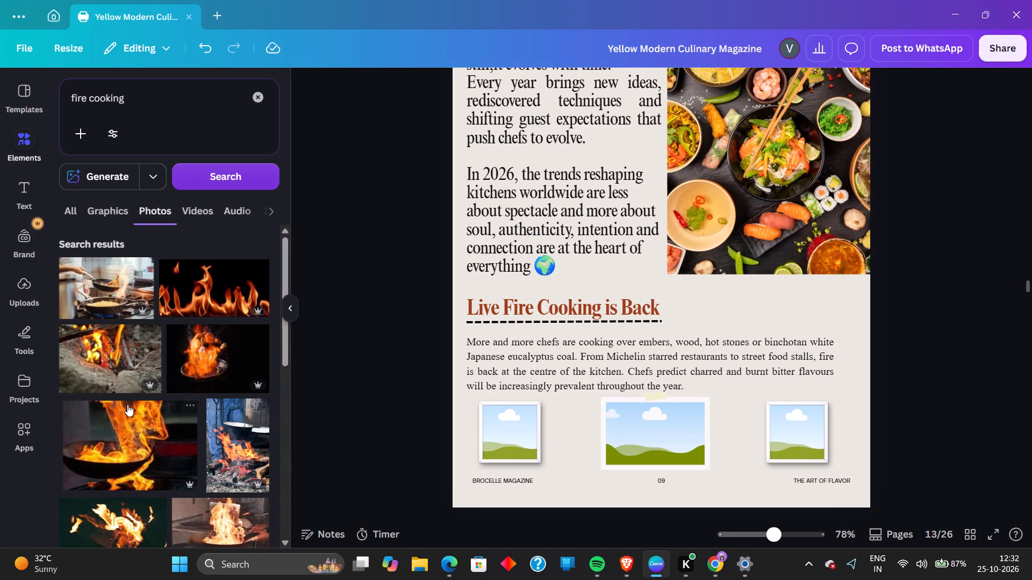
scroll(132, 398, down, 3)
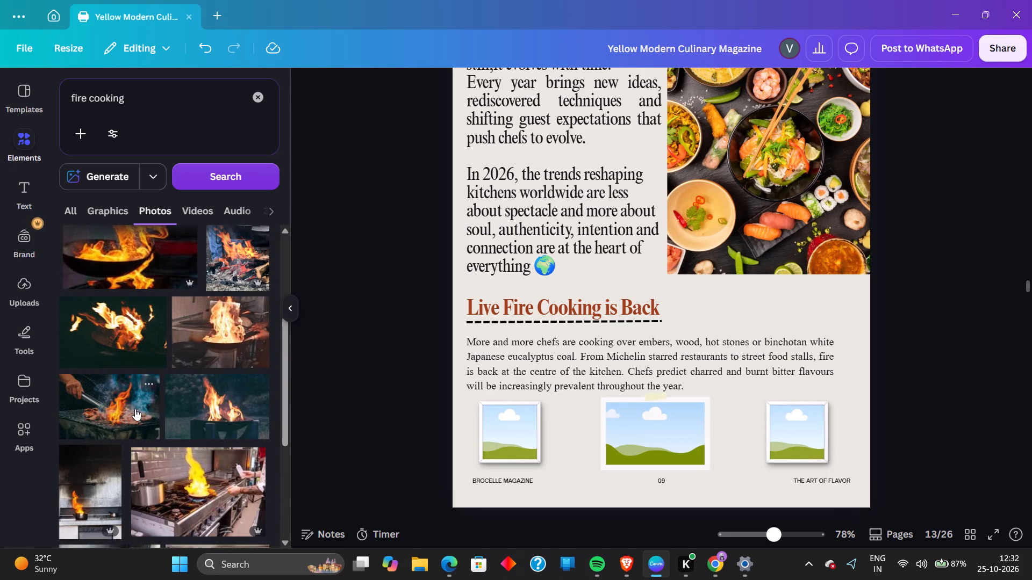
drag(135, 409, 496, 427)
Find the photo of a gloved cook grilling meat and fill the square frame above "THE ART OF FLAVOR" with it.
scroll(236, 432, down, 3)
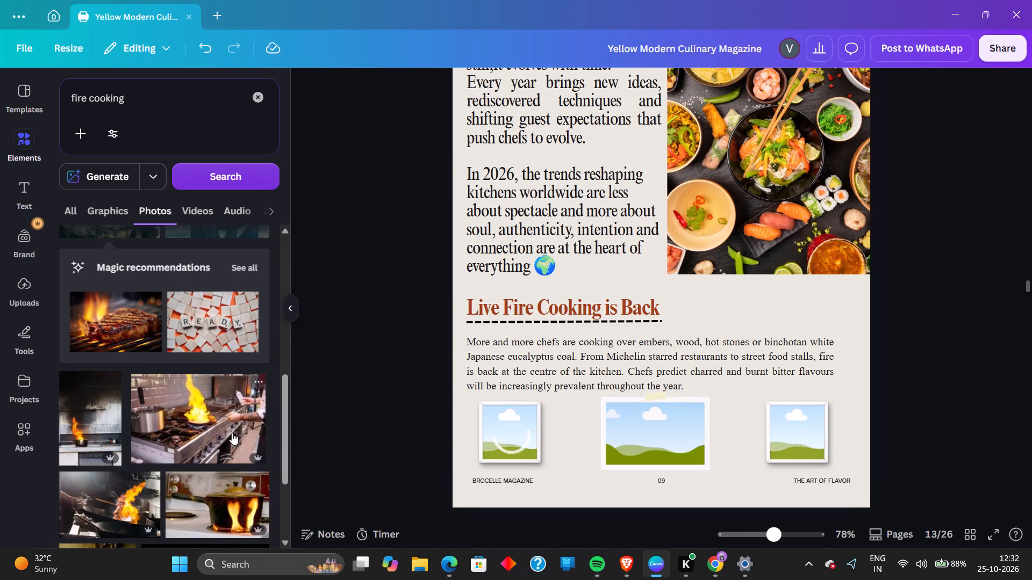
scroll(232, 433, down, 3)
scroll(232, 434, up, 3)
scroll(232, 434, down, 4)
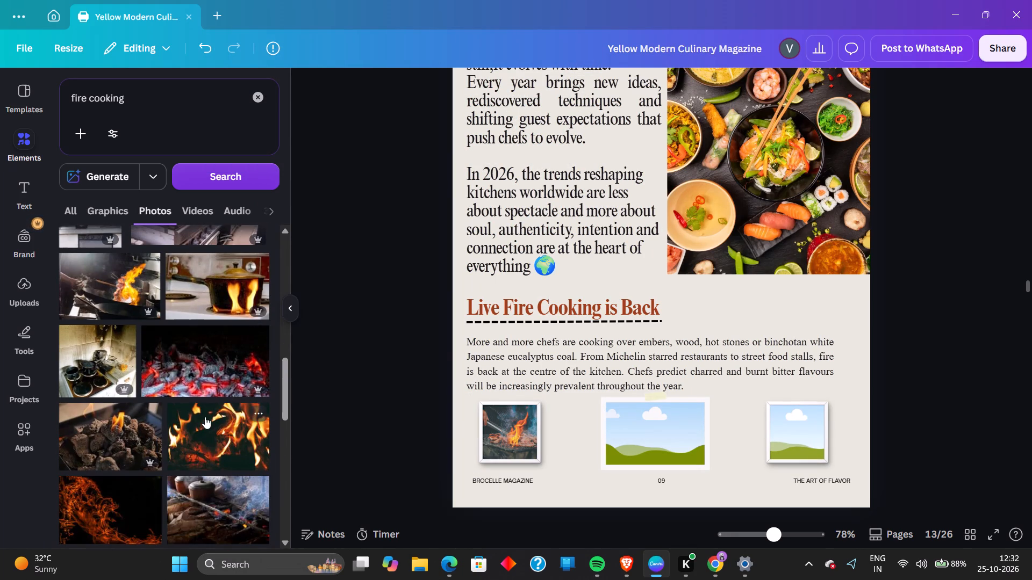
scroll(205, 417, down, 4)
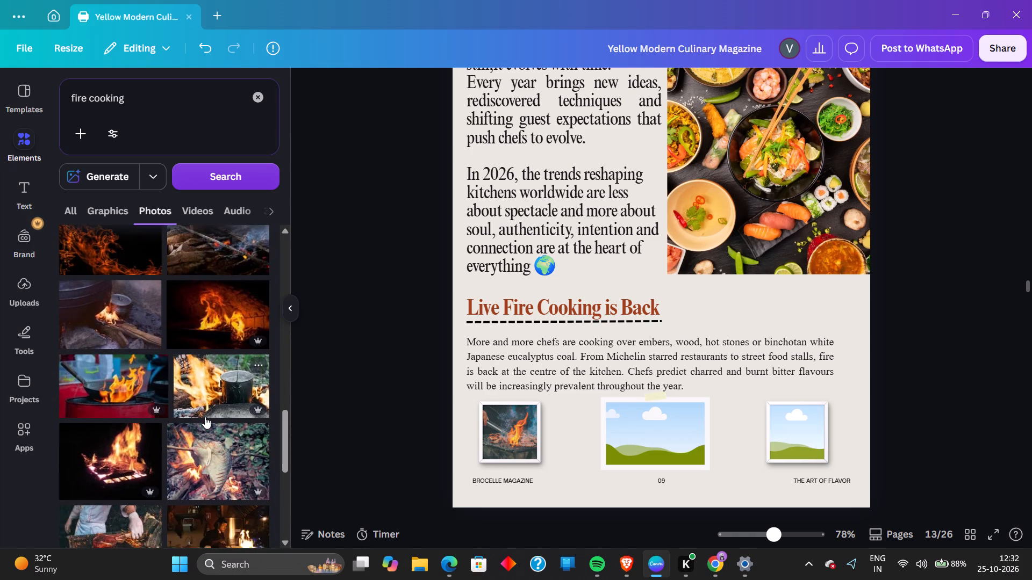
scroll(205, 417, down, 2)
drag(107, 398, 232, 415)
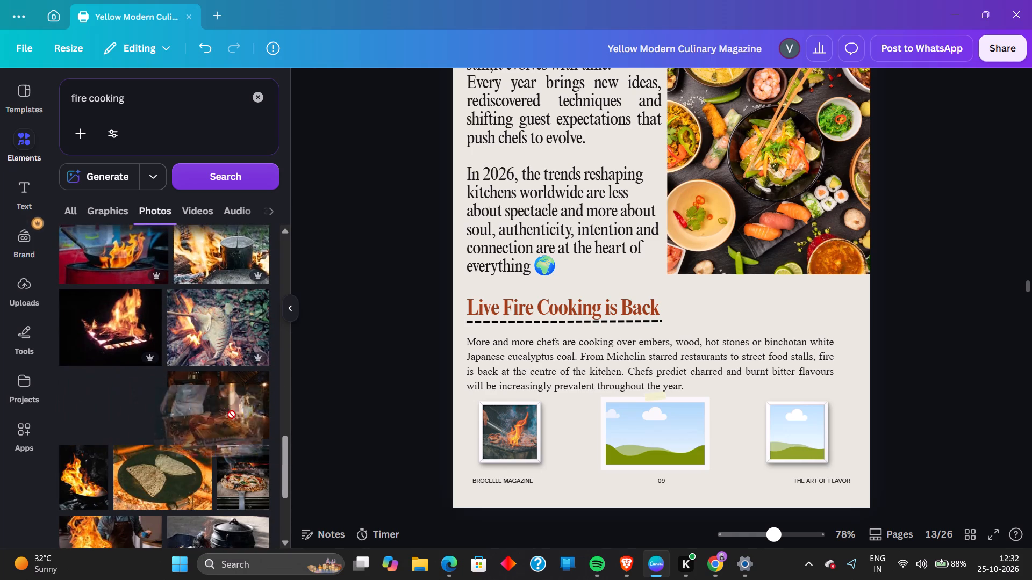
drag(232, 415, 786, 416)
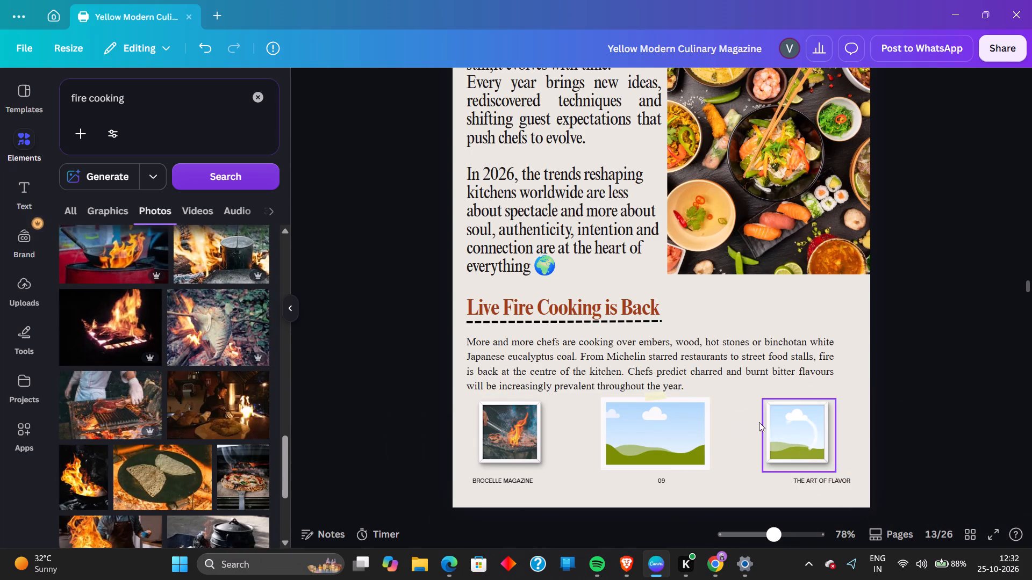
Find a photo of flames burning in a brick oven and fill the landscape frame above page number 09 with it.
scroll(137, 426, down, 5)
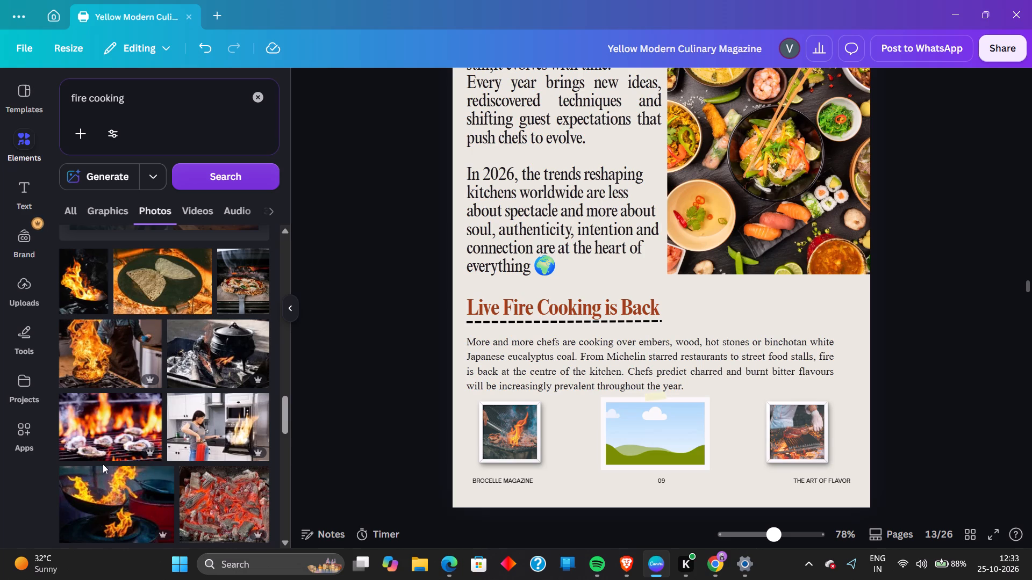
scroll(103, 464, down, 6)
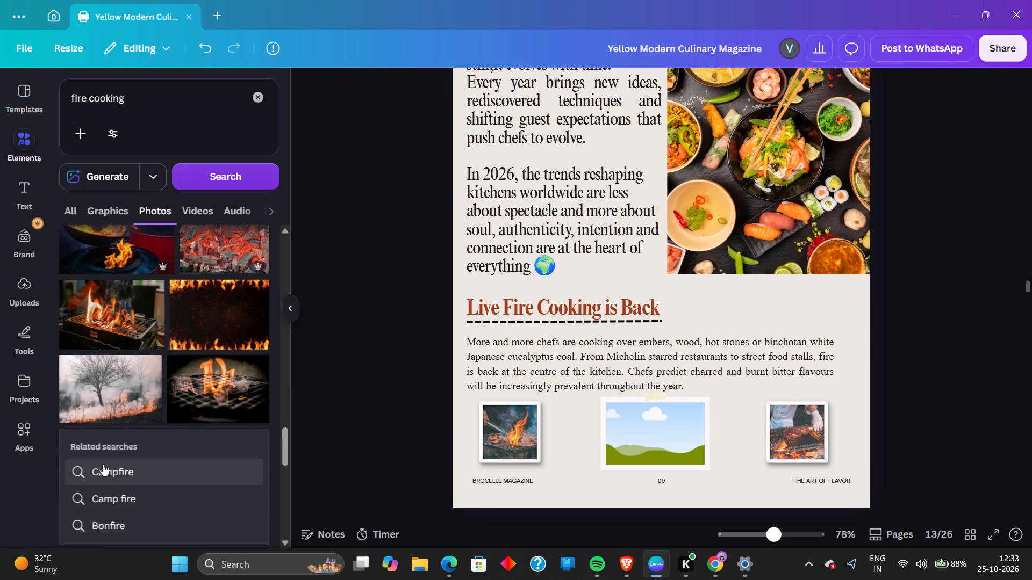
scroll(103, 464, down, 2)
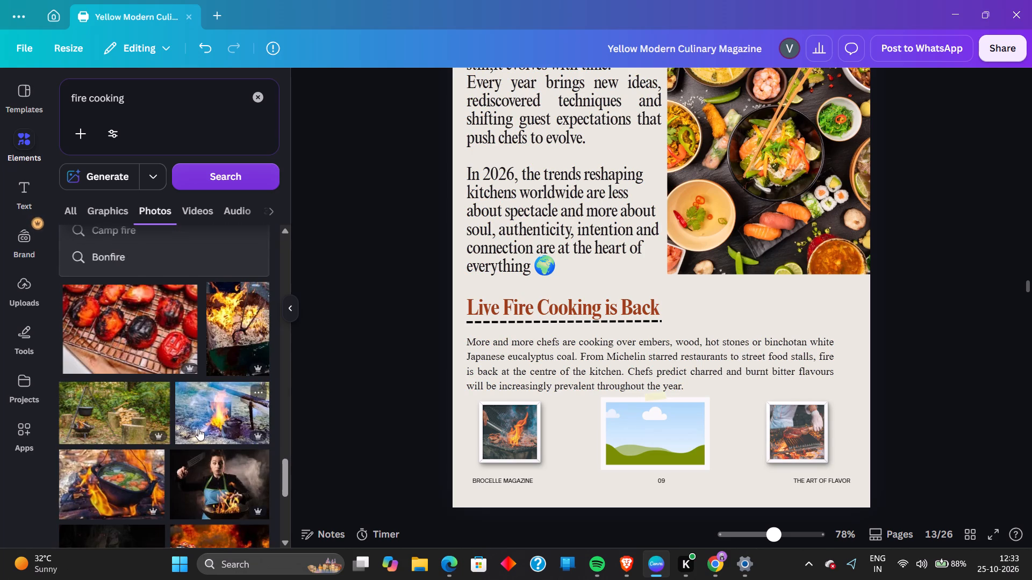
scroll(198, 429, up, 3)
scroll(198, 429, down, 8)
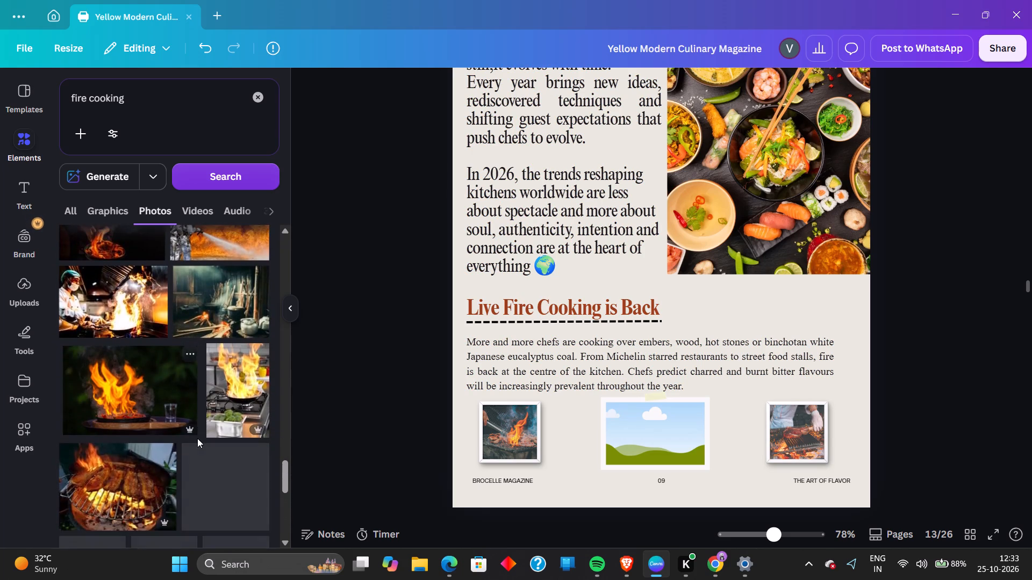
scroll(197, 438, down, 2)
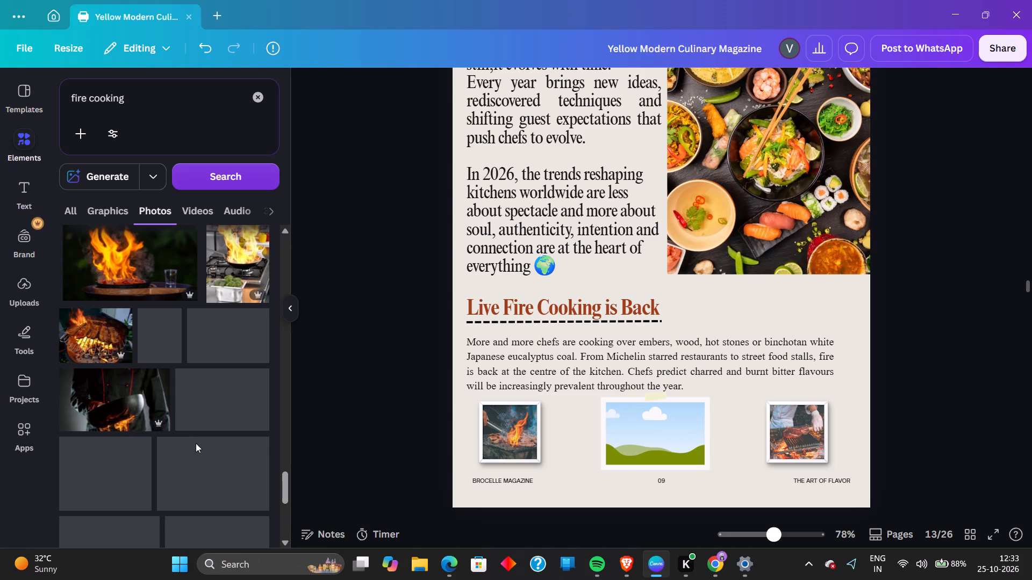
scroll(194, 447, down, 2)
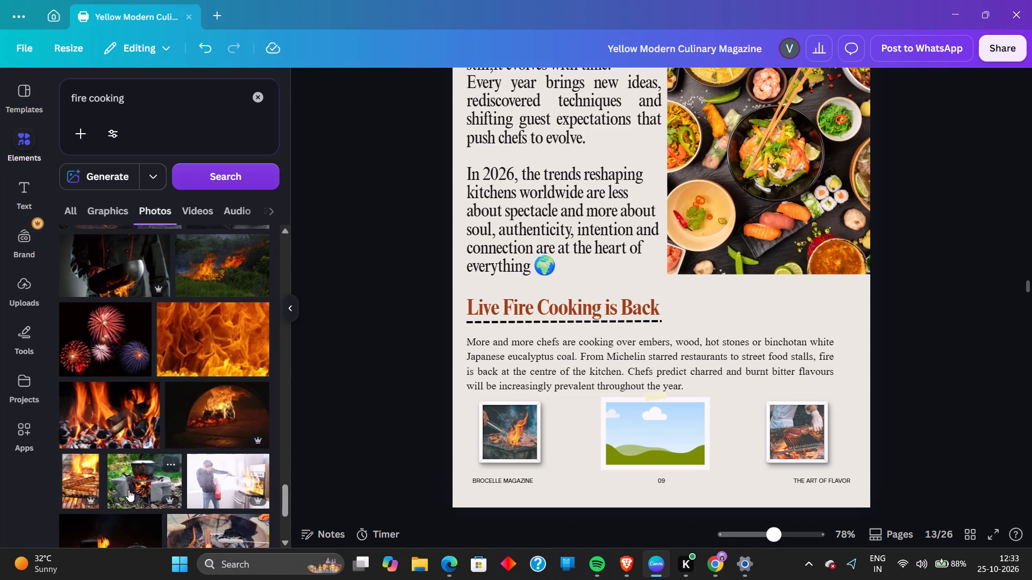
scroll(127, 491, down, 6)
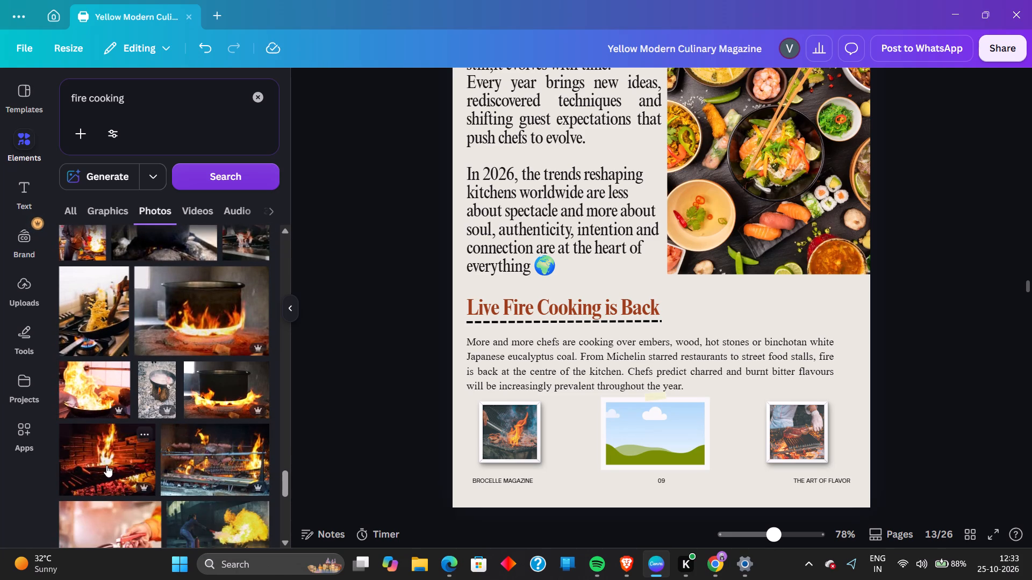
drag(106, 465, 658, 420)
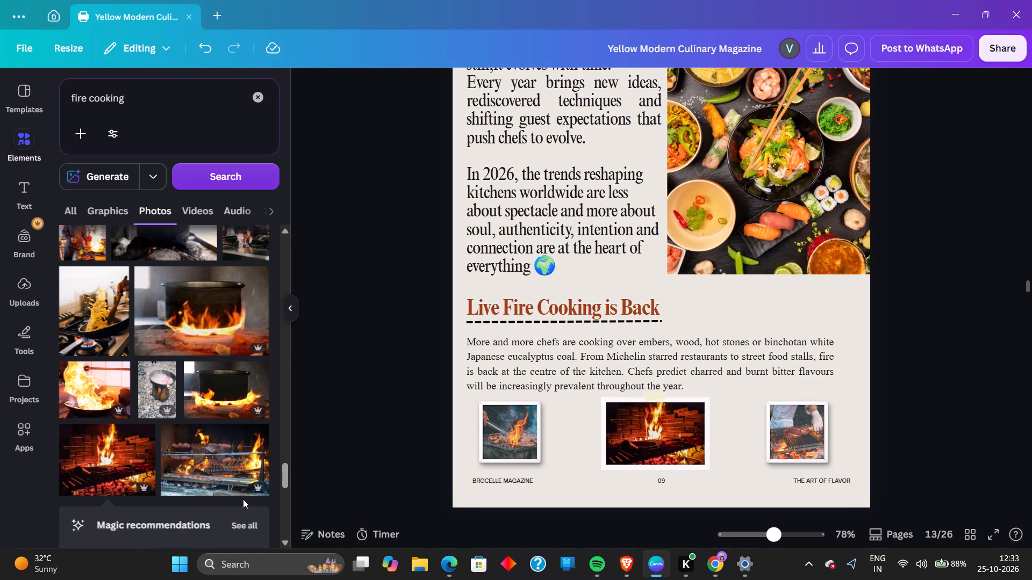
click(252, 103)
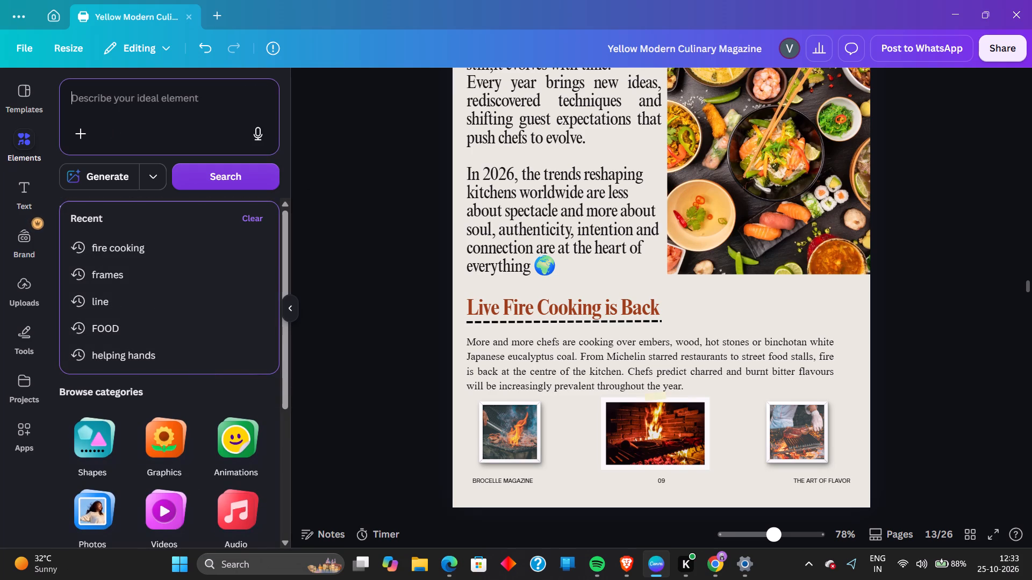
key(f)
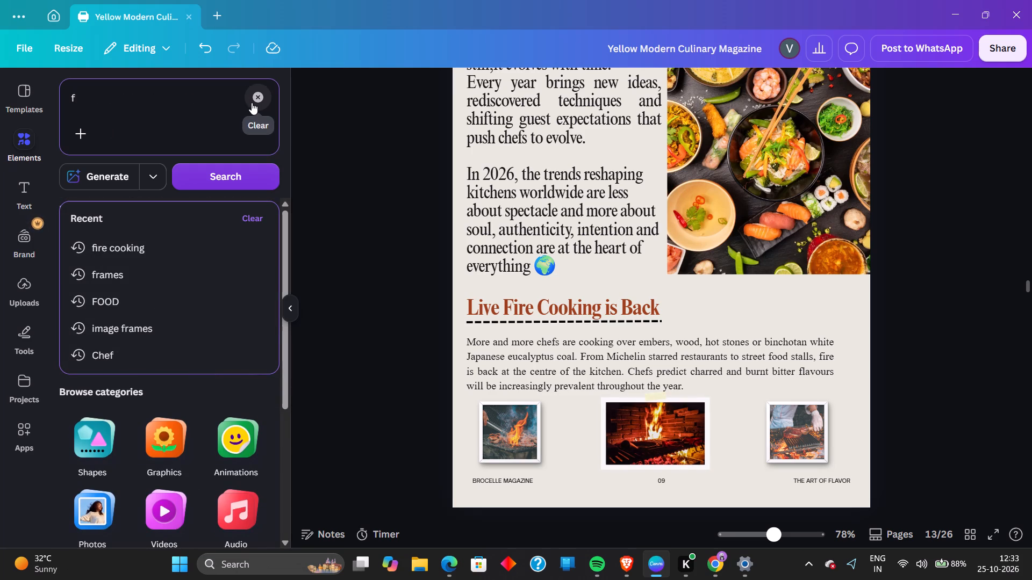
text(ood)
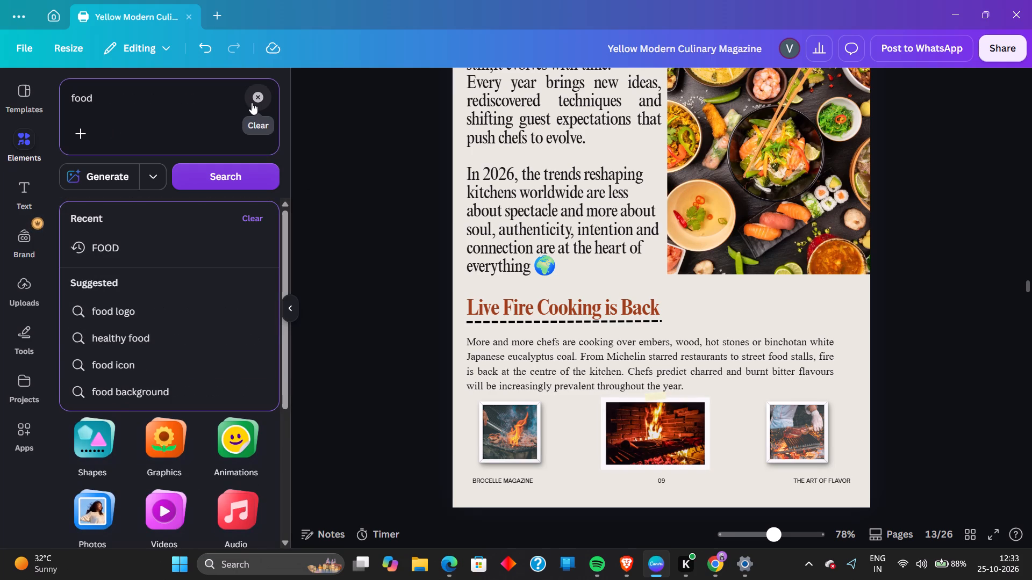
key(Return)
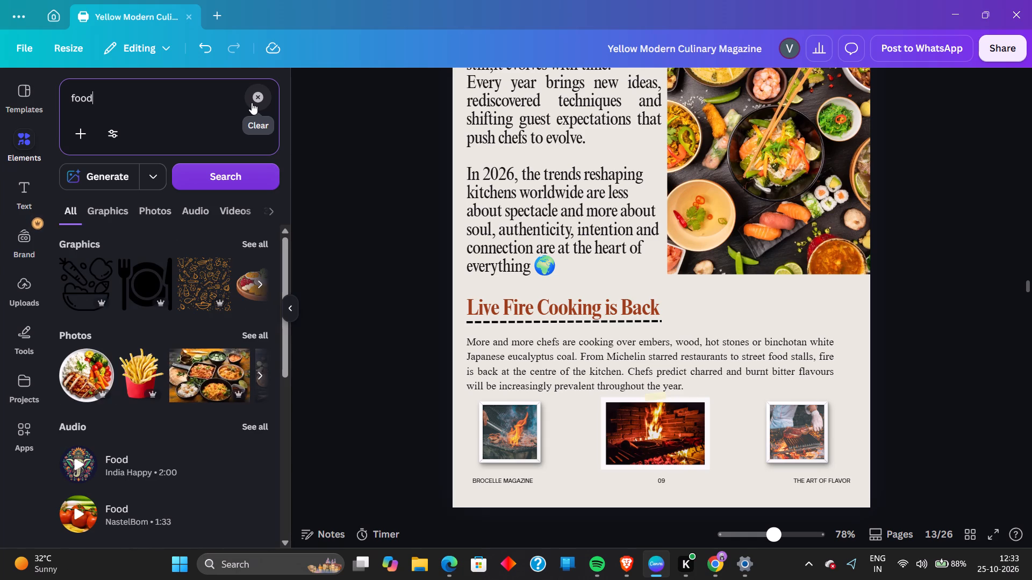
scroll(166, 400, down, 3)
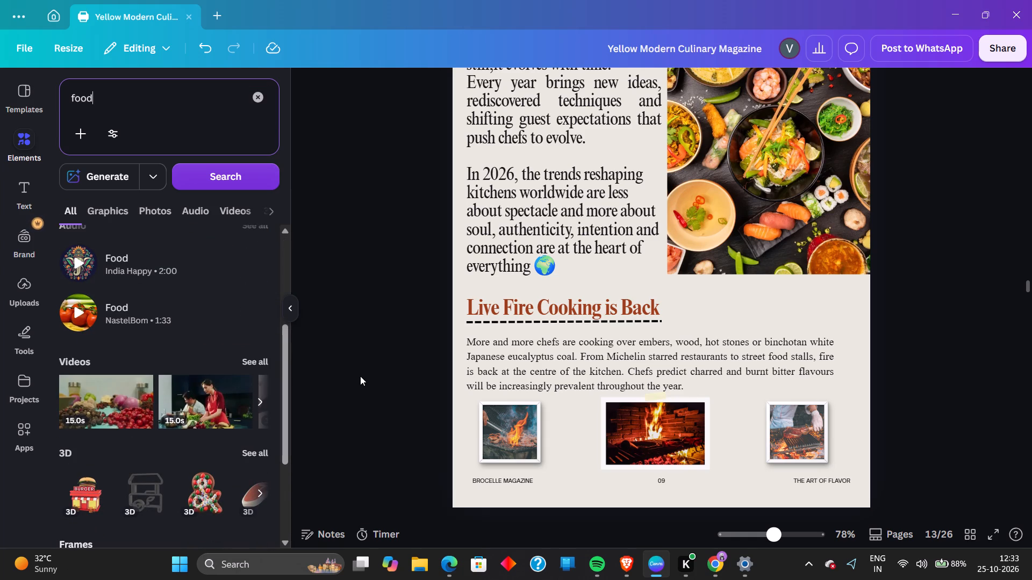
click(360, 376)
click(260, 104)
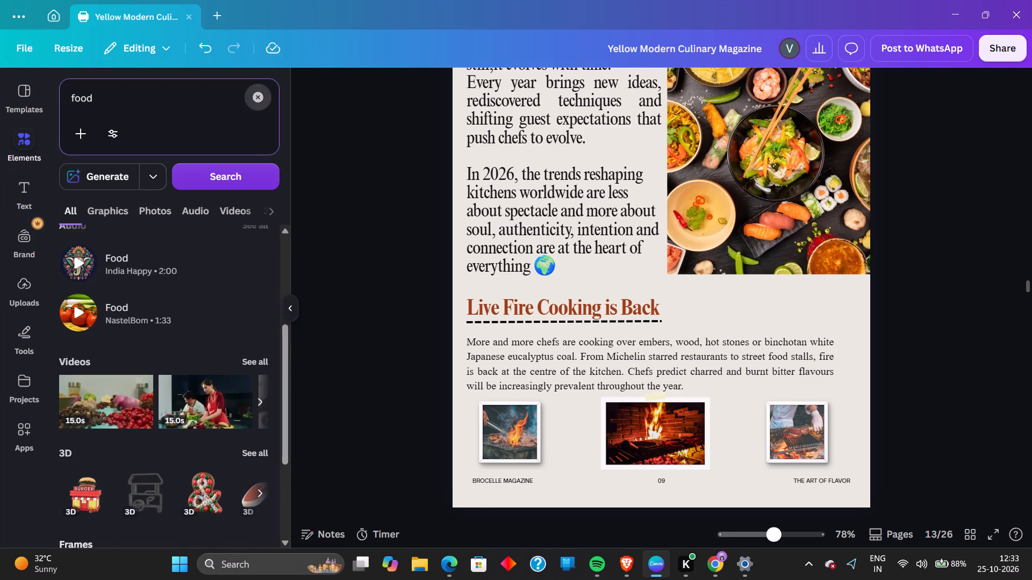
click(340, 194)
Hide the elements side panel and look over pages 13 and 14 for remaining template content.
scroll(776, 366, up, 4)
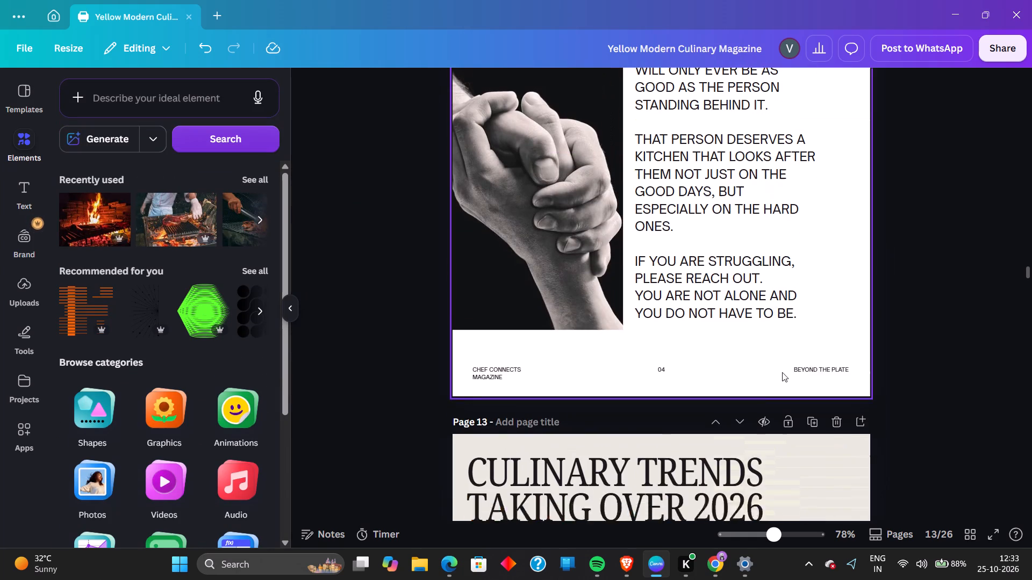
scroll(214, 392, down, 1)
click(381, 147)
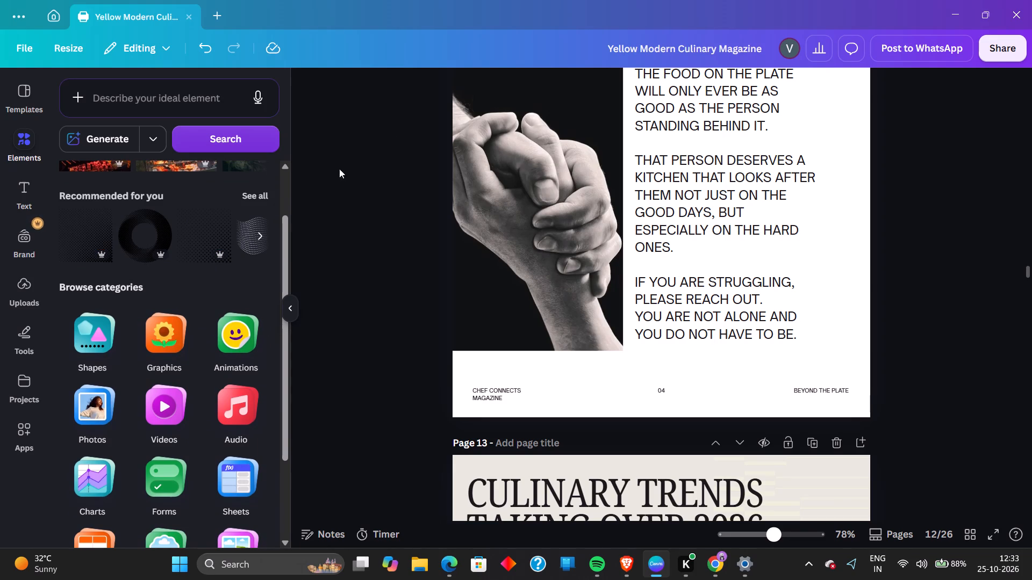
click(293, 317)
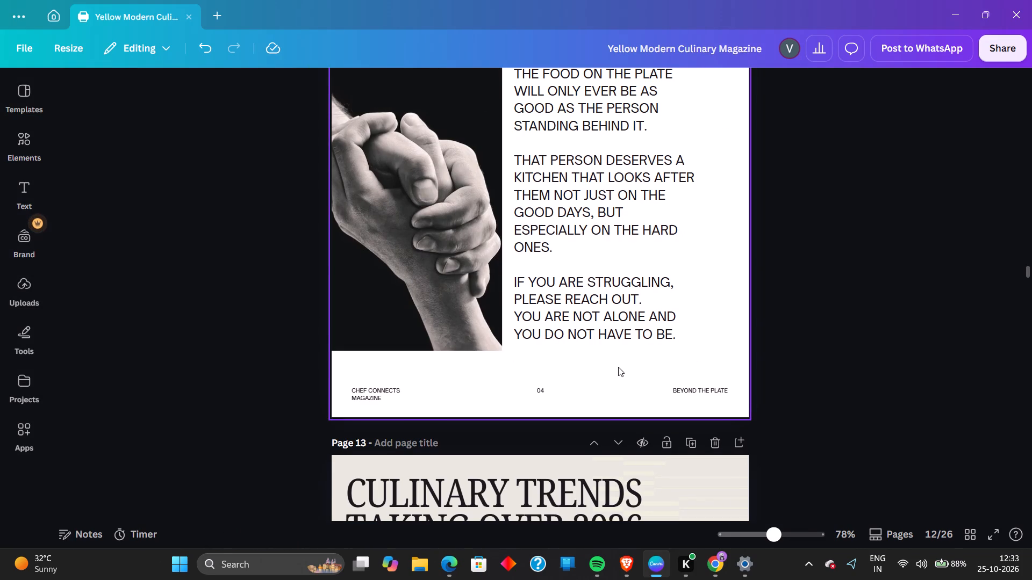
scroll(618, 366, down, 9)
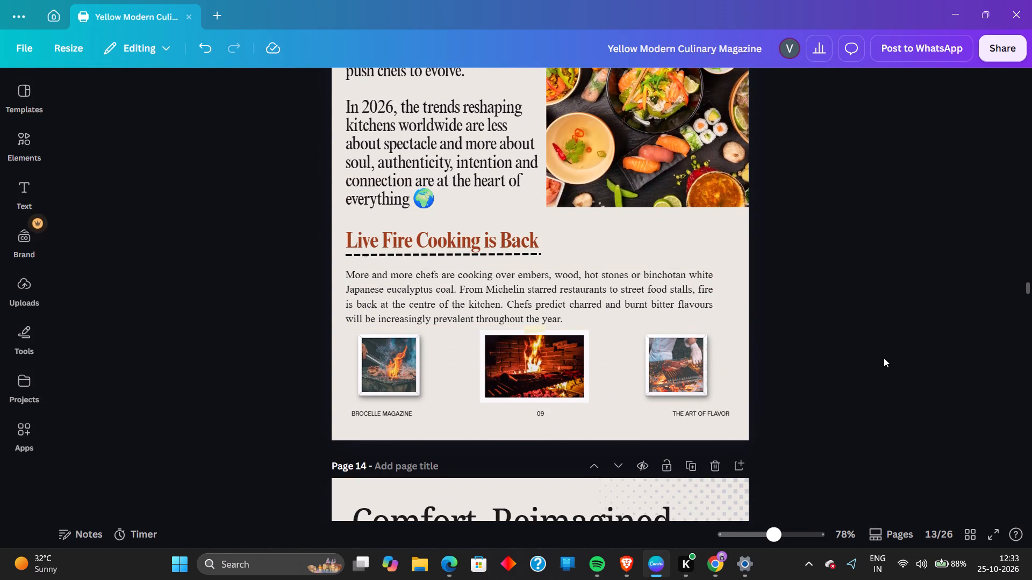
scroll(798, 360, down, 4)
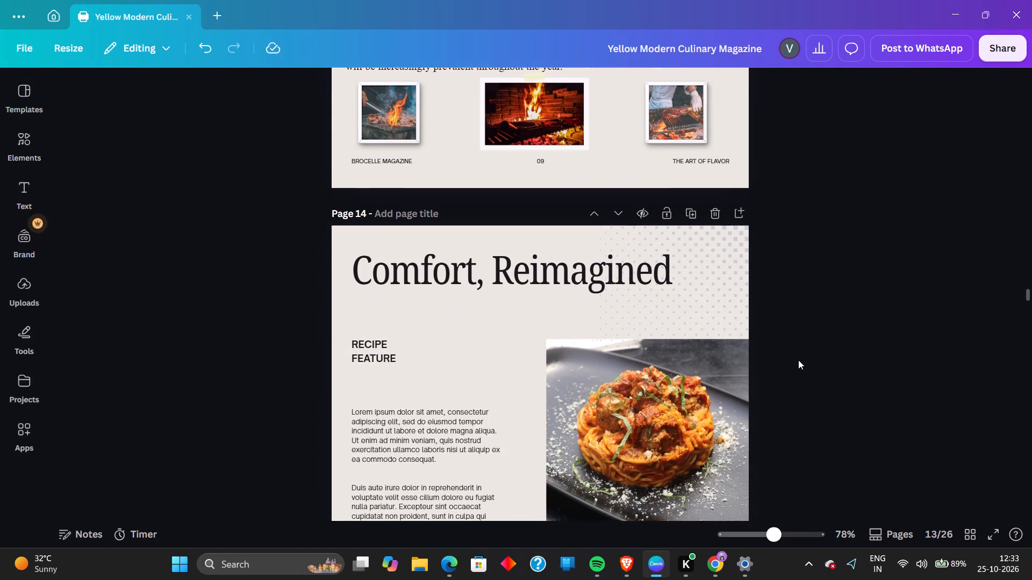
scroll(798, 360, down, 5)
scroll(797, 367, up, 2)
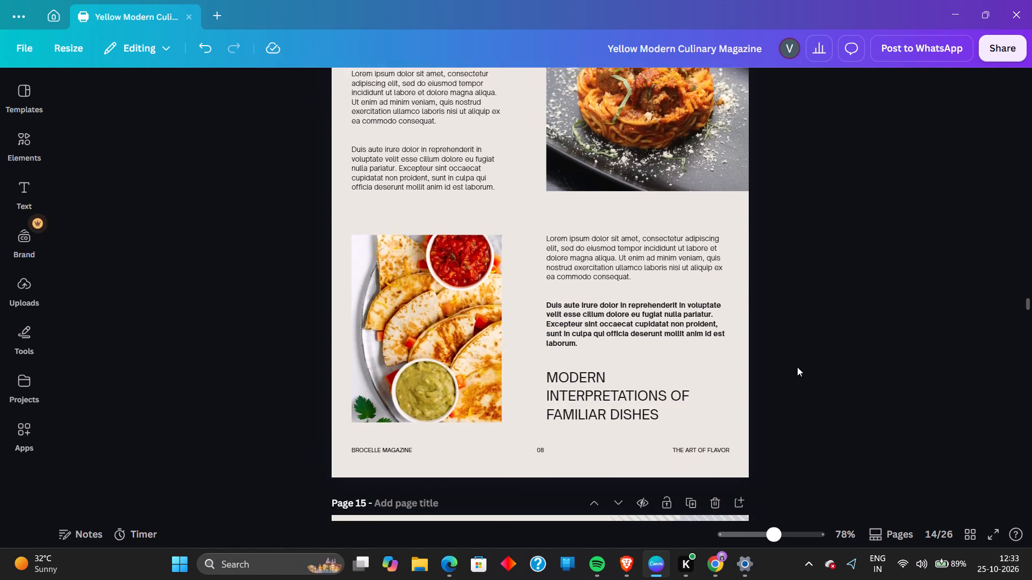
scroll(797, 367, up, 11)
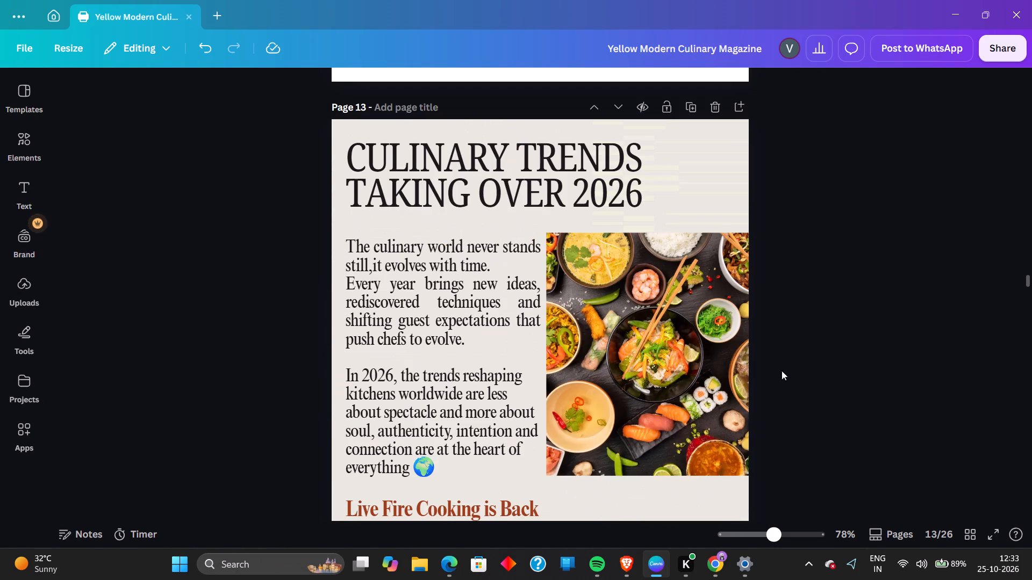
Replace page 14's "Comfort, Reimagined" title with a copy of page 13's "CULINARY TRENDS TAKING OVER 2026" title, set at the top of the page.
right_click(571, 175)
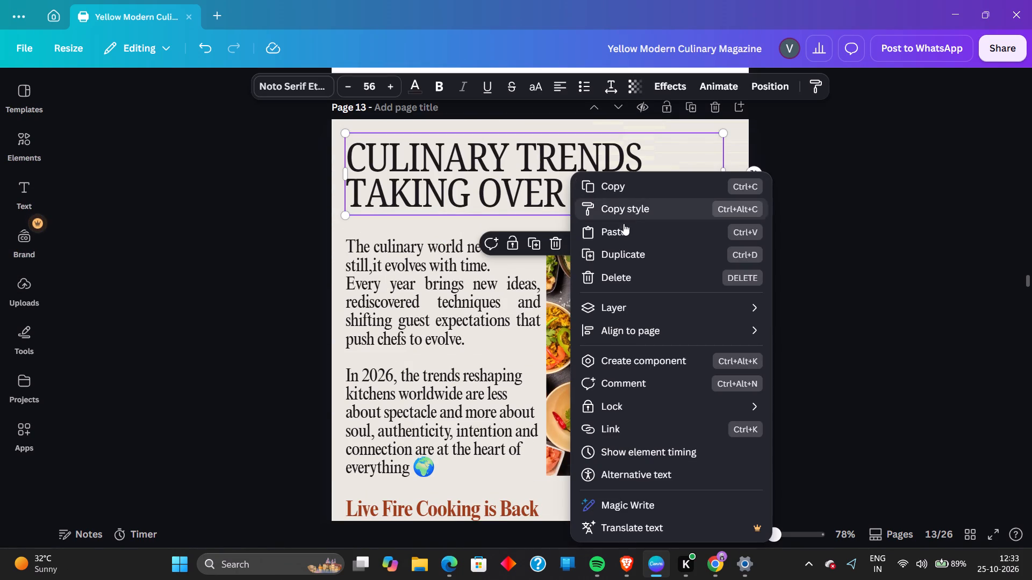
click(623, 190)
scroll(853, 322, down, 4)
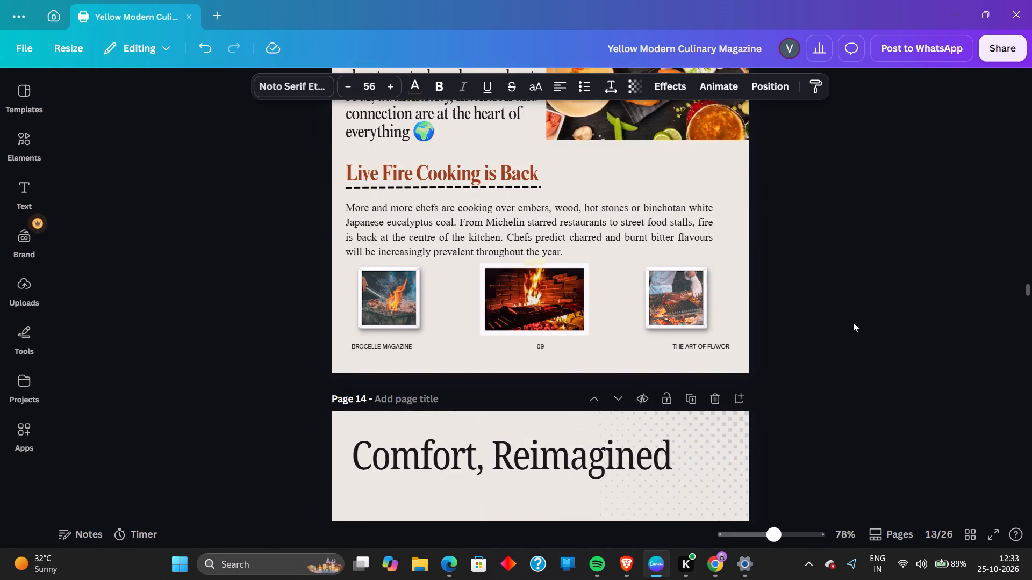
scroll(853, 322, down, 2)
scroll(648, 371, down, 1)
right_click(491, 358)
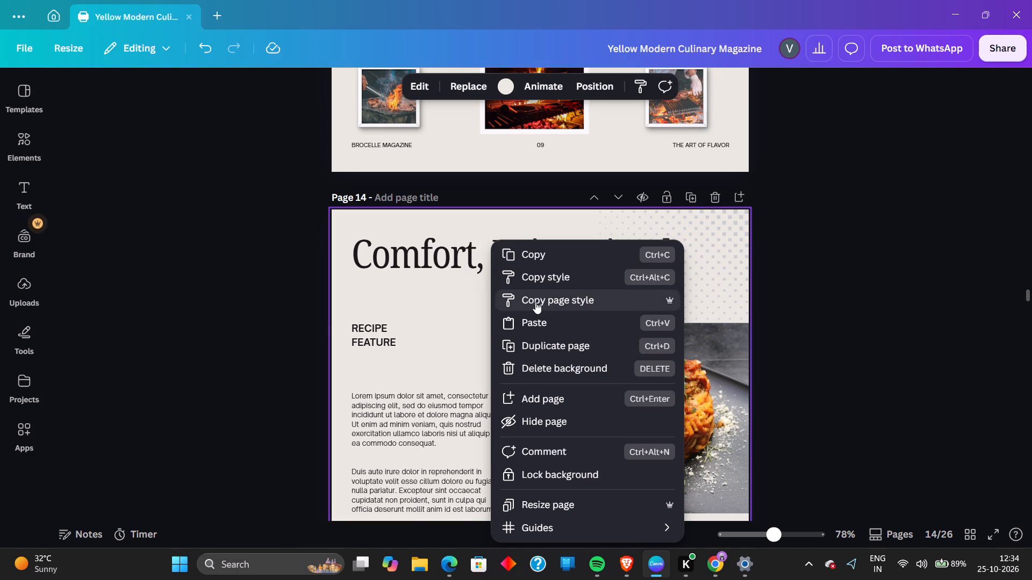
click(537, 319)
drag(633, 276, 612, 337)
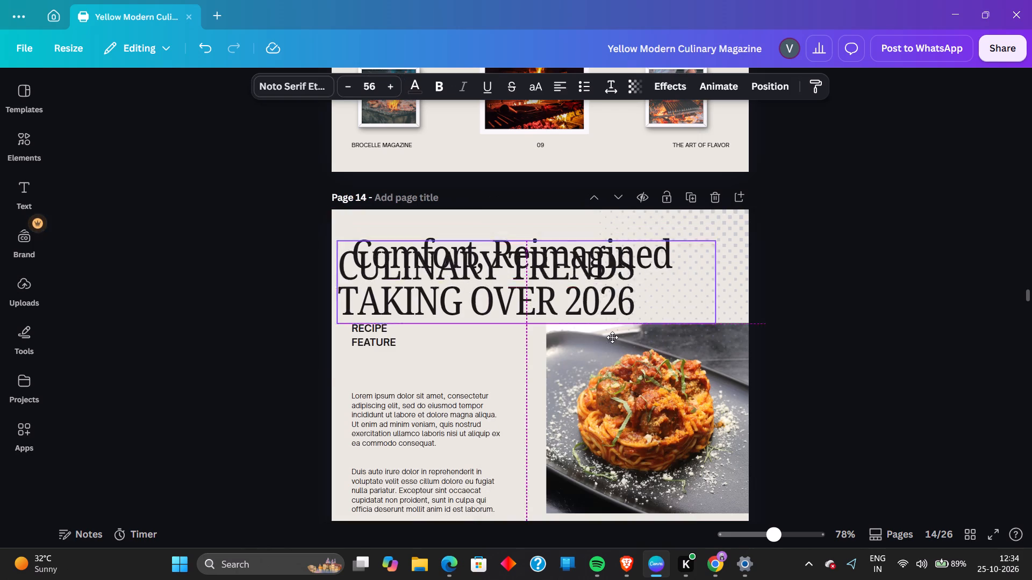
drag(612, 337, 608, 348)
click(646, 248)
click(568, 203)
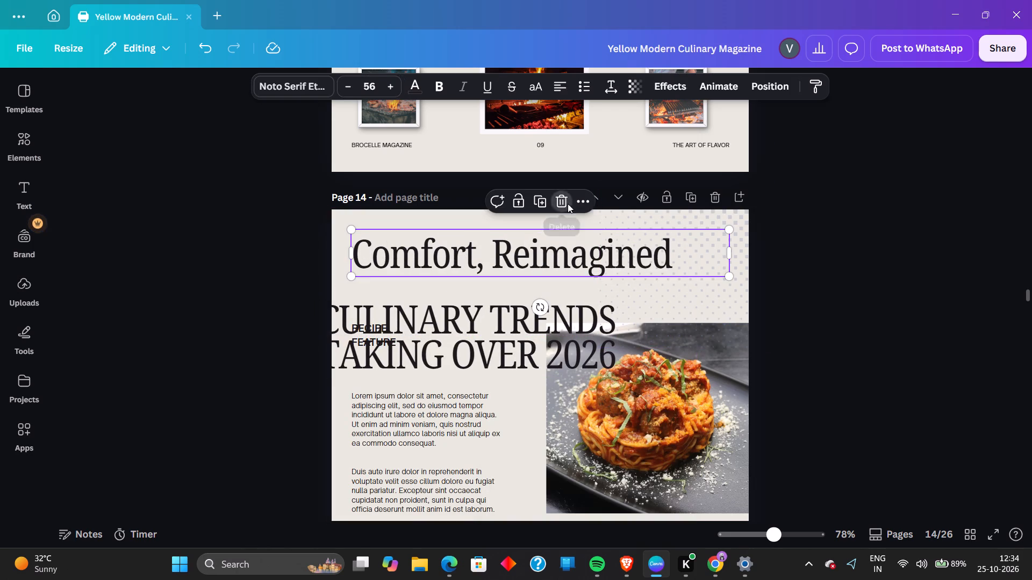
drag(541, 328, 563, 253)
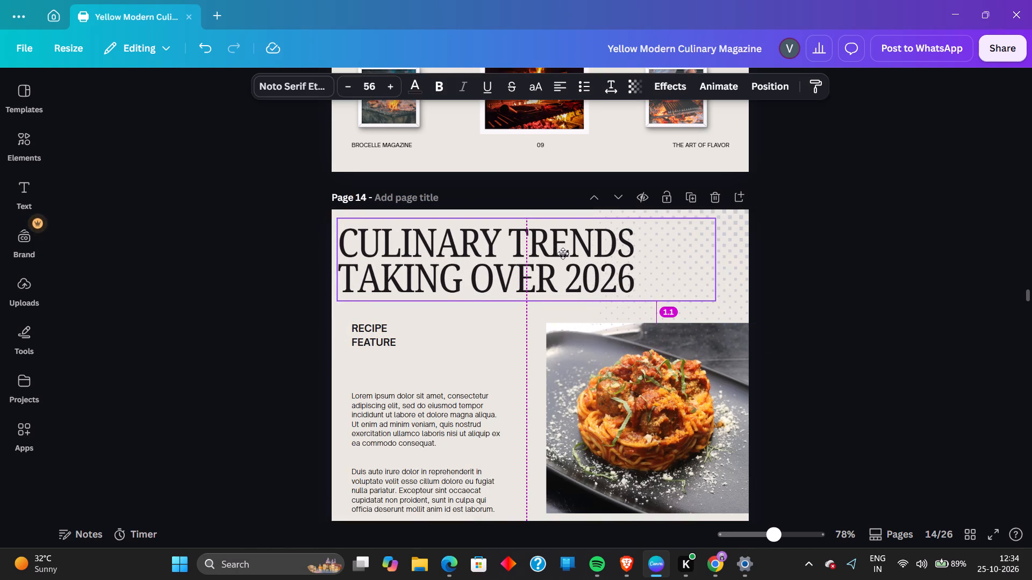
drag(563, 253, 565, 253)
click(914, 306)
Copy page 13's "Live Fire Cooking is Back" heading onto page 14, below the main title.
scroll(643, 350, down, 4)
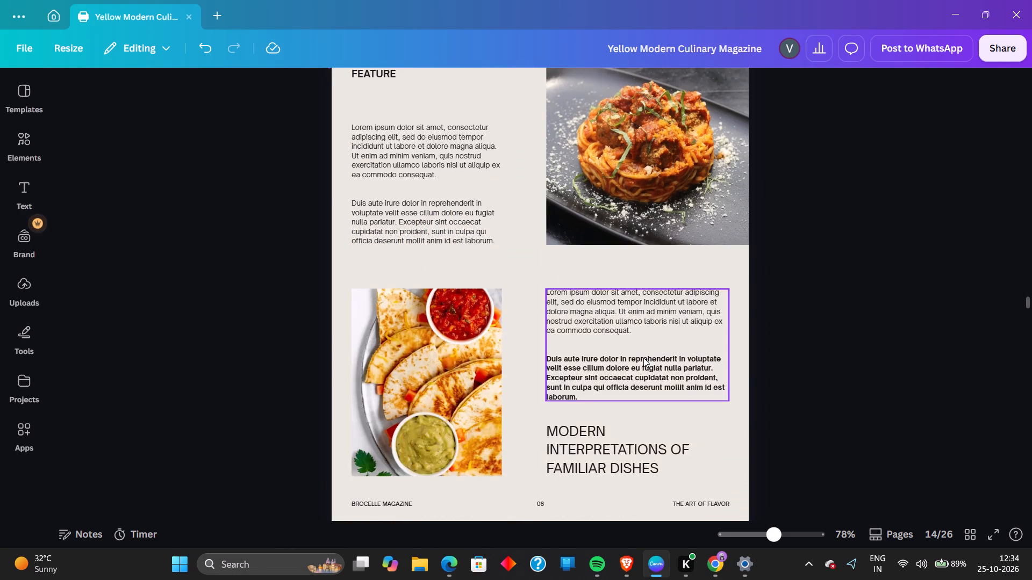
scroll(643, 358, up, 2)
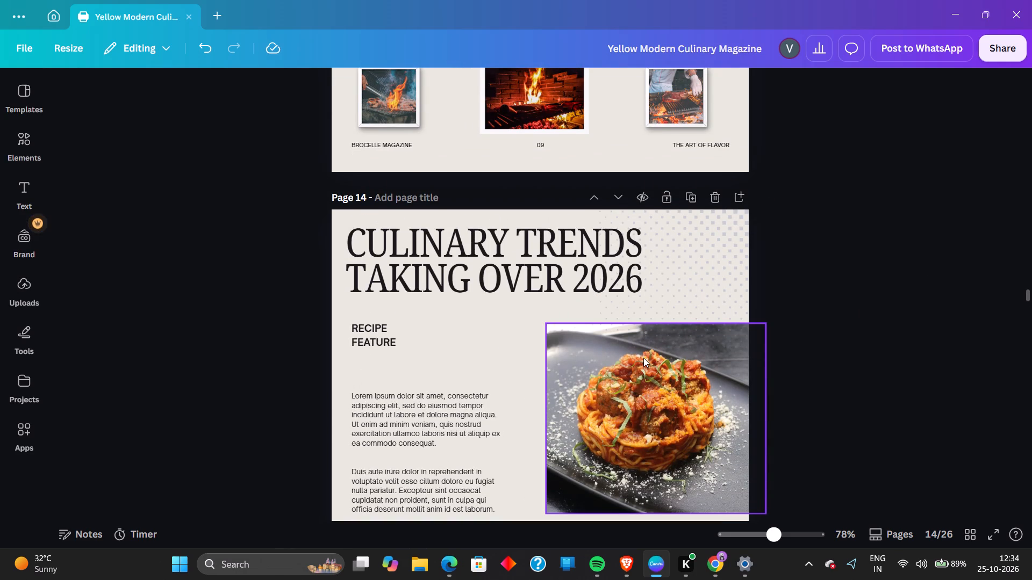
scroll(653, 318, up, 4)
scroll(491, 345, down, 3)
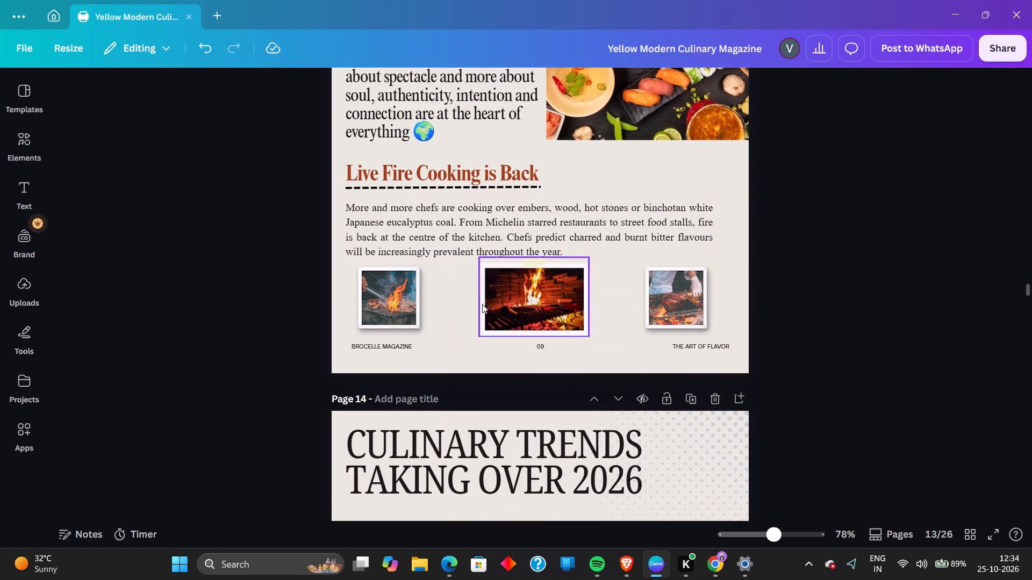
right_click(360, 173)
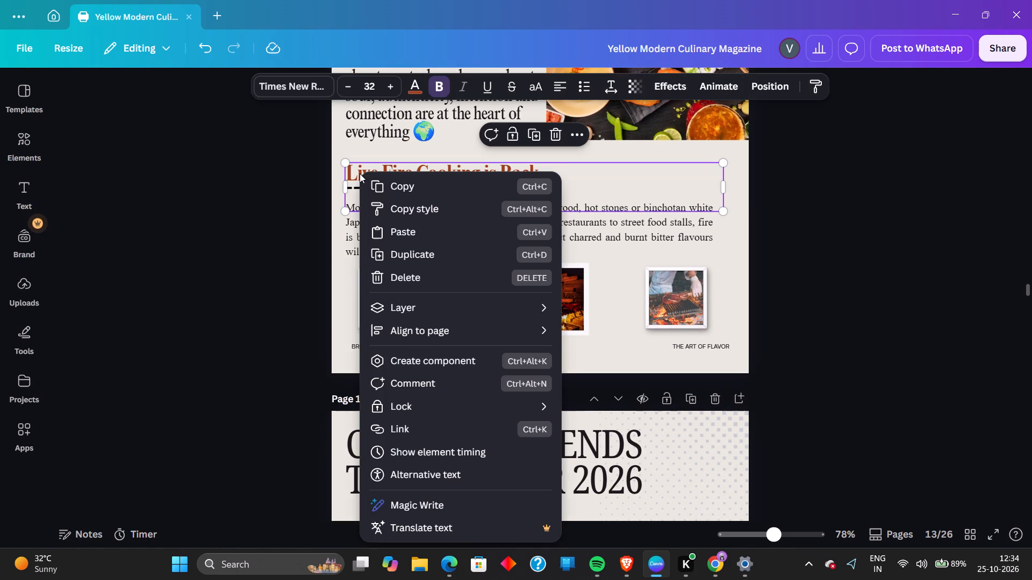
click(407, 188)
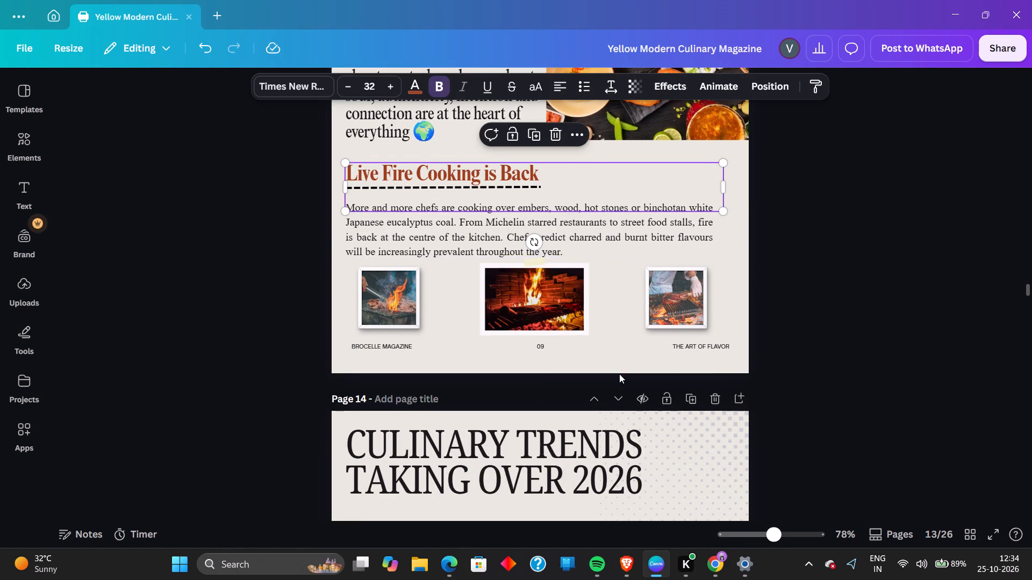
scroll(619, 374, down, 4)
right_click(438, 274)
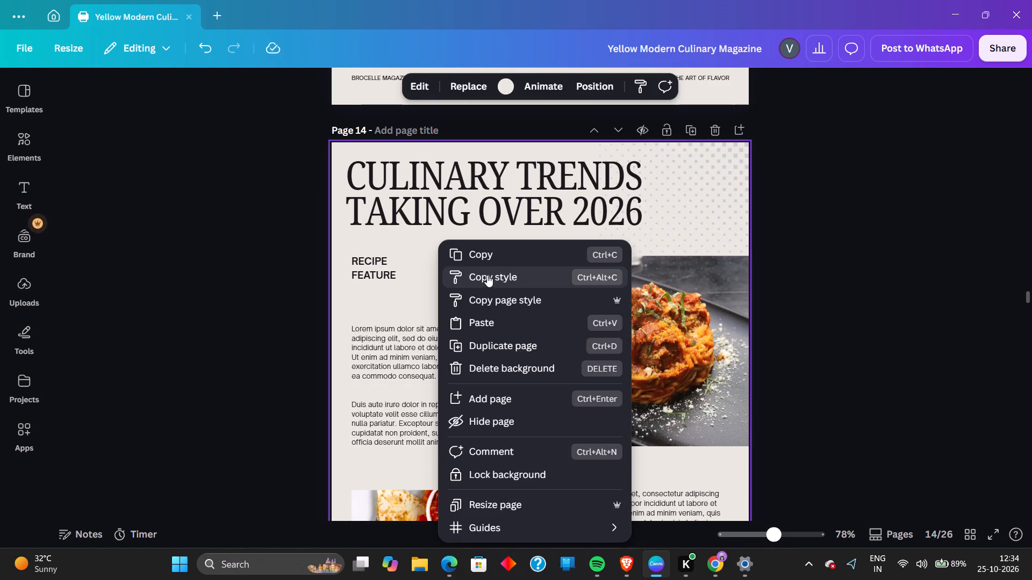
click(494, 315)
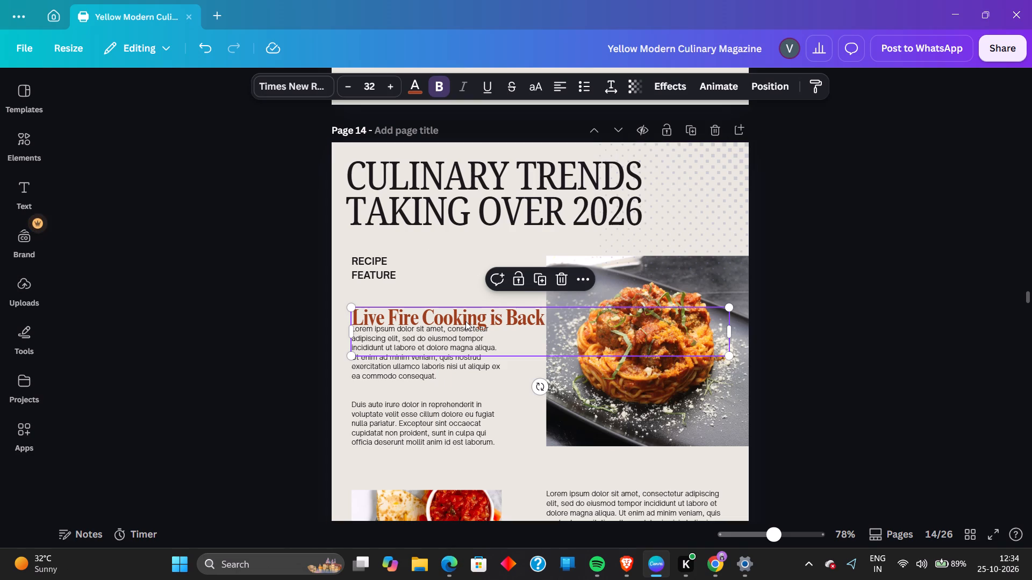
drag(467, 313, 465, 286)
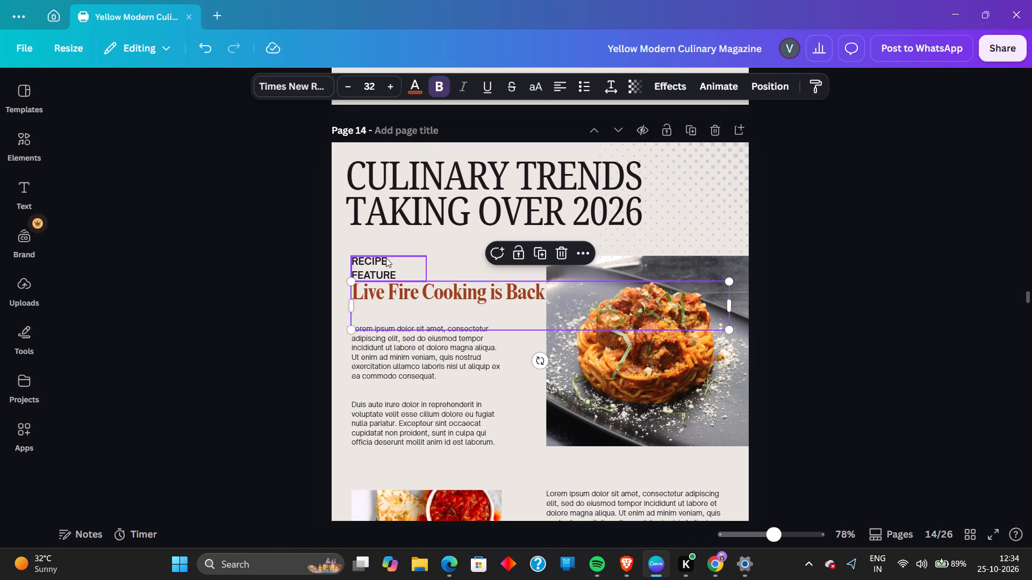
Delete page 14's "RECIPE FEATURE" label and place the copied heading in its spot beside the spaghetti photo.
click(386, 258)
click(409, 226)
drag(454, 293, 422, 268)
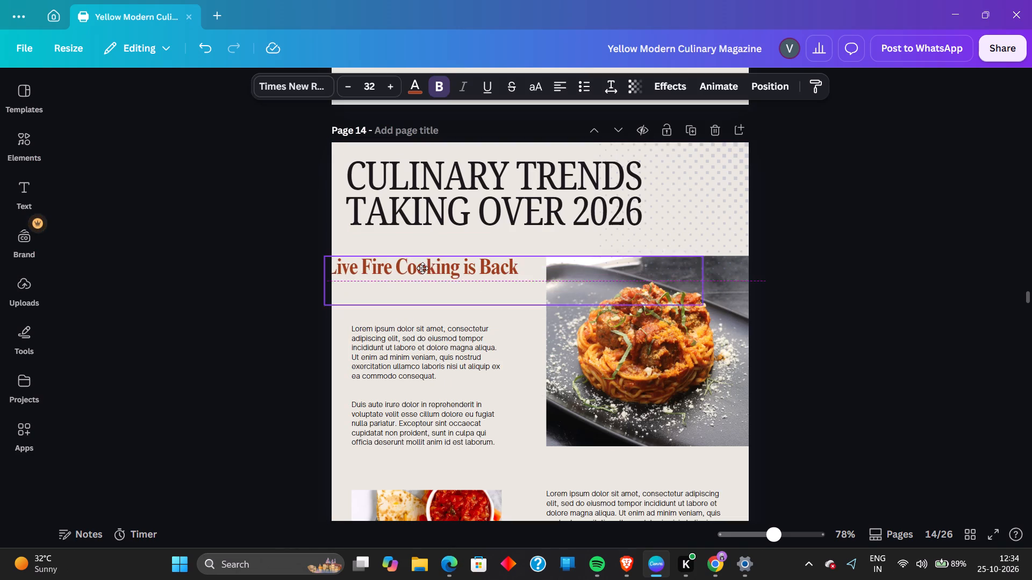
drag(422, 268, 446, 257)
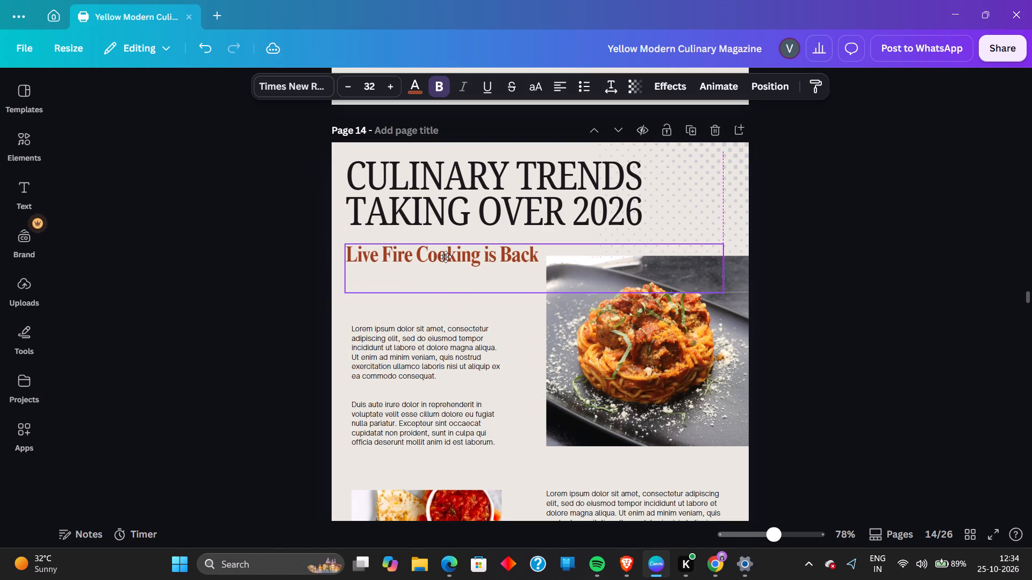
drag(446, 257, 439, 262)
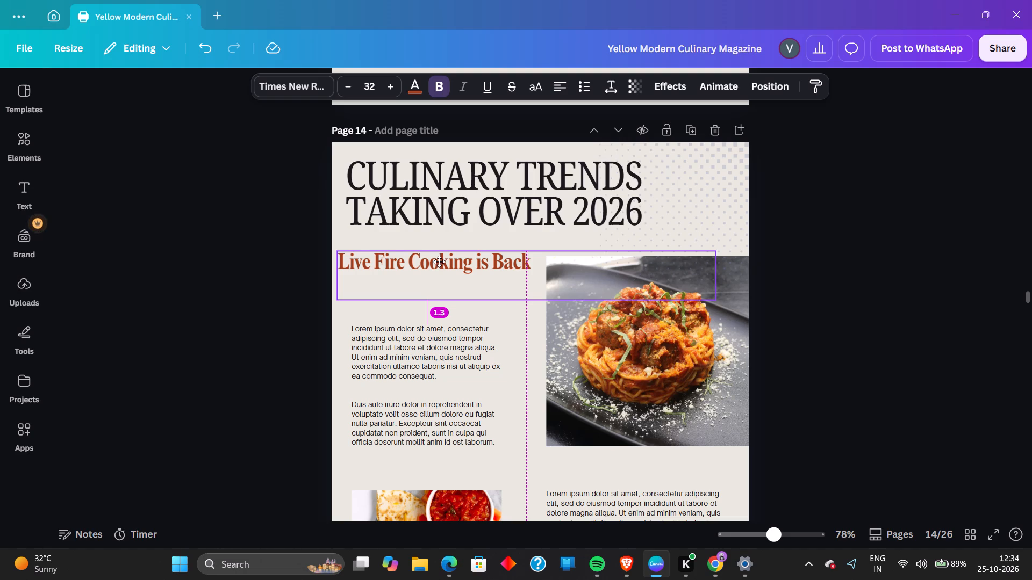
drag(439, 262, 443, 265)
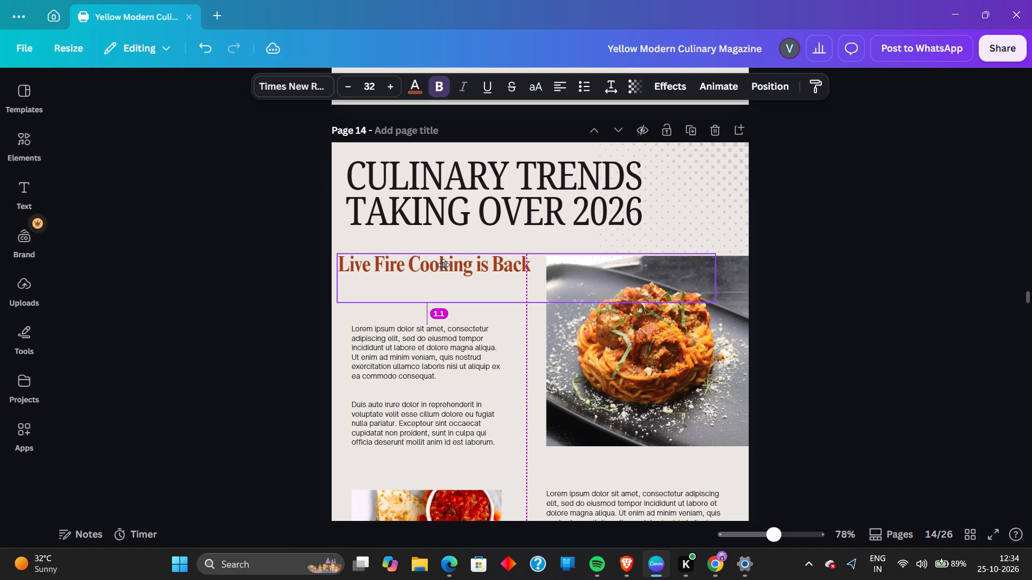
drag(443, 265, 442, 265)
click(826, 316)
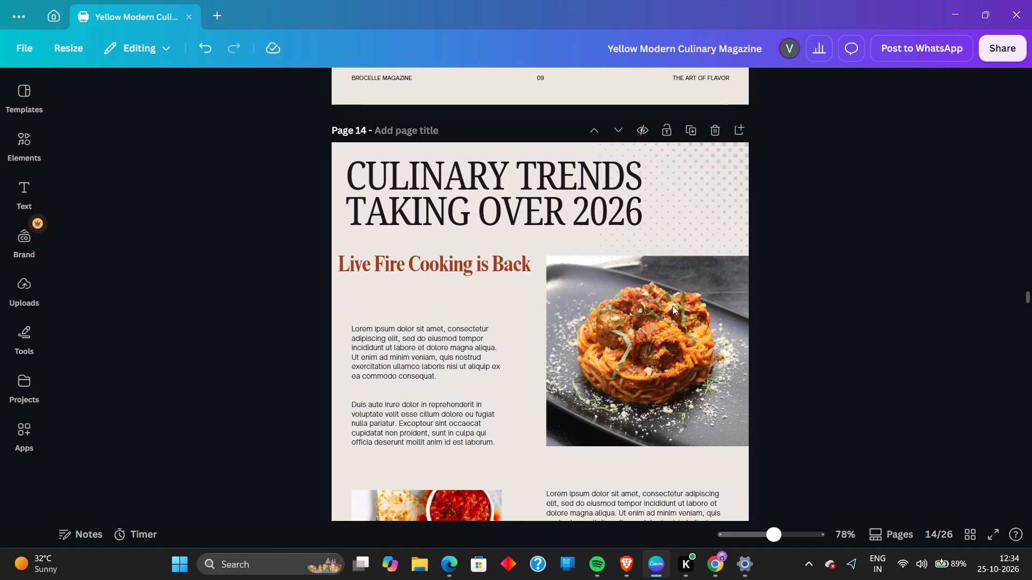
Copy the dashed line under page 13's "Live Fire Cooking is Back" heading to page 14, directly beneath the copied heading.
scroll(456, 292, up, 3)
click(421, 321)
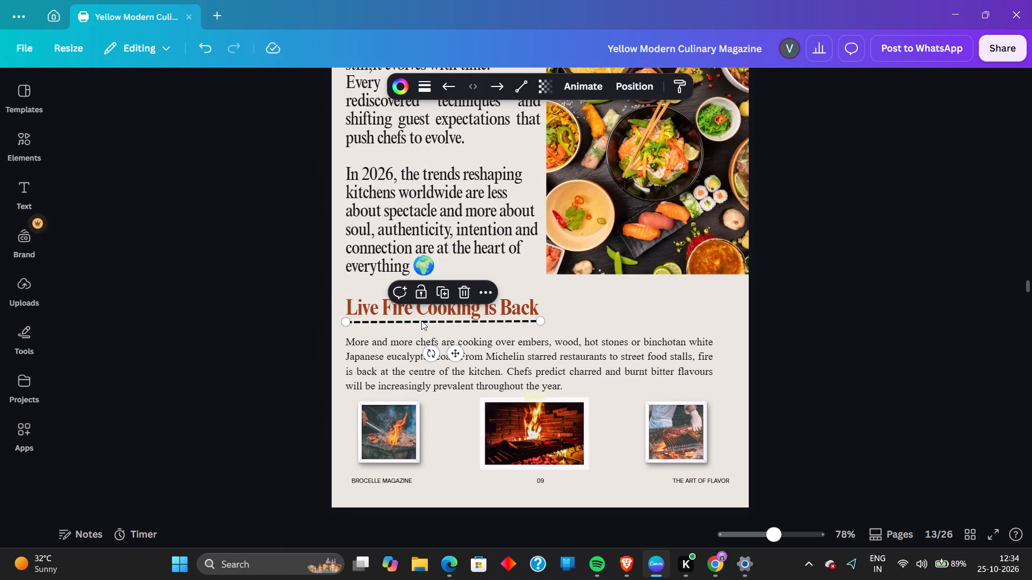
click(480, 291)
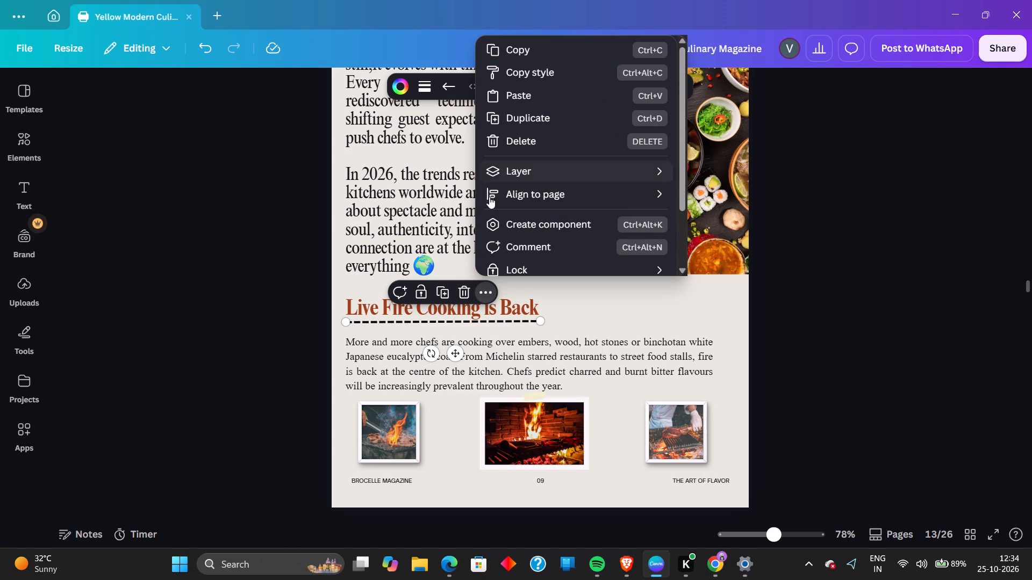
click(528, 52)
scroll(688, 331, down, 4)
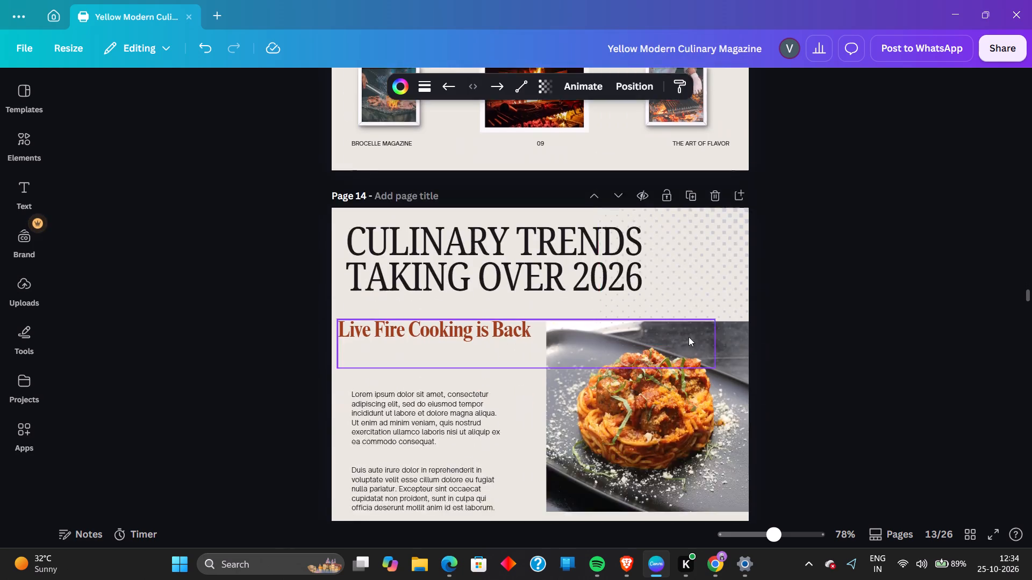
scroll(689, 337, down, 2)
click(474, 269)
right_click(474, 269)
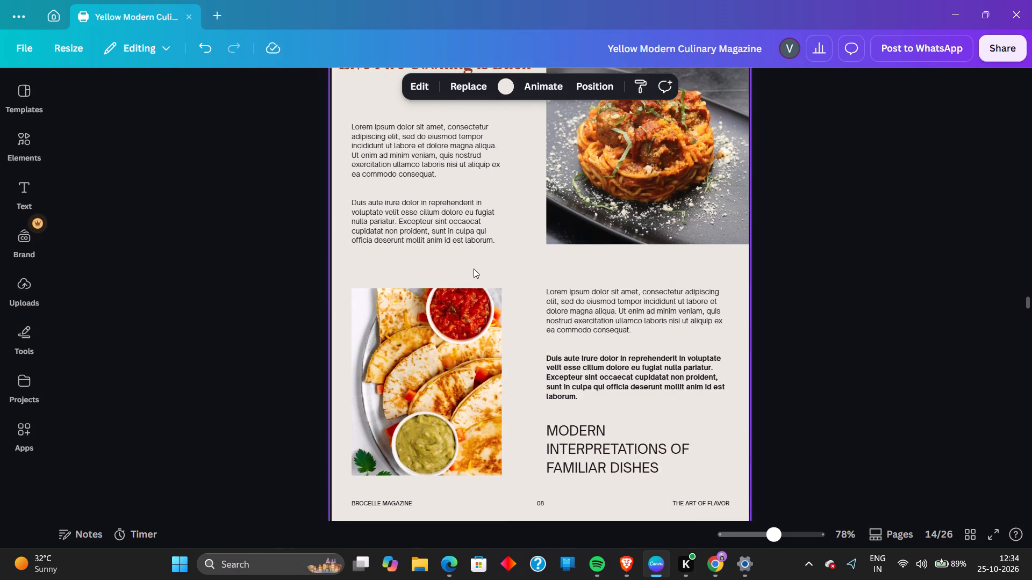
click(539, 321)
scroll(549, 345, up, 3)
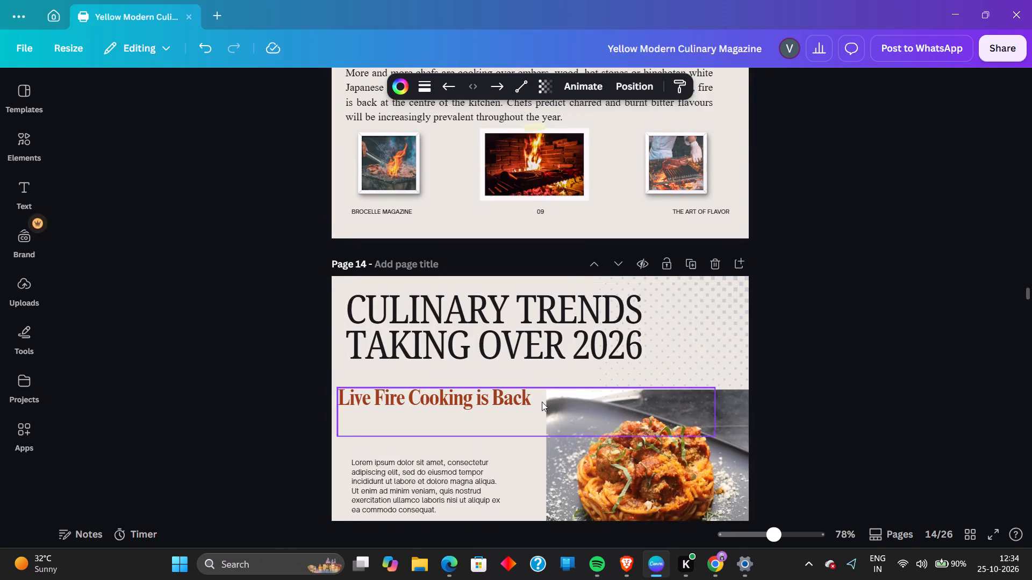
scroll(542, 402, down, 3)
drag(520, 275, 510, 169)
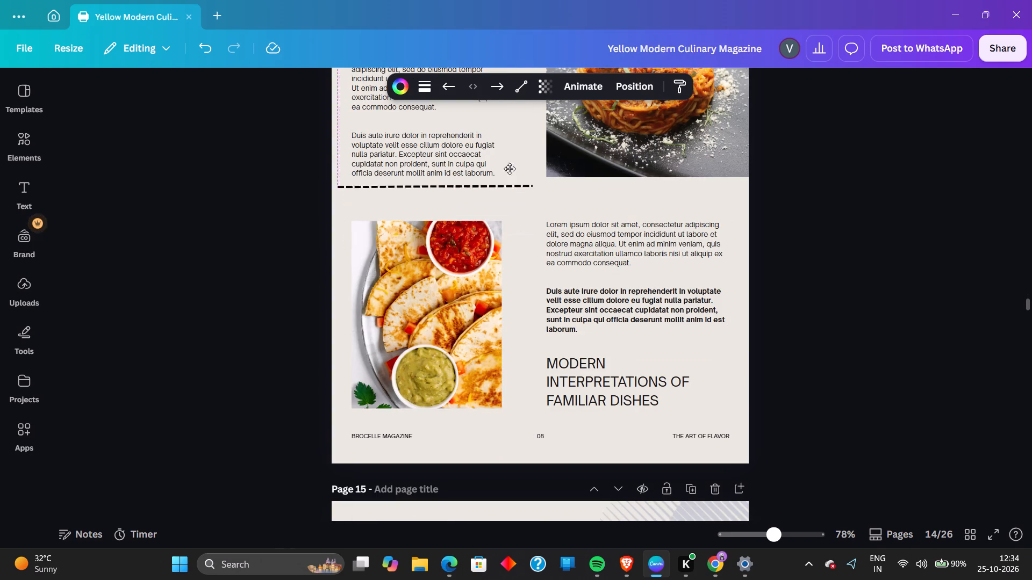
drag(510, 169, 508, 78)
scroll(491, 260, up, 4)
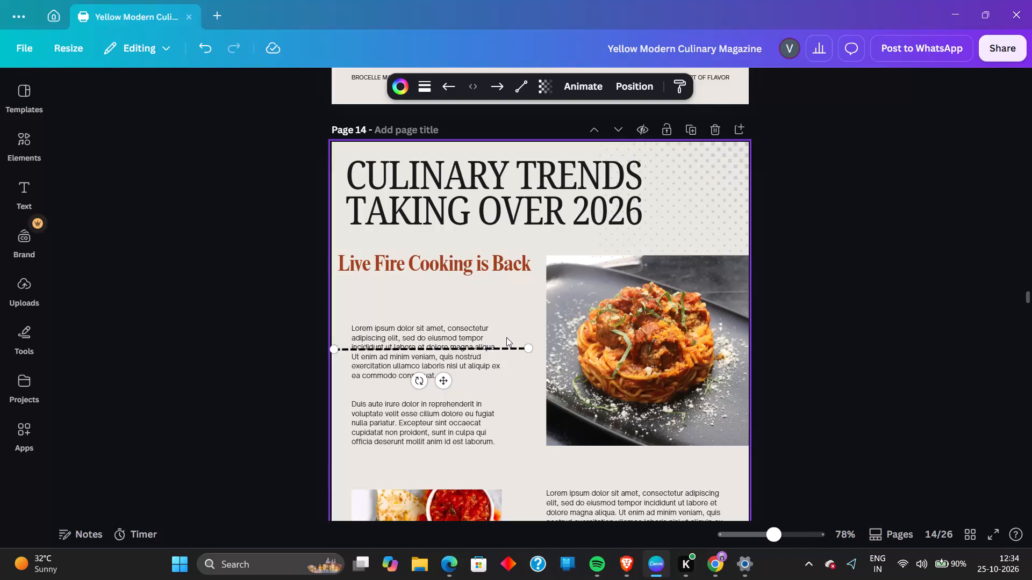
drag(506, 346, 508, 280)
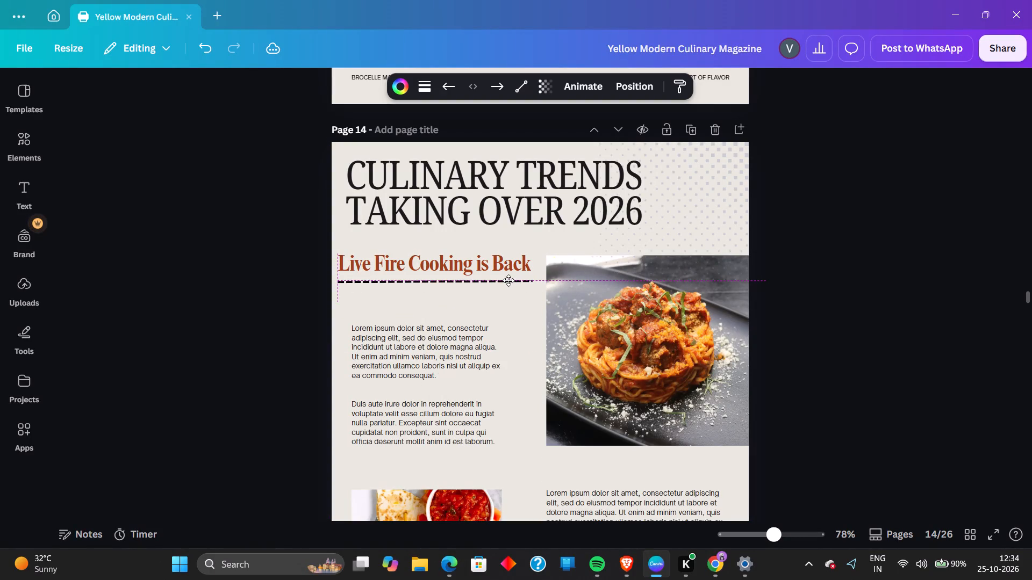
drag(508, 280, 510, 279)
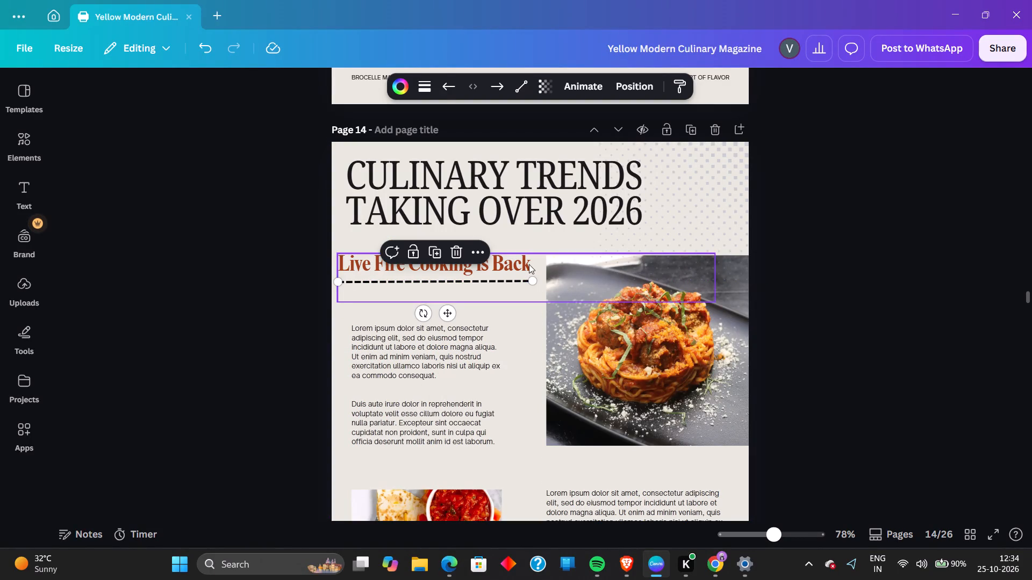
Change page 14's copied heading text to "Back to humble ingridients".
double_click(530, 262)
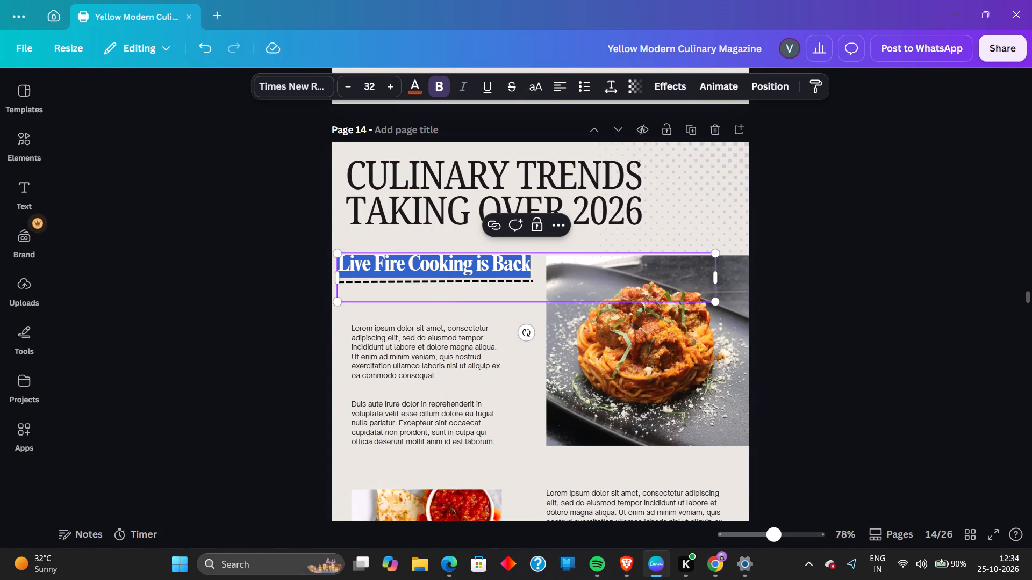
key(BackSpace)
key(b)
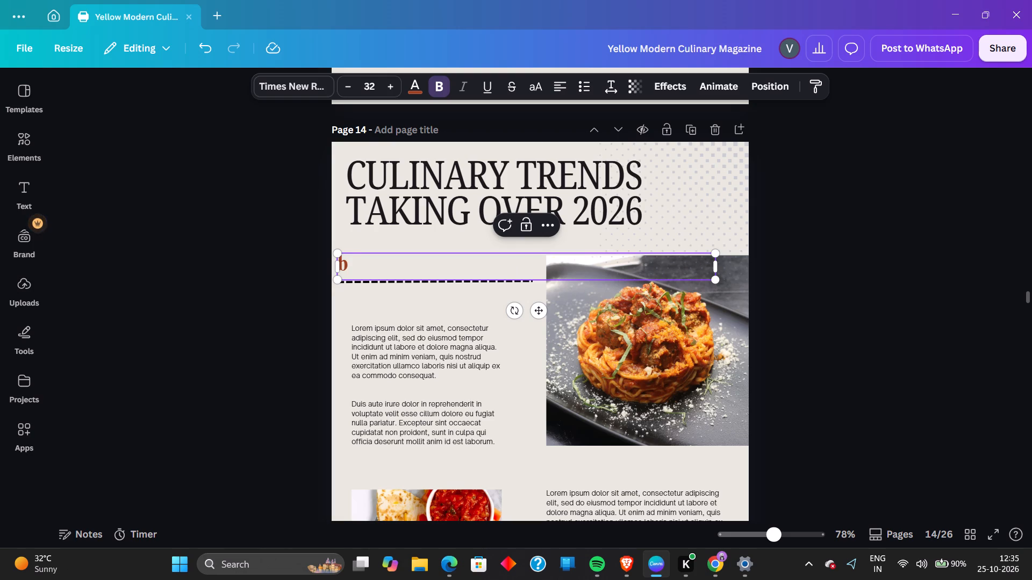
key(BackSpace)
text(ack to)
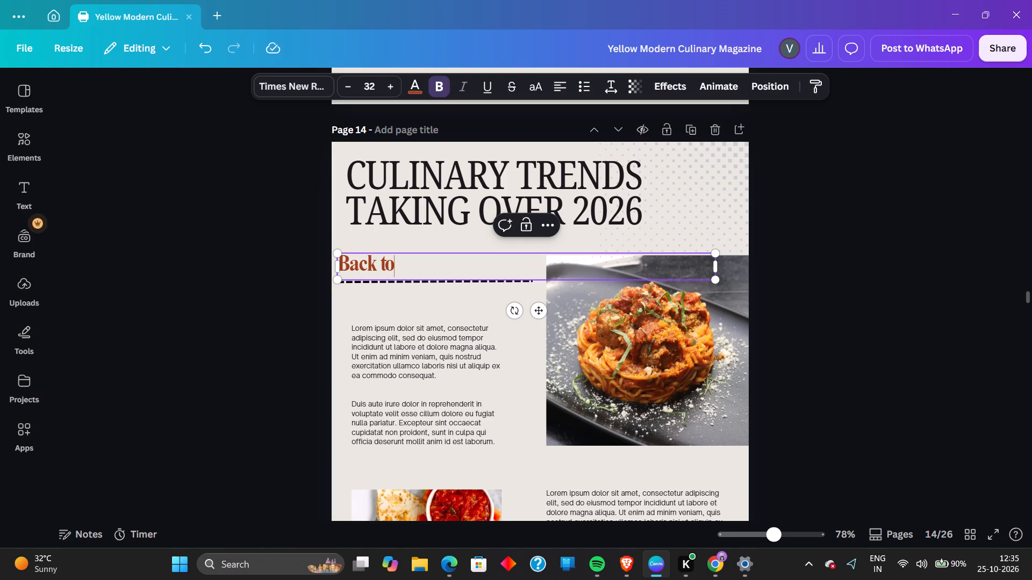
key(space)
text(humble)
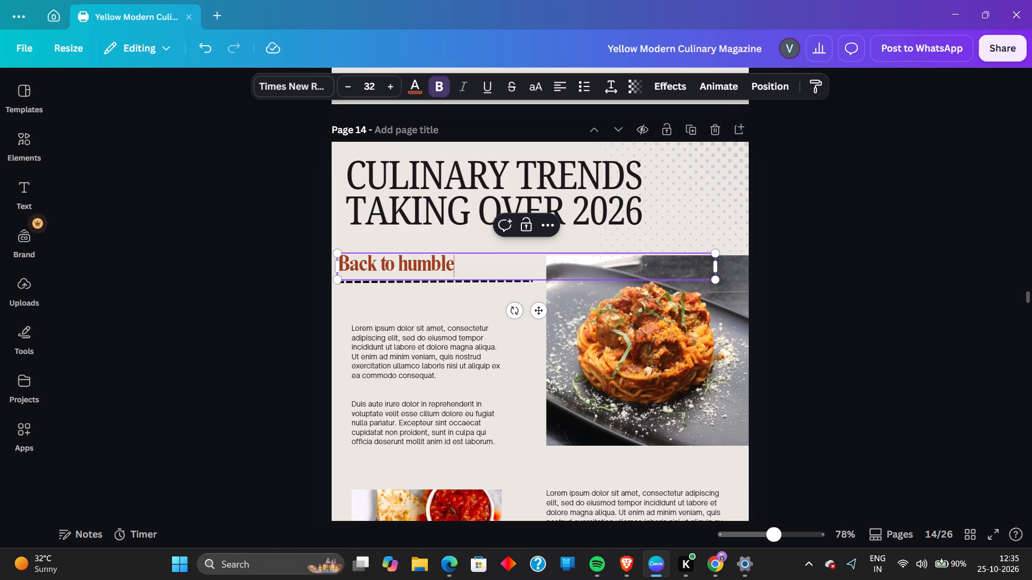
key(space)
key(i)
text(ngrid)
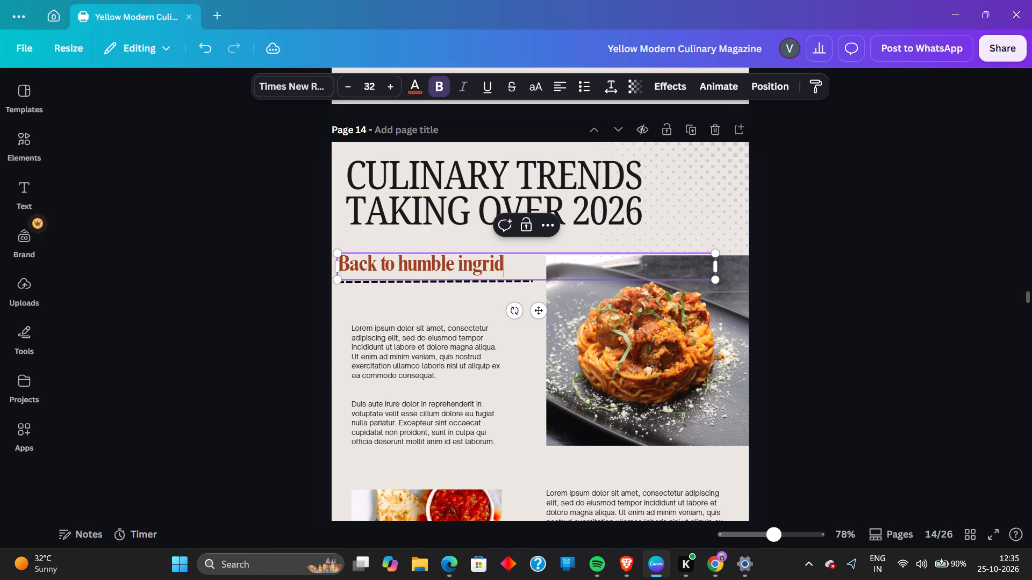
text(ients)
click(1030, 465)
click(890, 358)
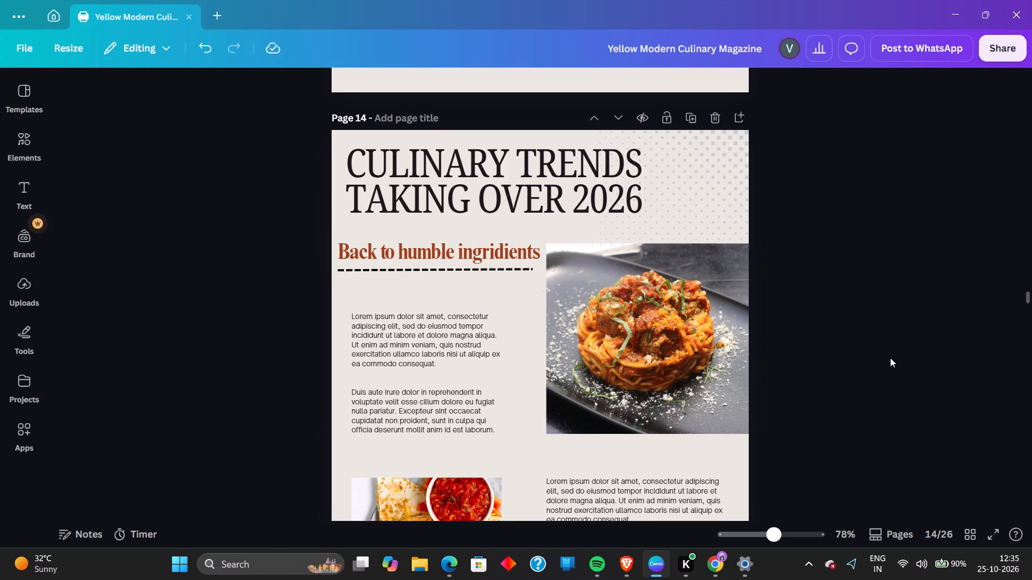
Replace the lorem ipsum under page 14's heading with a copy of page 13's "More and more chefs" paragraph, narrowed to fit beside the spaghetti photo.
click(465, 380)
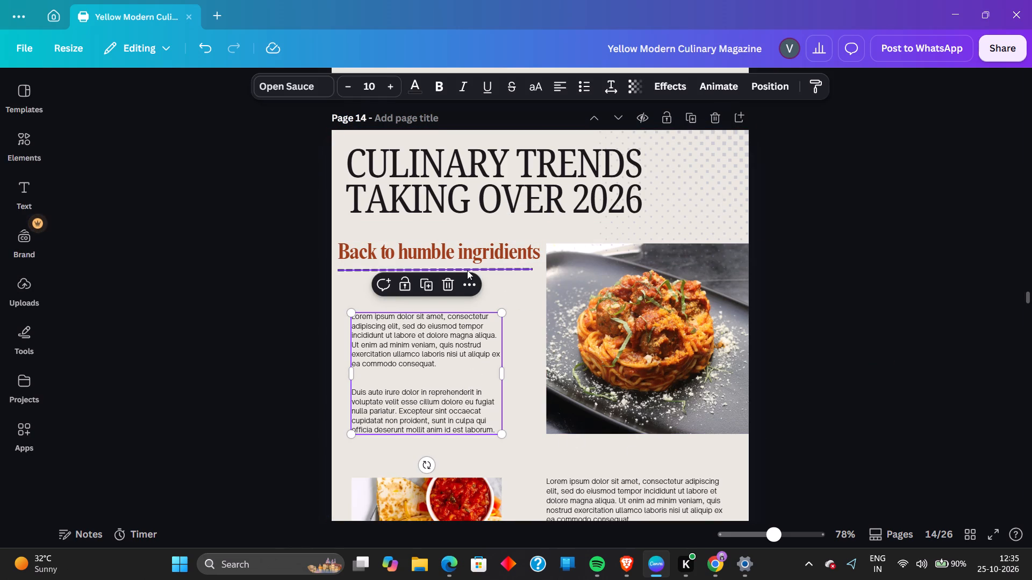
click(442, 284)
scroll(454, 281, up, 3)
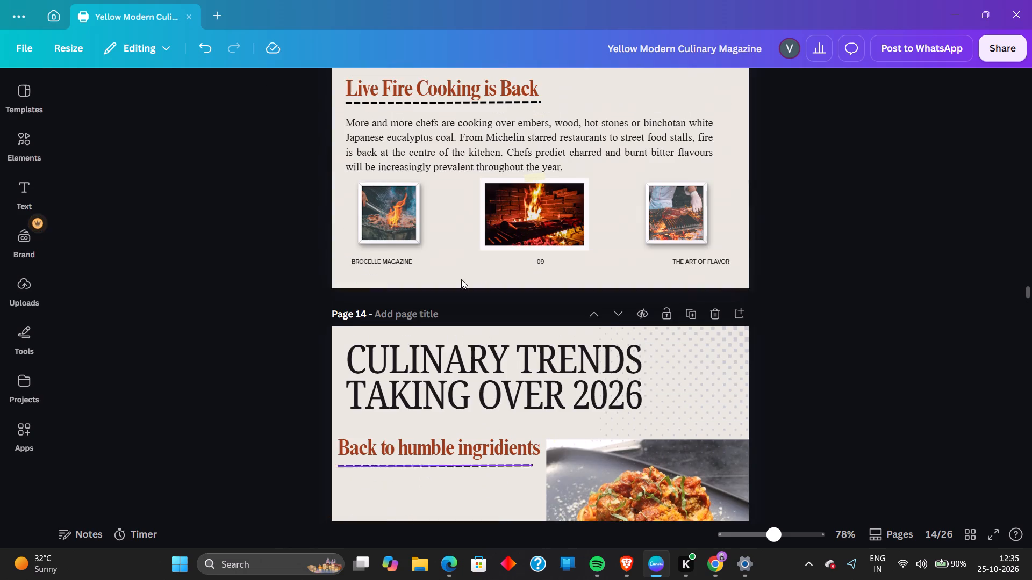
click(497, 165)
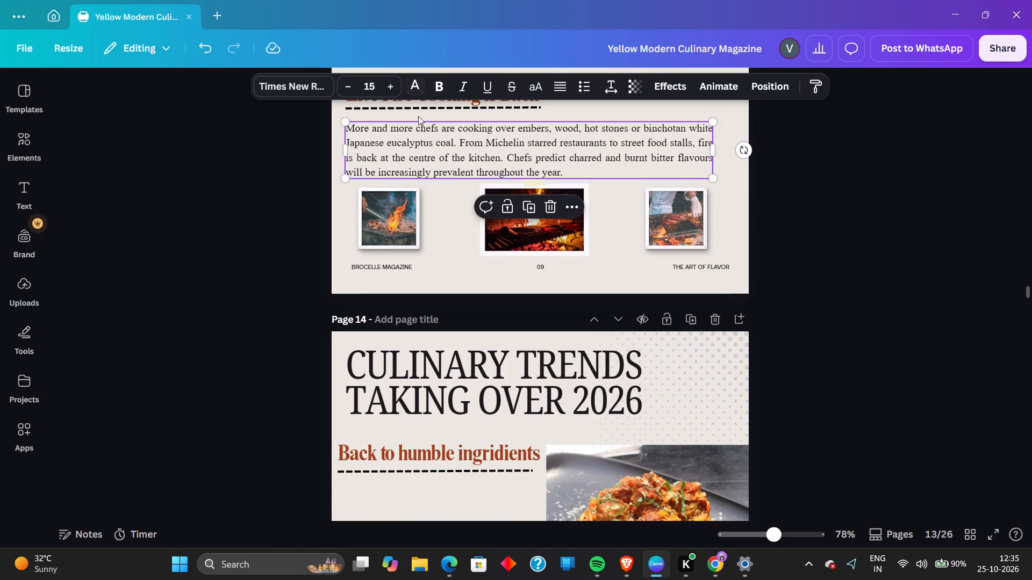
right_click(518, 142)
click(561, 157)
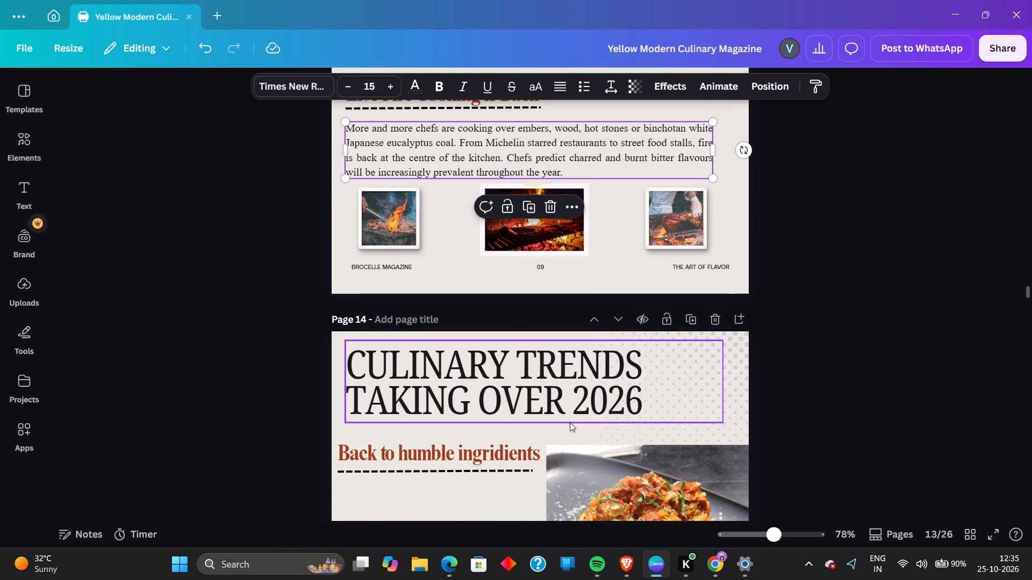
scroll(570, 422, down, 3)
click(403, 247)
right_click(403, 247)
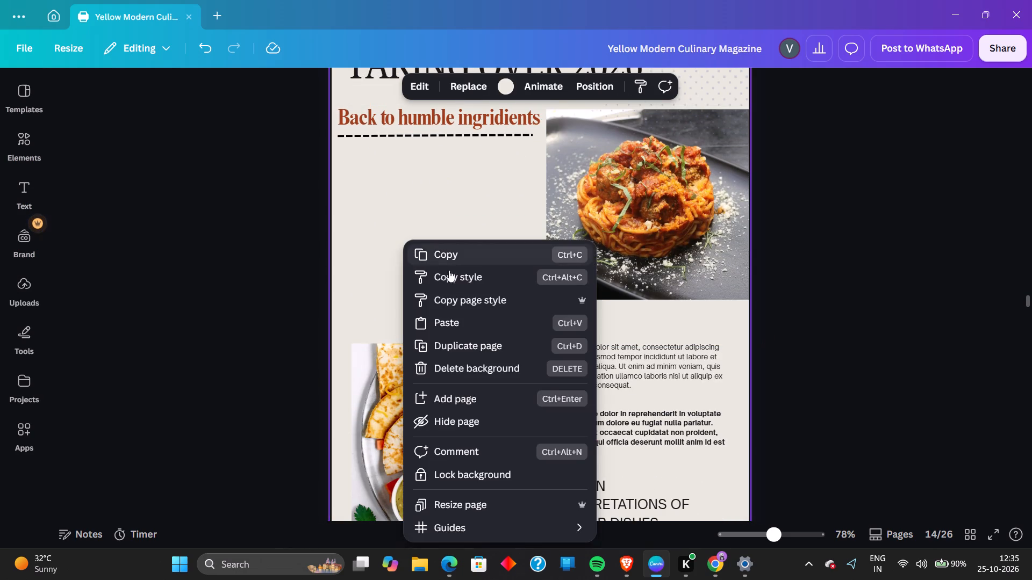
click(463, 323)
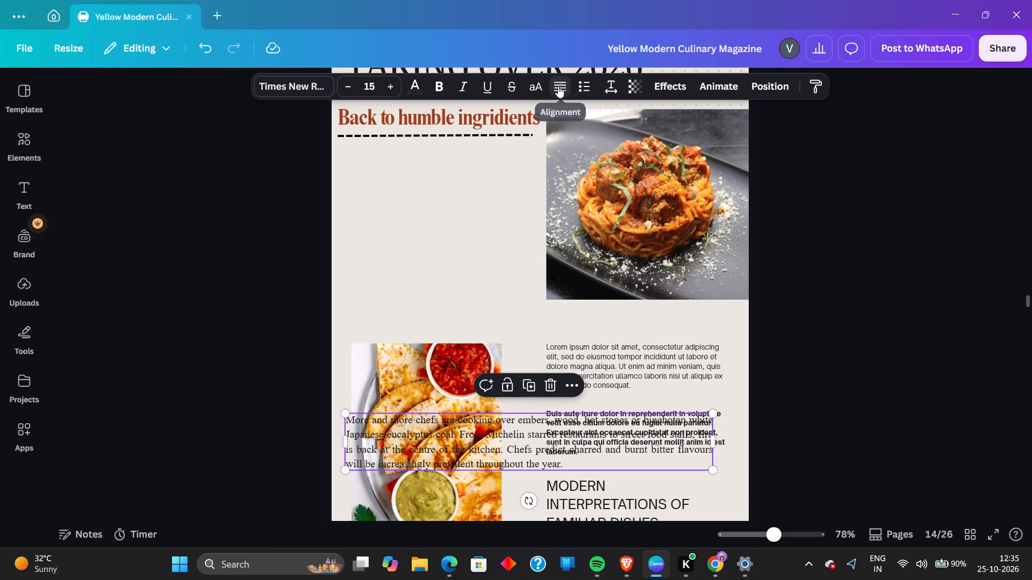
drag(719, 443, 691, 444)
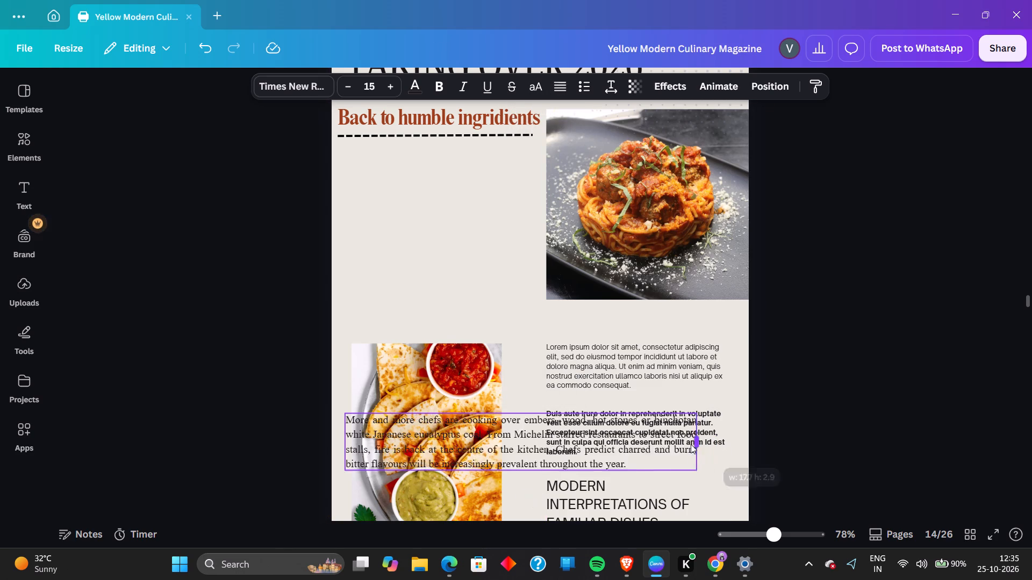
drag(691, 444, 560, 452)
drag(502, 444, 476, 195)
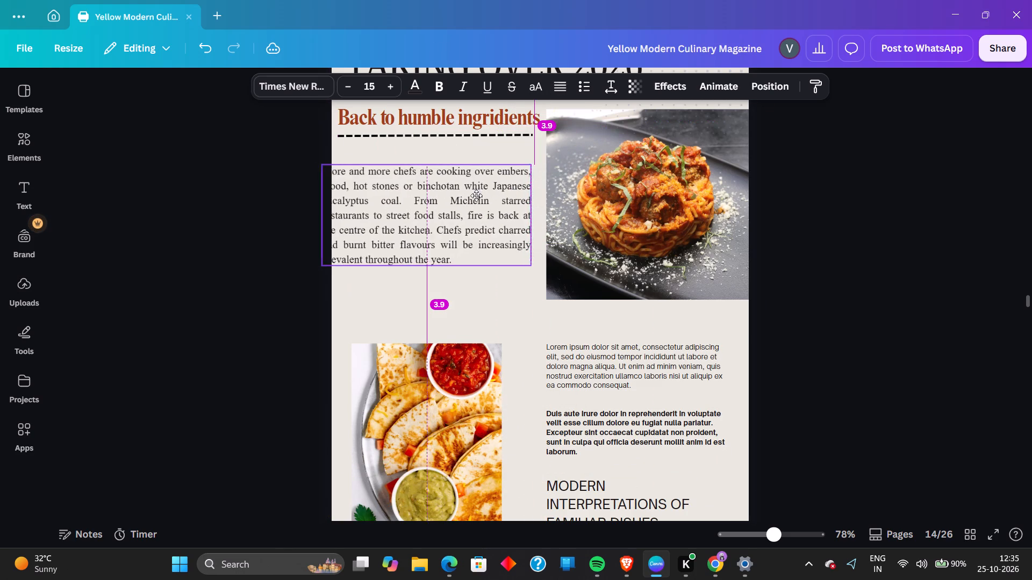
Narrow the "More and more chefs" paragraph on page 14 and align it beneath the heading's dashed line, clear of the spaghetti photo.
drag(476, 195, 494, 197)
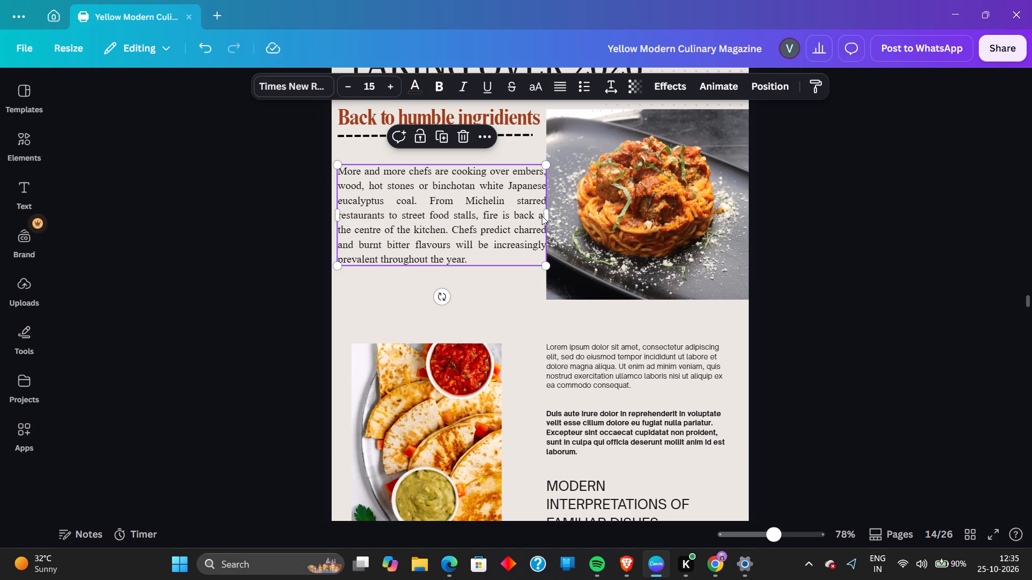
drag(542, 216, 536, 216)
drag(539, 216, 532, 216)
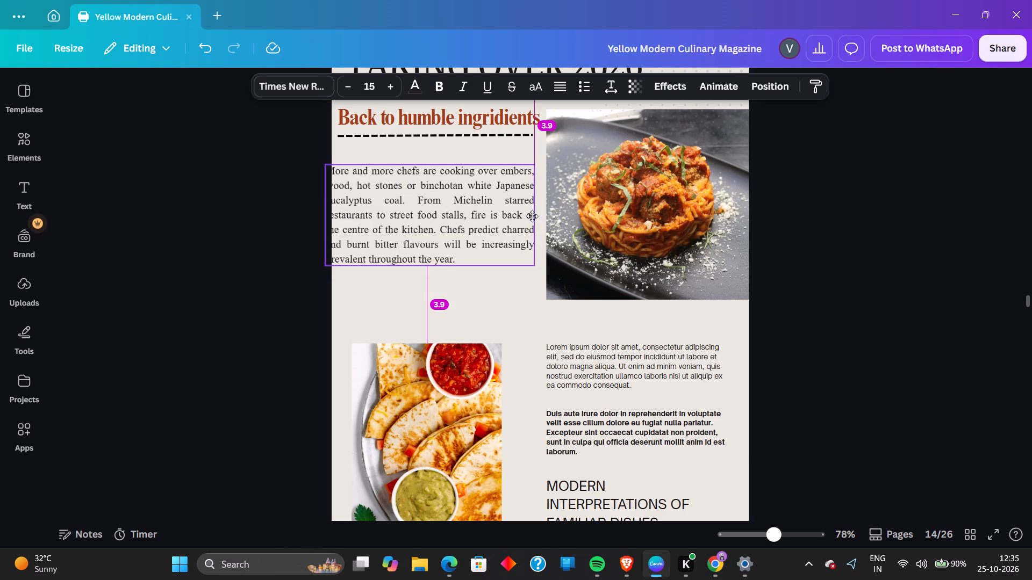
drag(532, 216, 532, 216)
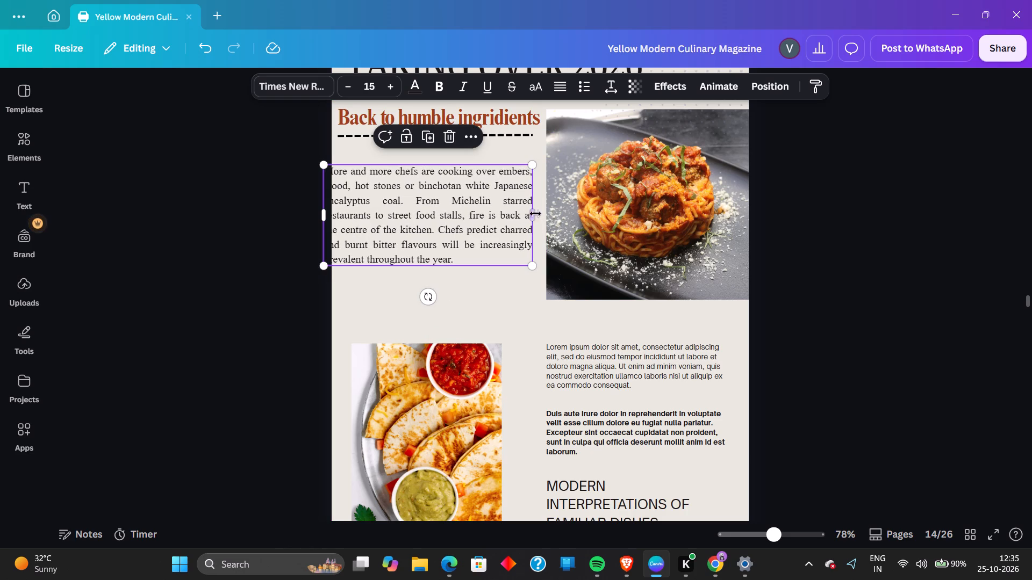
drag(534, 215, 525, 216)
drag(506, 217, 528, 199)
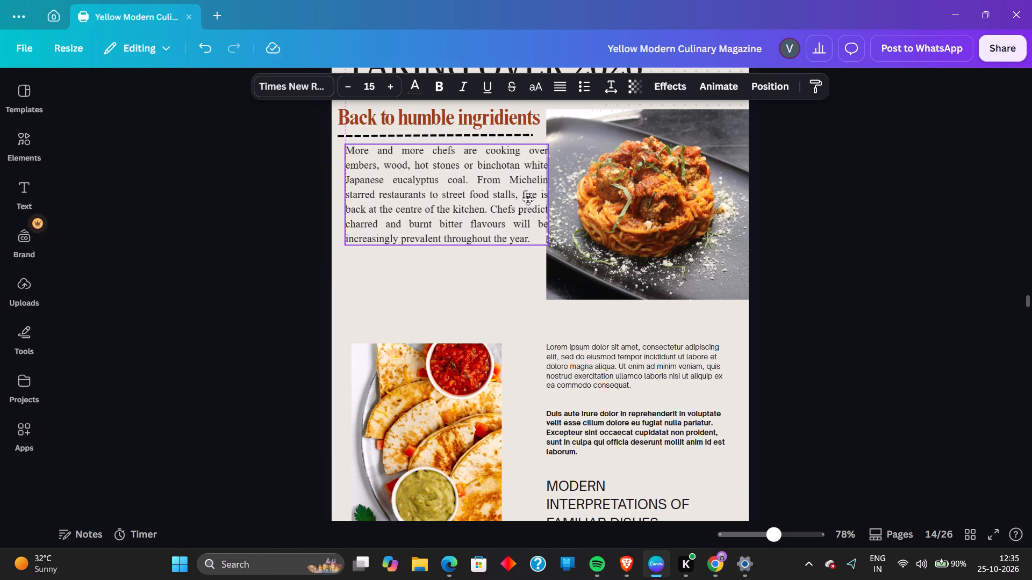
drag(528, 199, 520, 204)
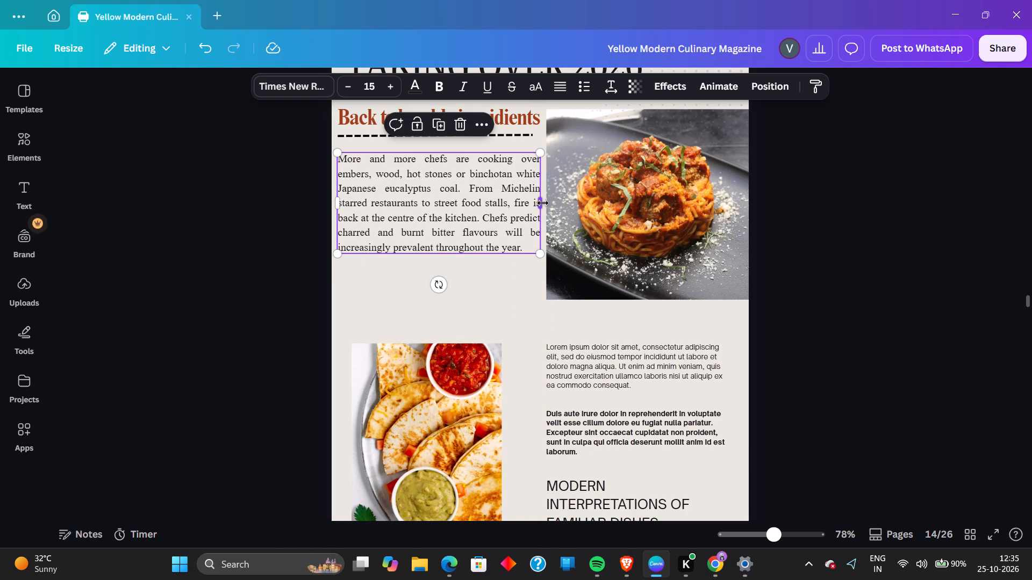
drag(543, 203, 528, 206)
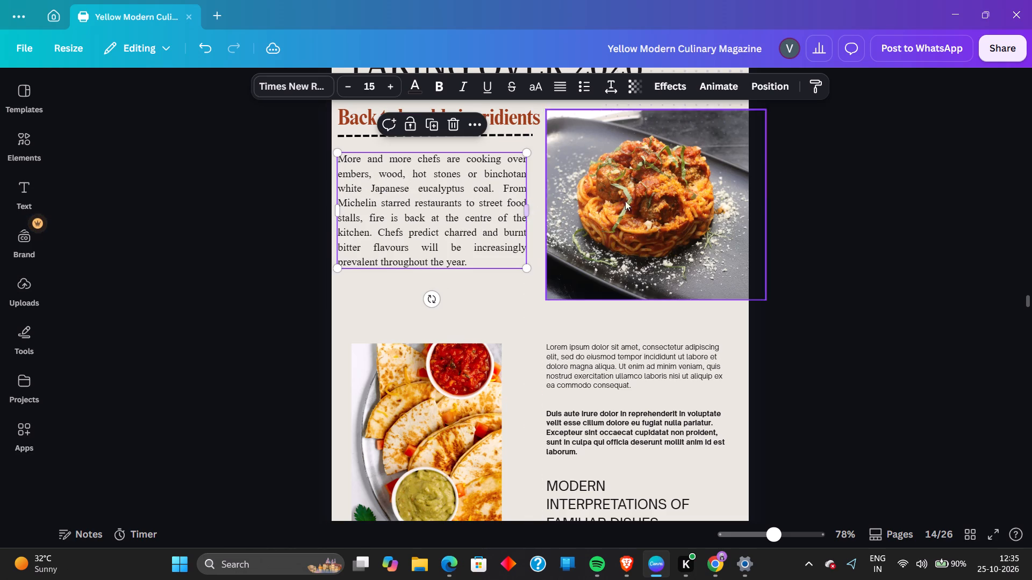
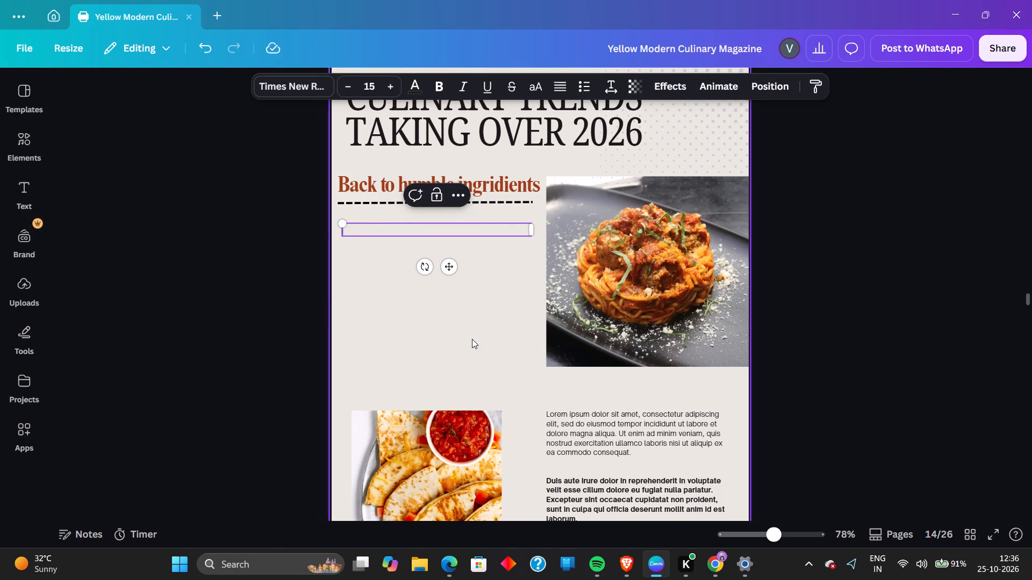
Paste the "Protein-rich ingredients such as beans, lentils, chickpeas" paragraph into the emptied text box under page 14's "Back to humble ingridients" heading.
key(ctrl+v)
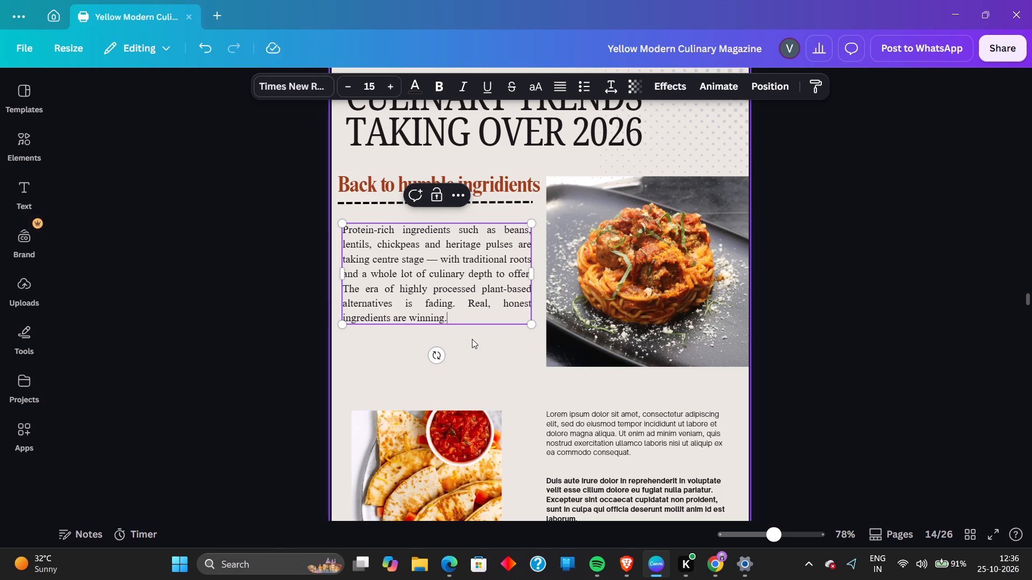
click(991, 483)
Search the replacement photos for "protein food" to swap out page 14's spaghetti picture.
click(591, 228)
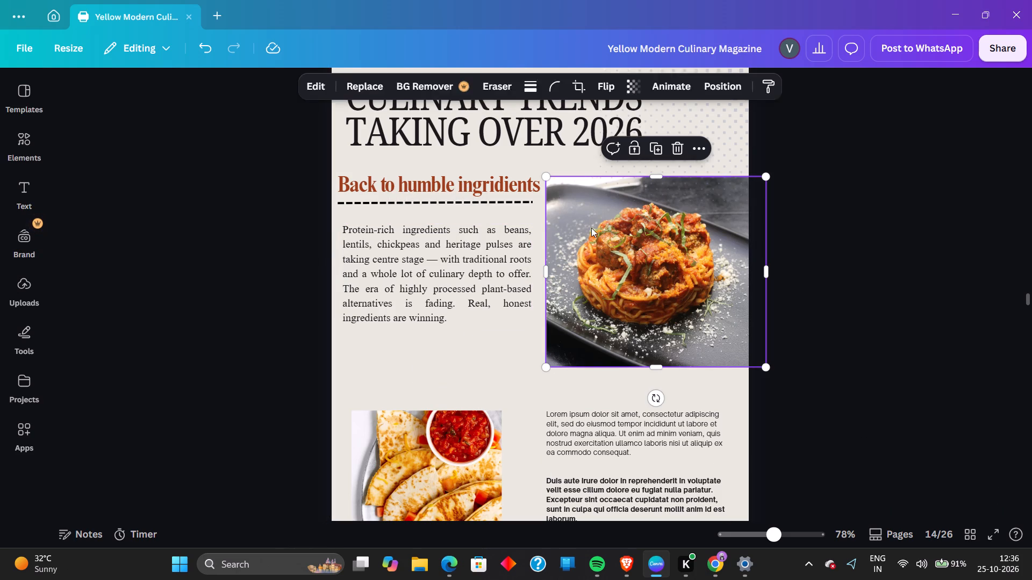
click(317, 86)
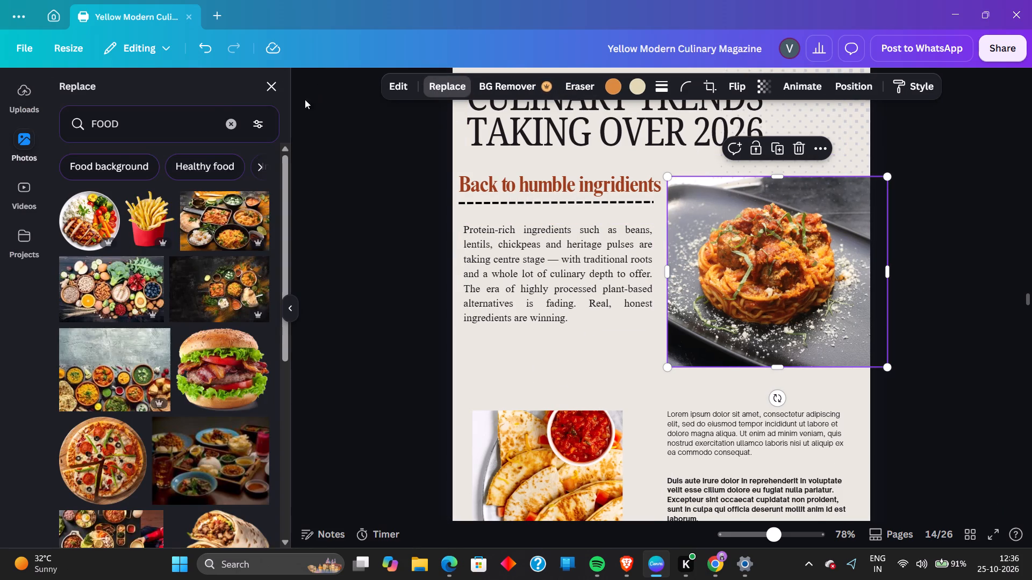
click(233, 128)
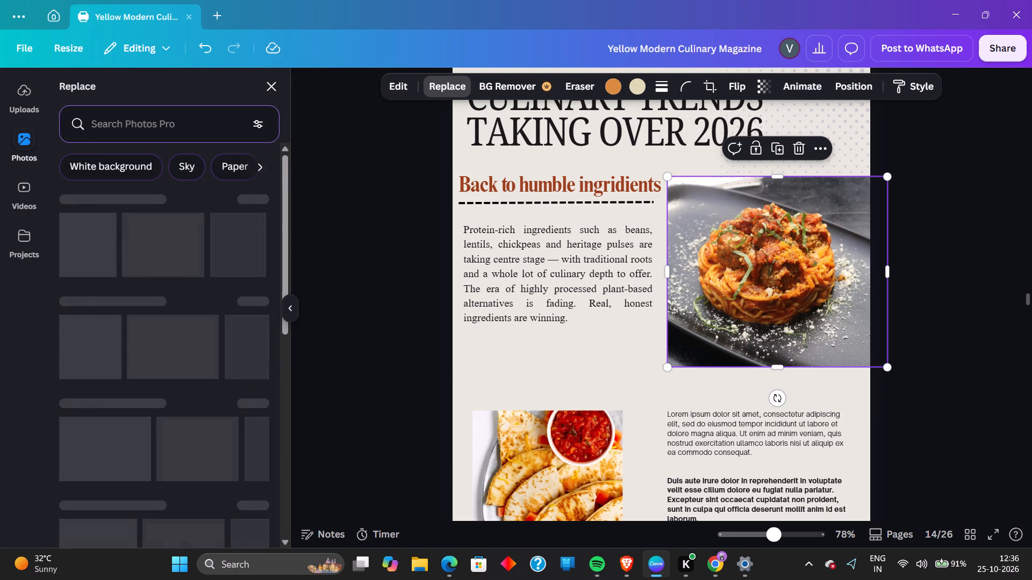
text(pro)
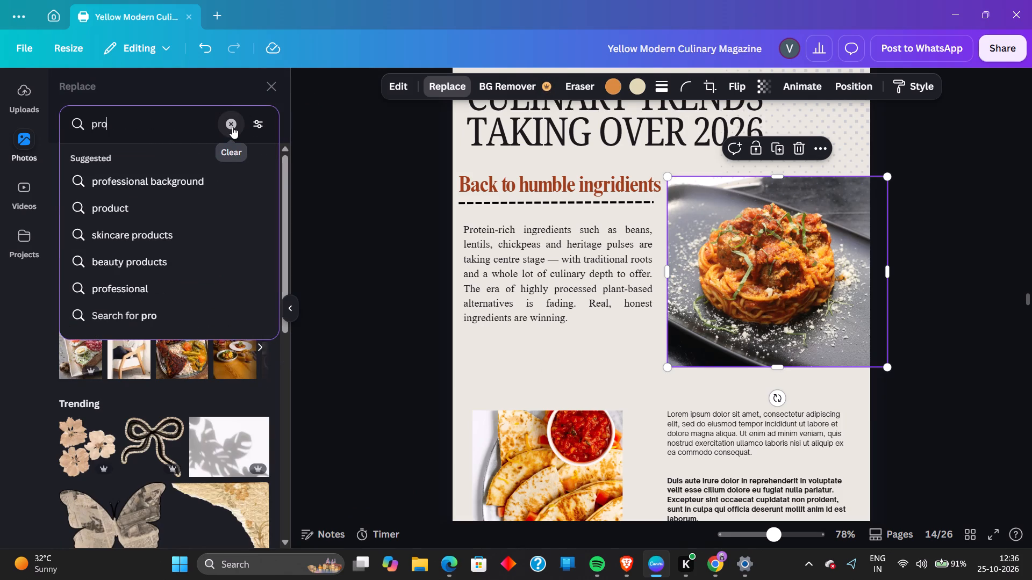
text(tein)
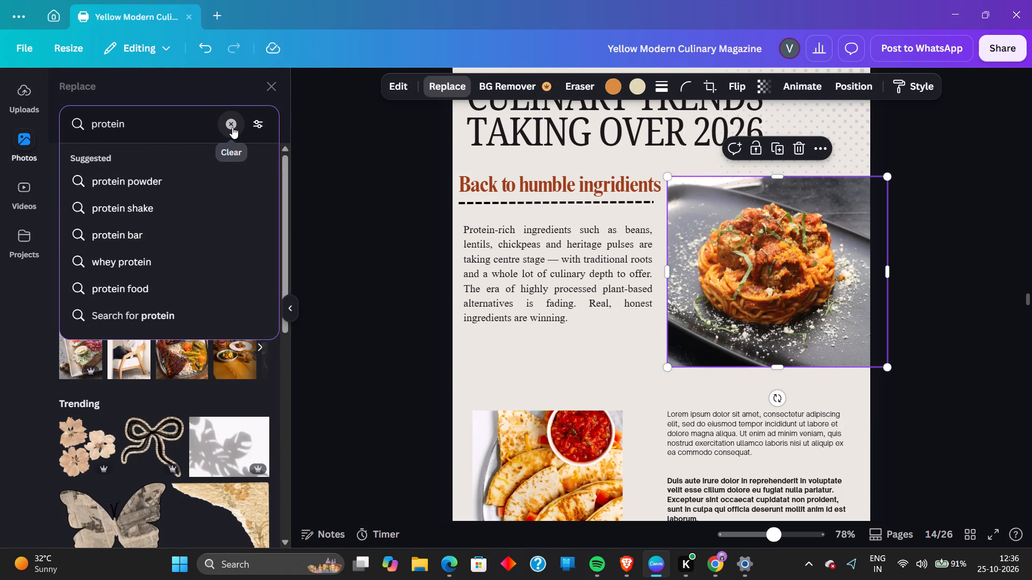
key(space)
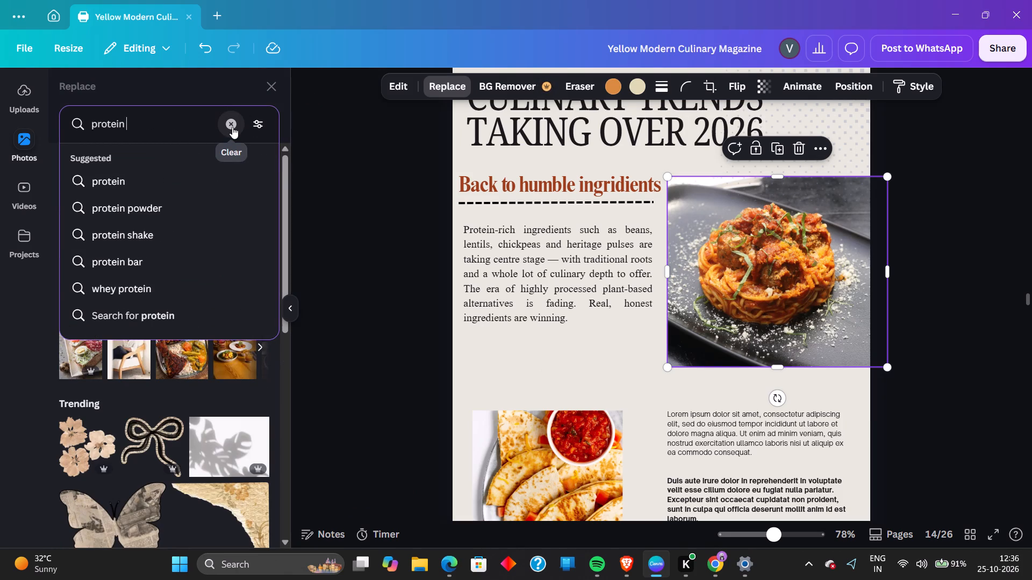
text(food)
key(Return)
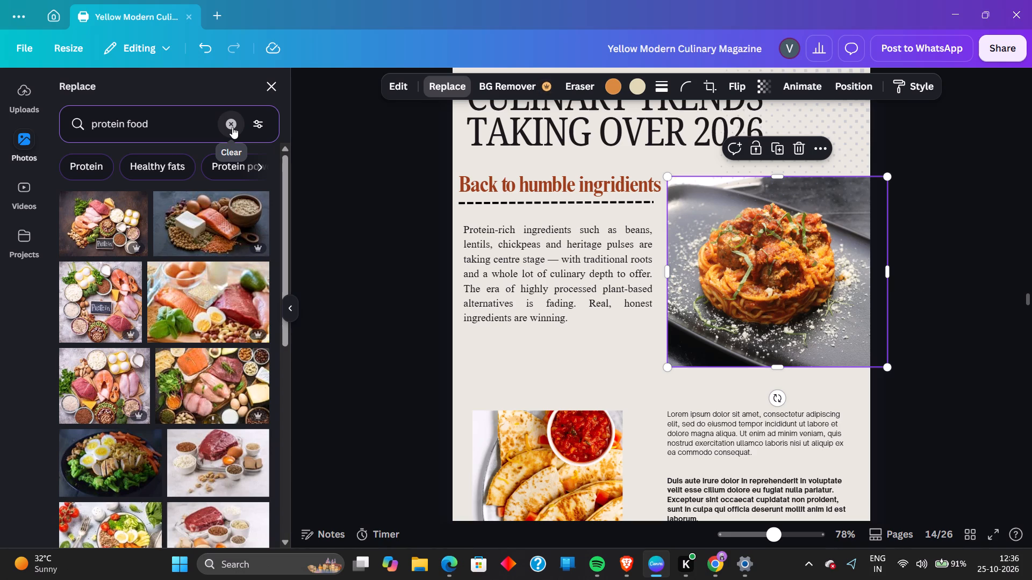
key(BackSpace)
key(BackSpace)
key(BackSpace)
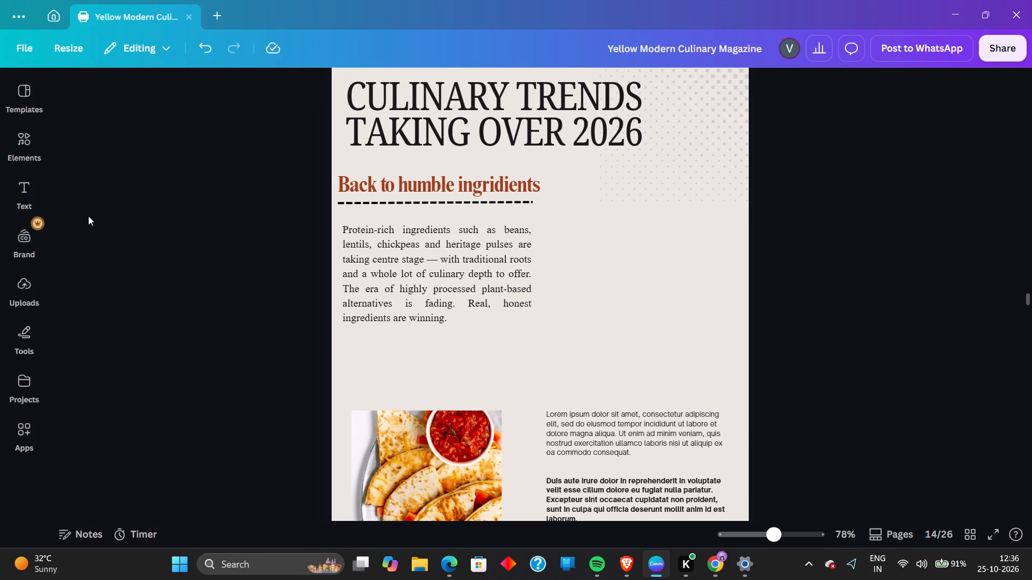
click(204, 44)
Replace page 14's spaghetti photo with the picture of bowls of lentils and beans, found by searching for "beans and lentils".
click(680, 312)
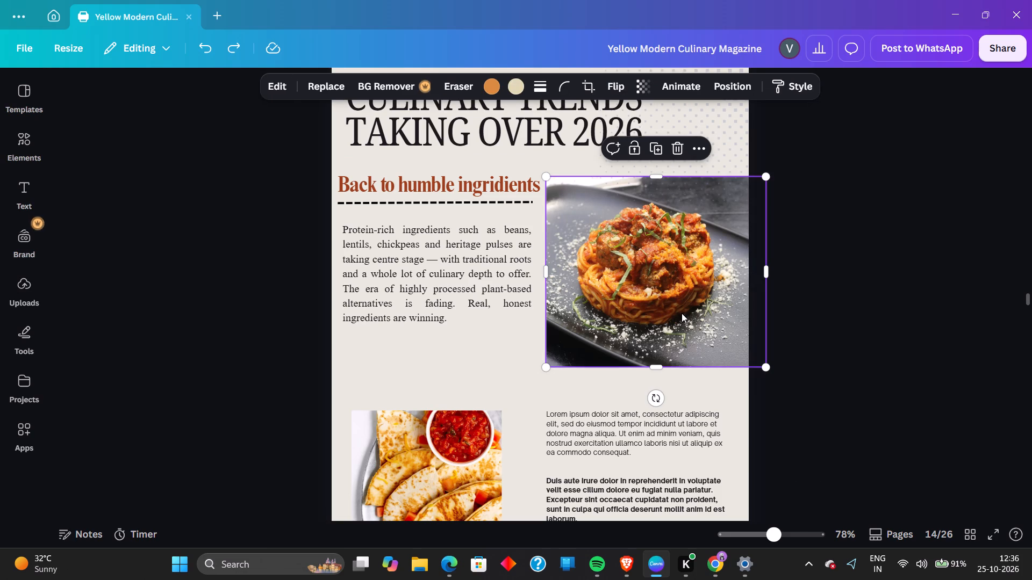
click(335, 89)
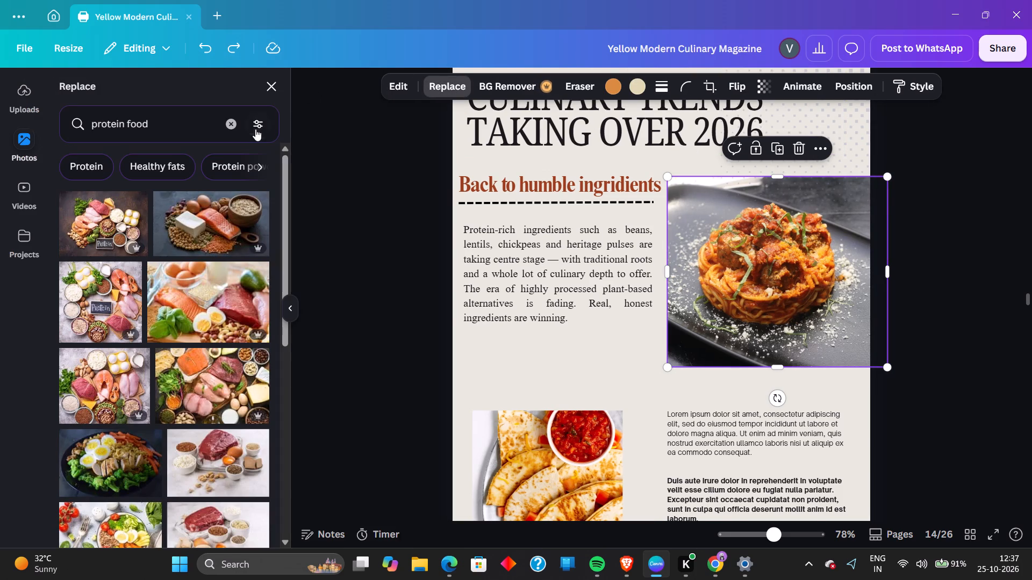
click(237, 121)
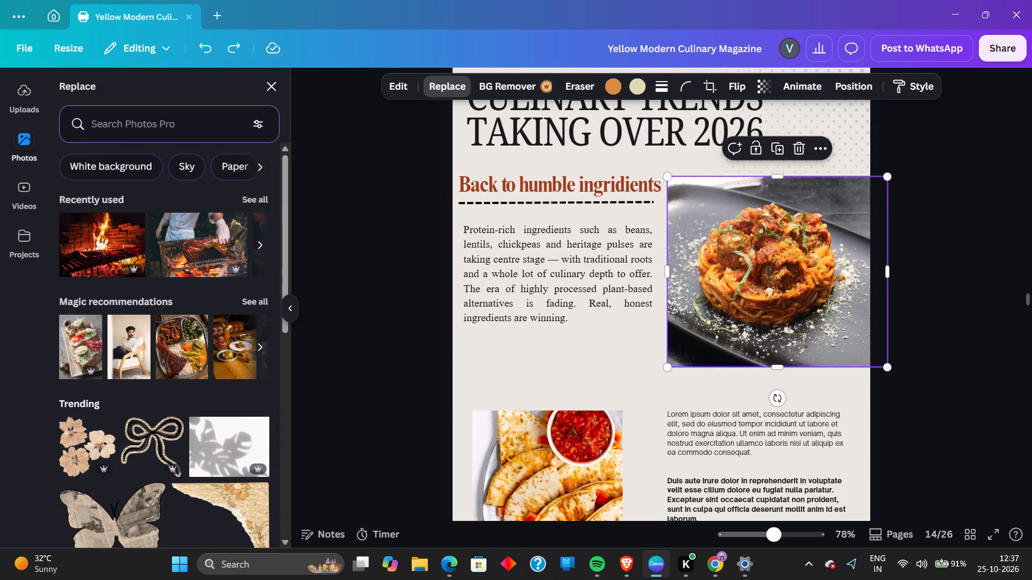
text(beans)
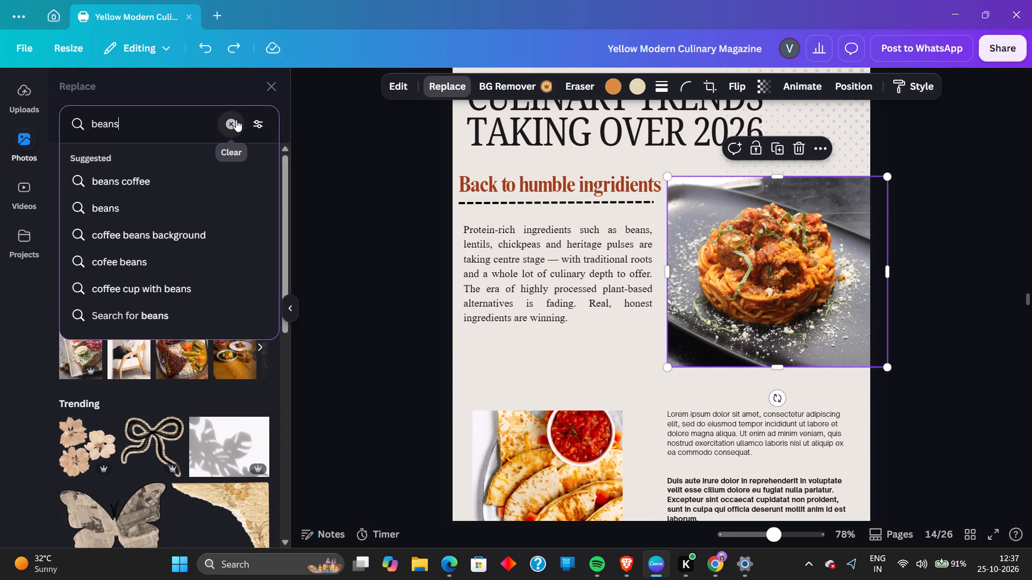
key(space)
text(lentil)
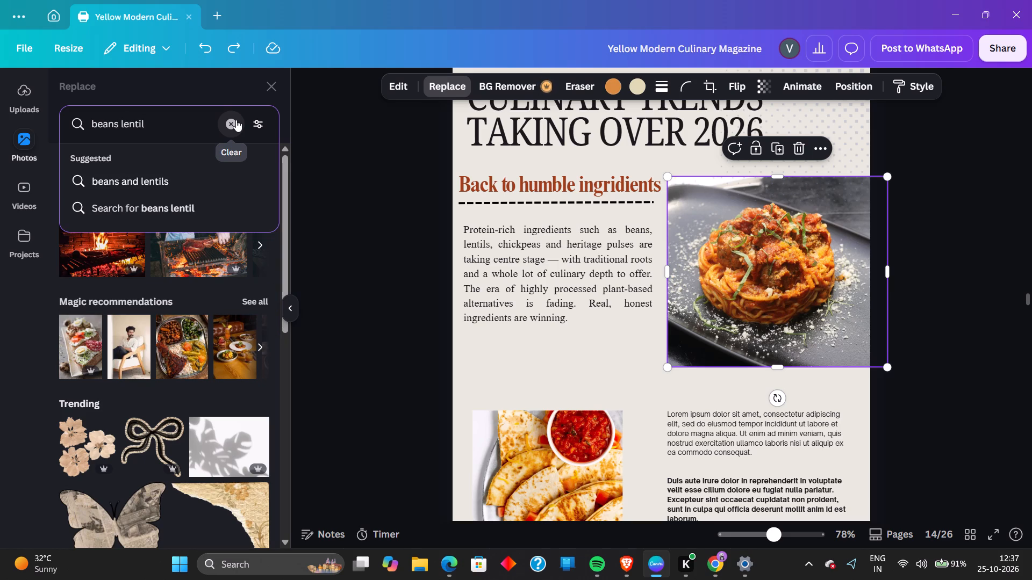
click(223, 186)
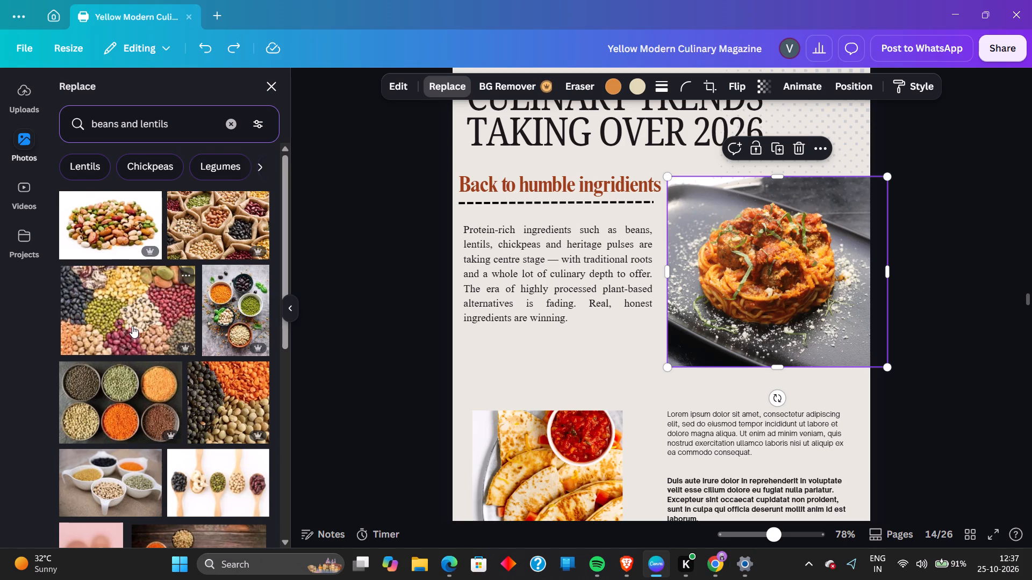
click(254, 316)
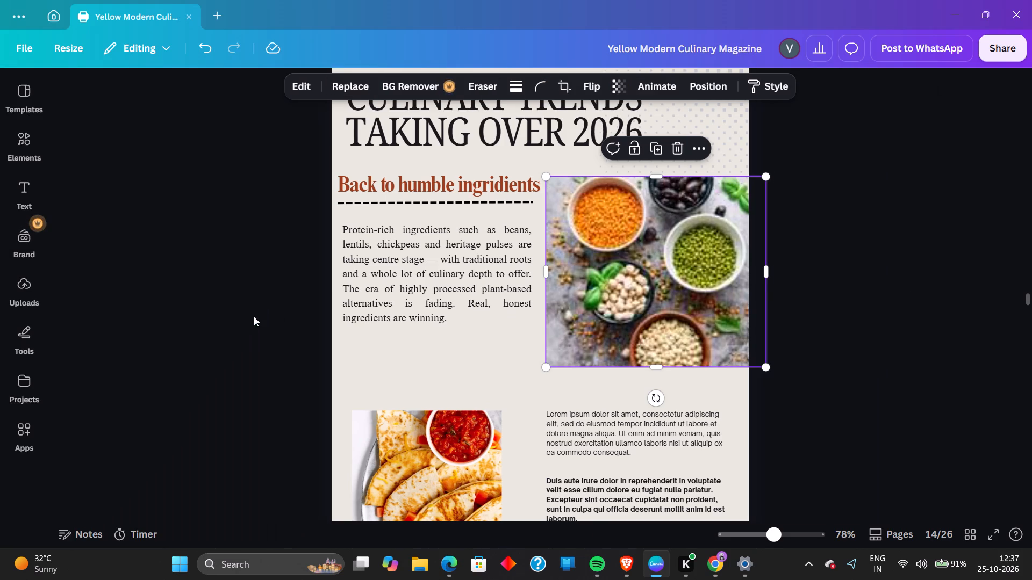
click(899, 369)
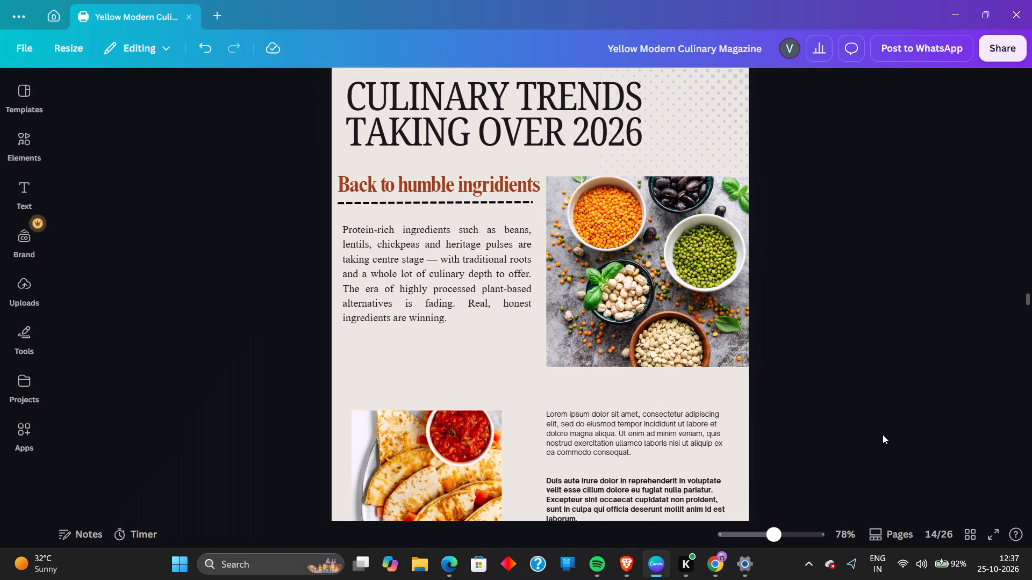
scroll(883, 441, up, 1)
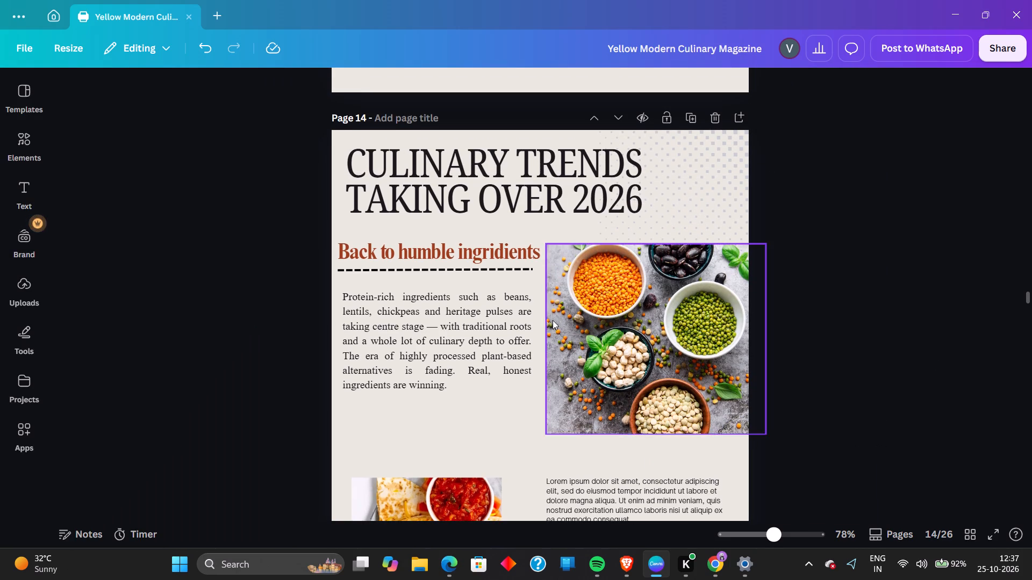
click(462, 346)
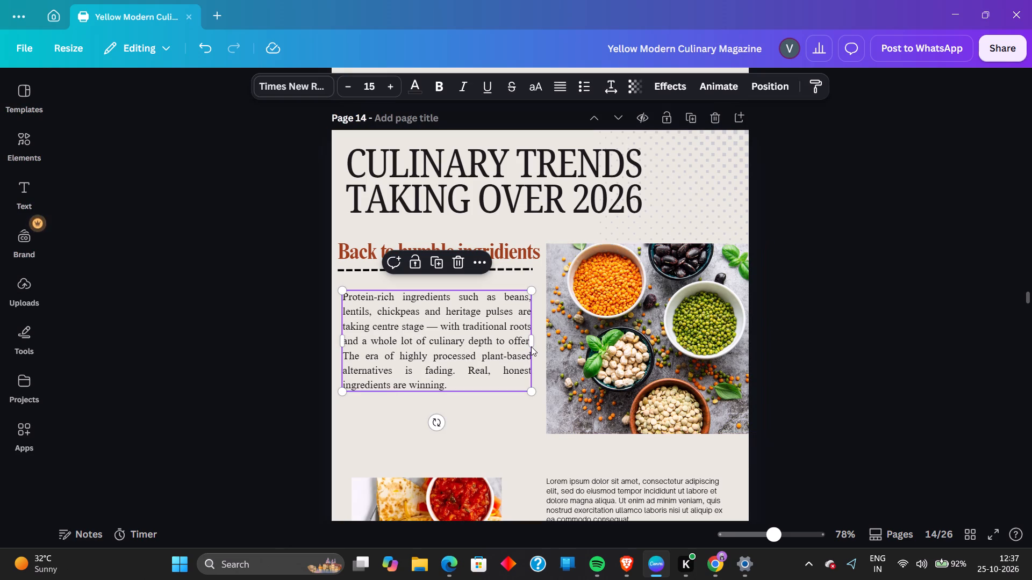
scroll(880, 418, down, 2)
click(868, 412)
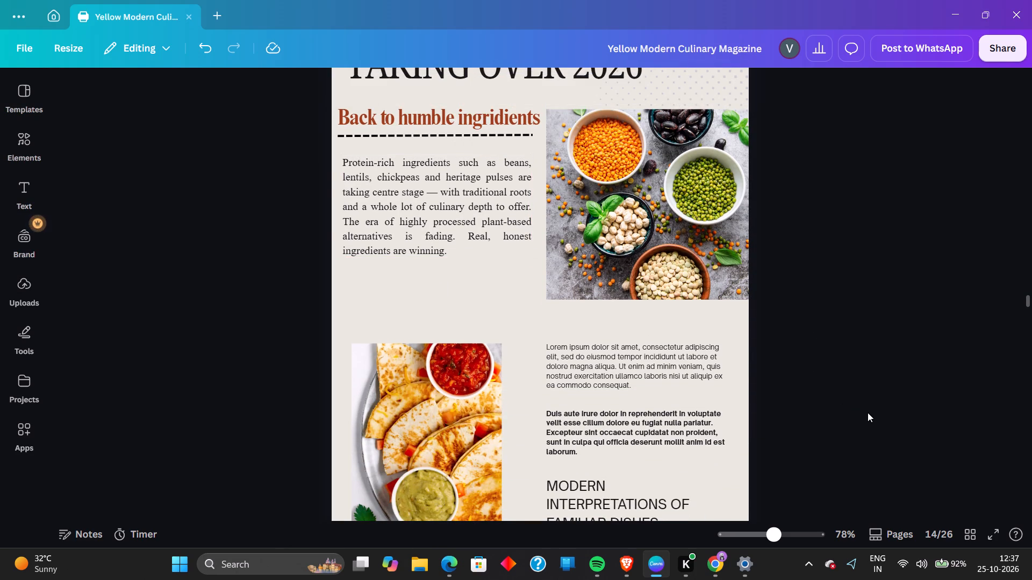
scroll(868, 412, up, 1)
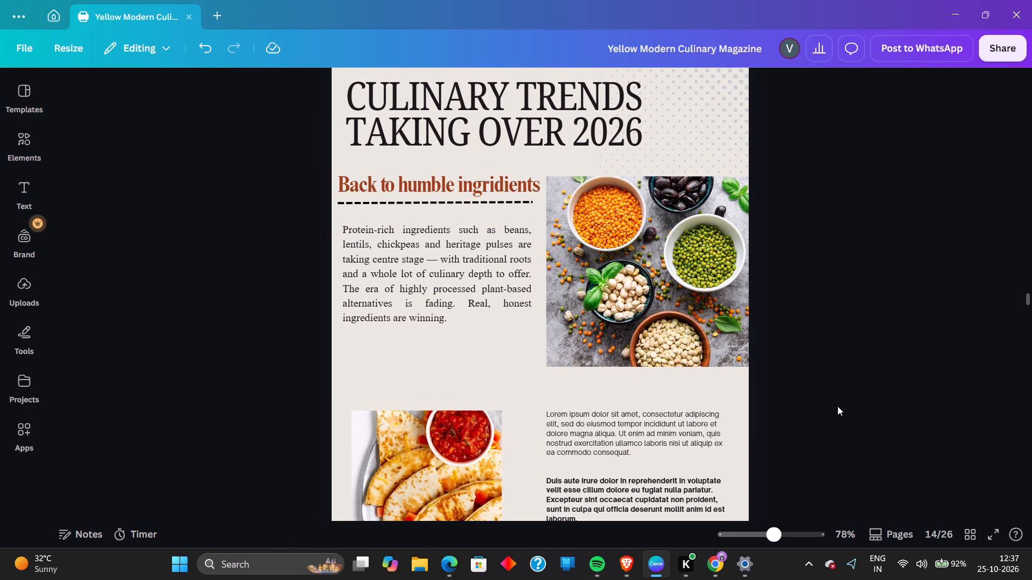
Delete the lorem ipsum text block beside page 14's quesadilla photo.
click(689, 465)
click(666, 380)
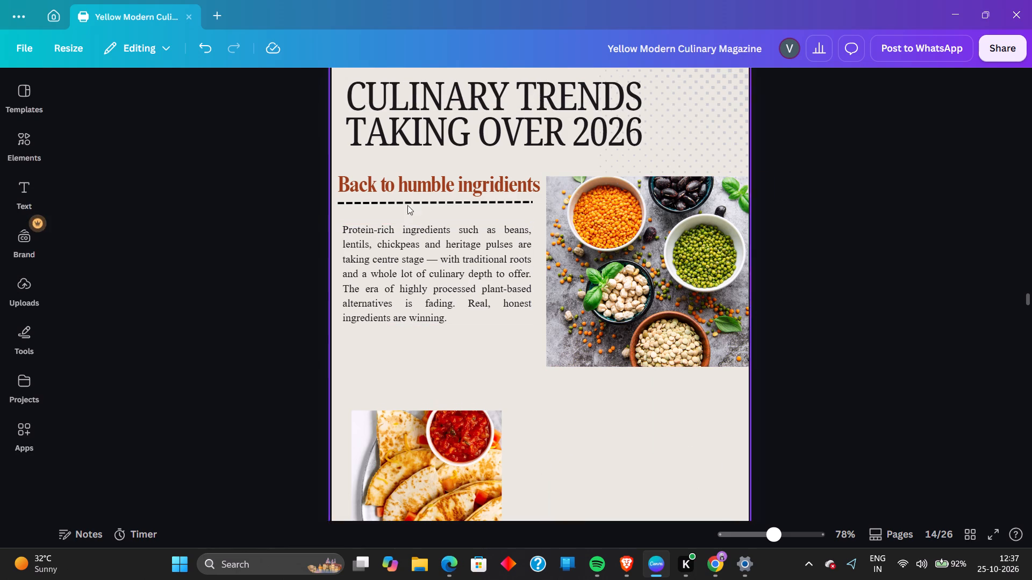
Duplicate the "Back to humble ingridients" heading together with its dashed line and place the copy beside the top of the quesadilla photo.
click(351, 179)
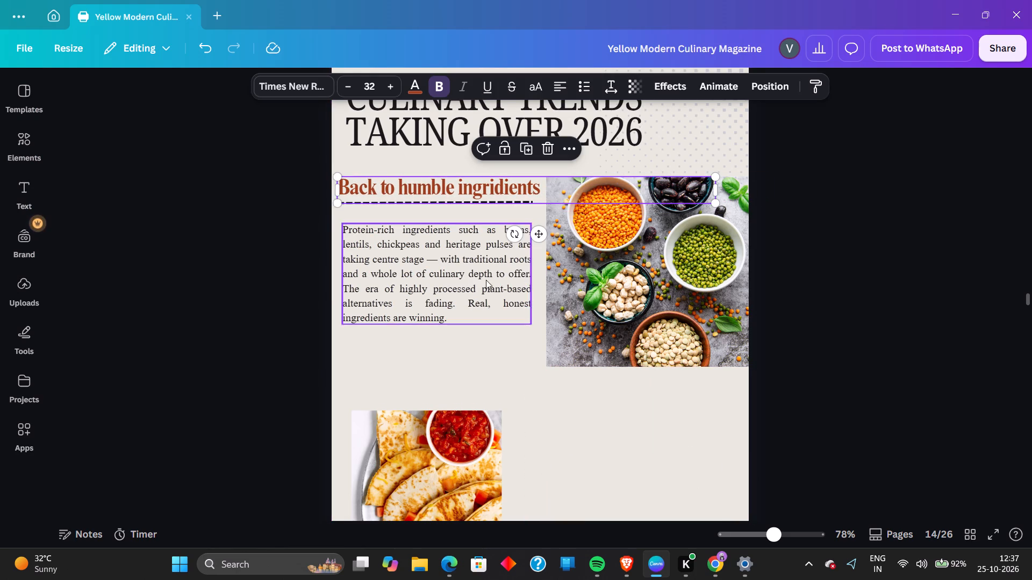
click(527, 207)
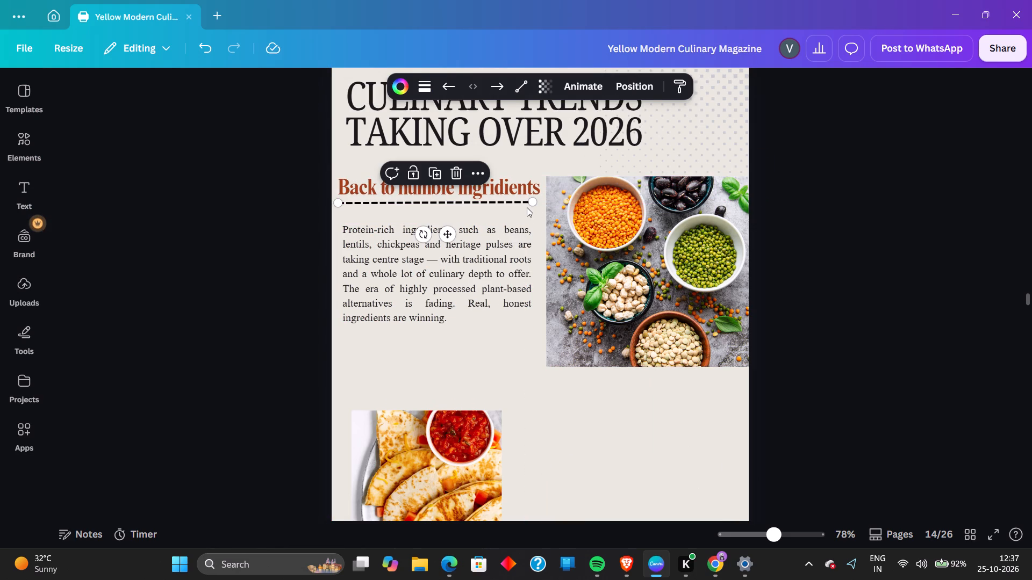
click(348, 165)
drag(348, 165, 362, 180)
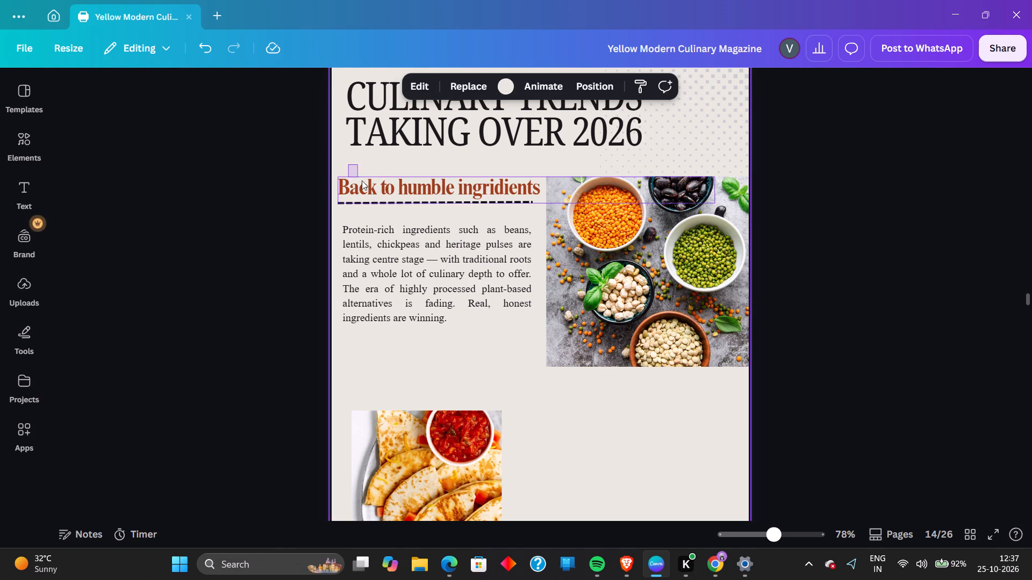
drag(362, 180, 541, 206)
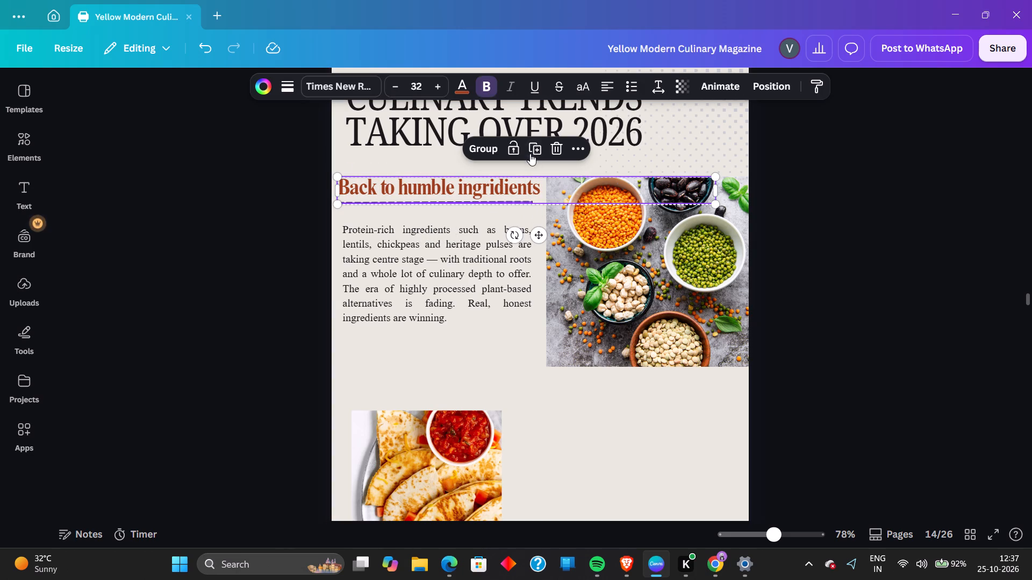
click(530, 151)
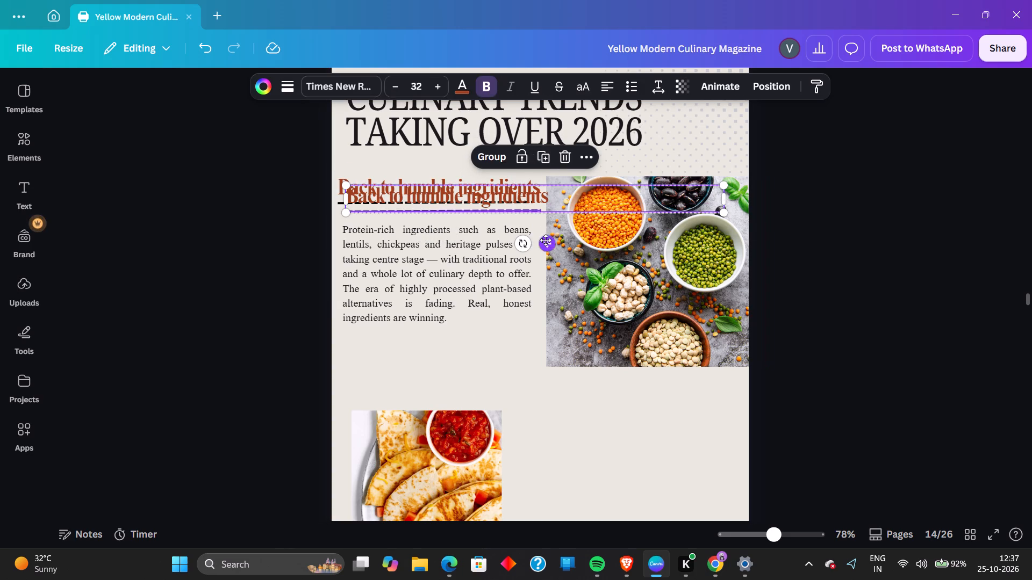
drag(546, 240, 714, 463)
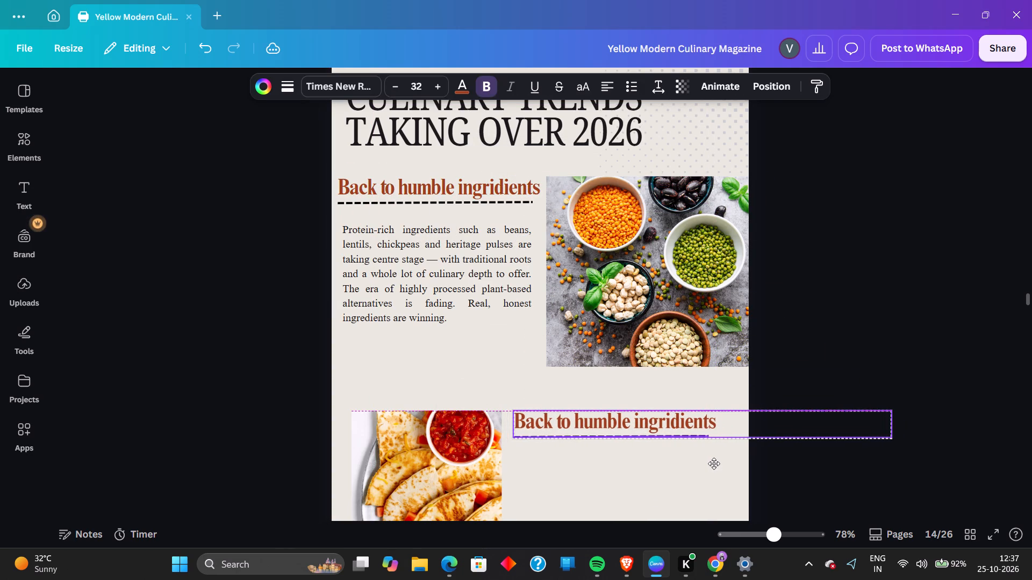
drag(714, 463, 719, 462)
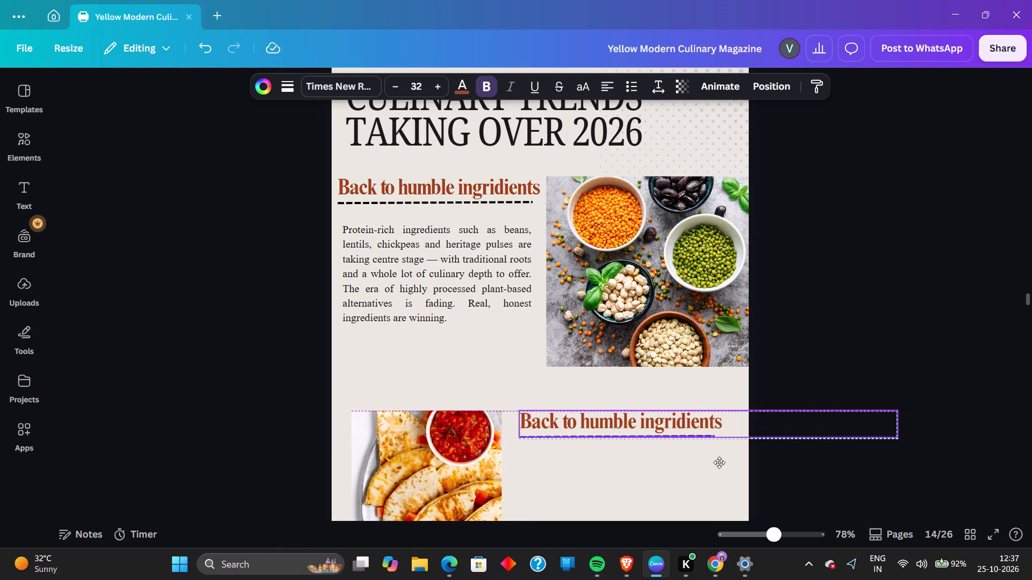
drag(719, 462, 741, 461)
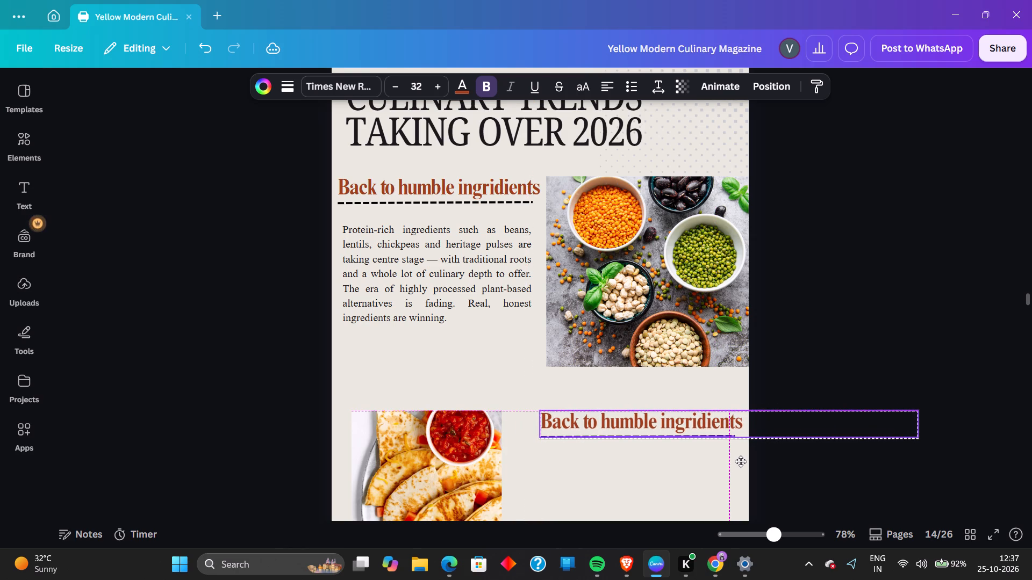
drag(741, 461, 712, 461)
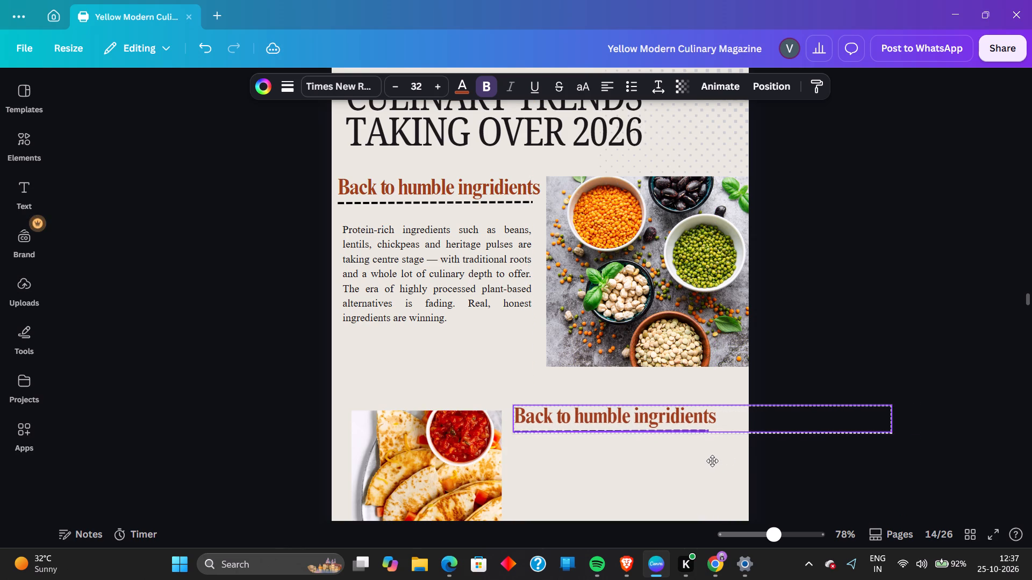
drag(712, 461, 711, 463)
click(842, 487)
Replace the text of the duplicated heading beside page 14's quesadilla photo with "Global Comfort Food".
scroll(843, 480, down, 2)
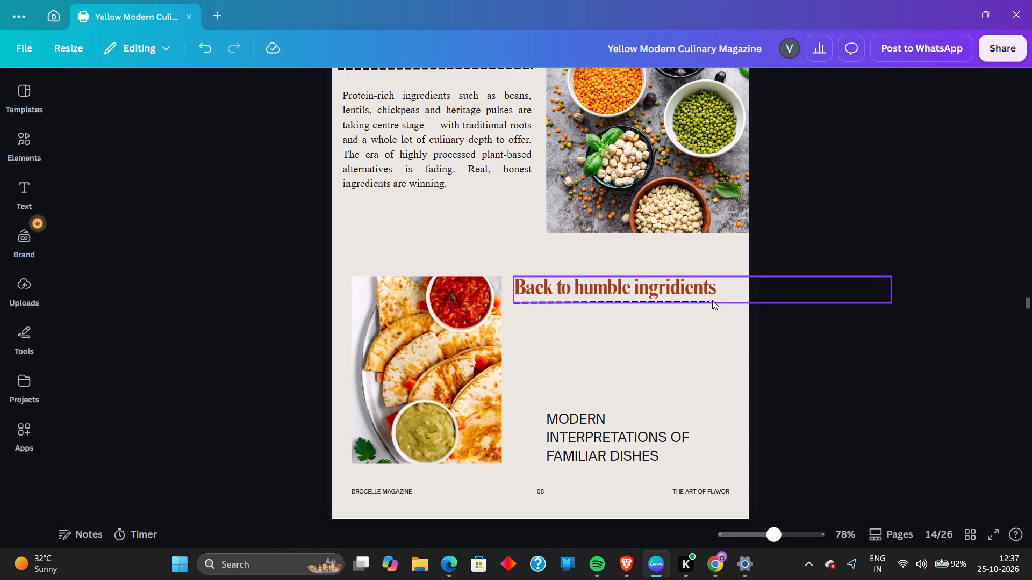
click(717, 291)
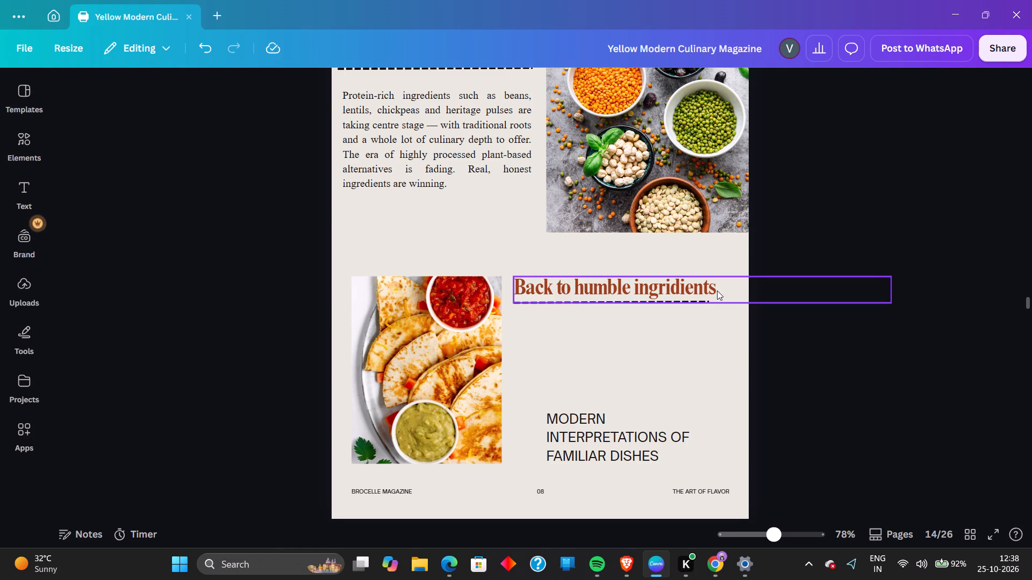
click(717, 291)
key(BackSpace)
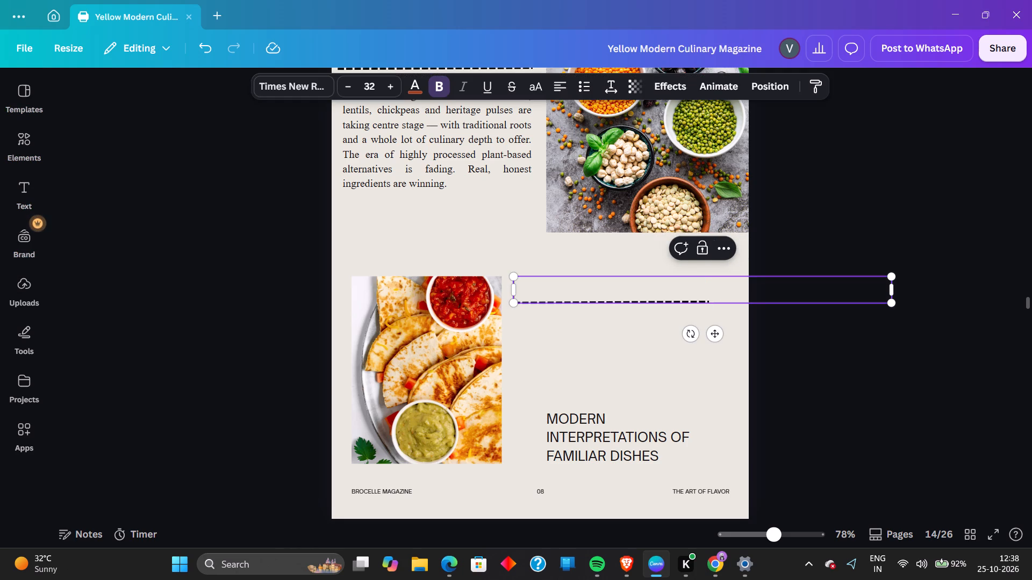
key(g)
key(g)
key(l)
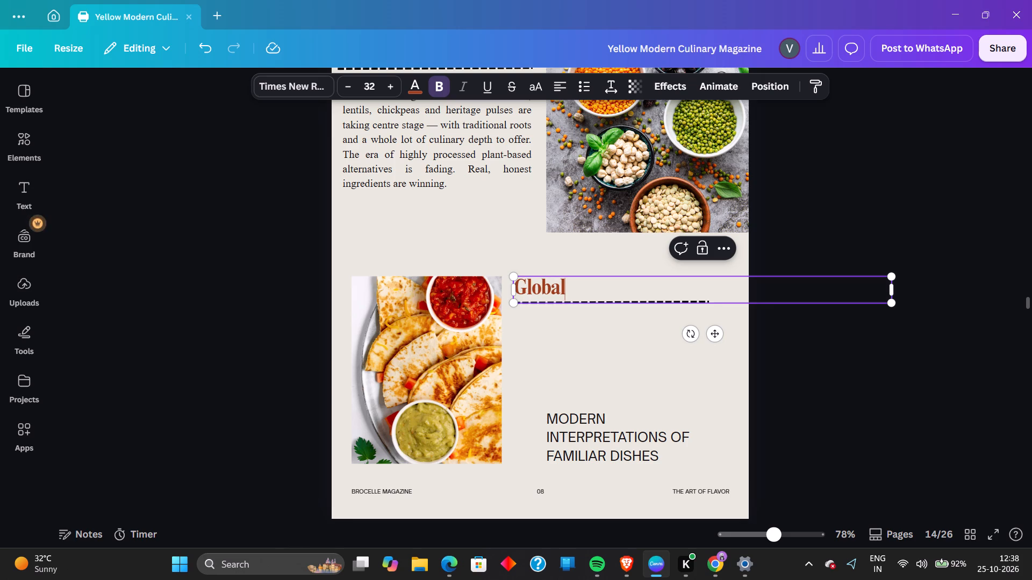
text(omfort)
key(space)
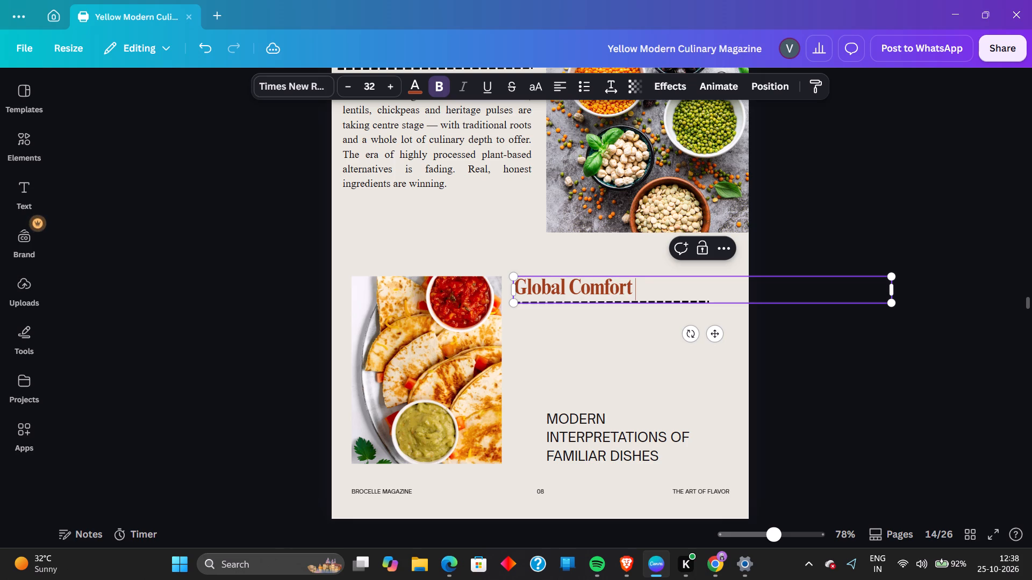
text(ood)
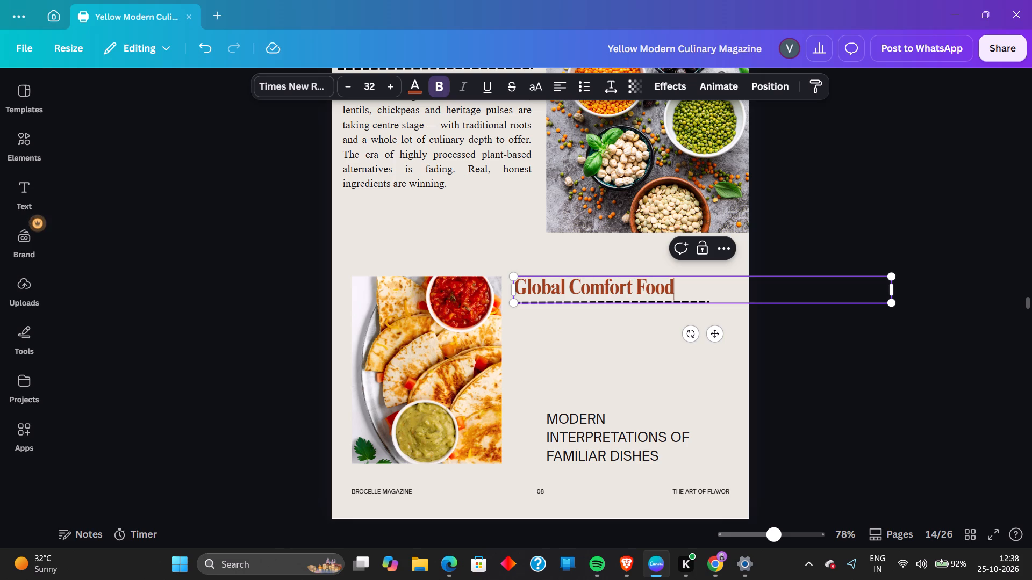
click(924, 437)
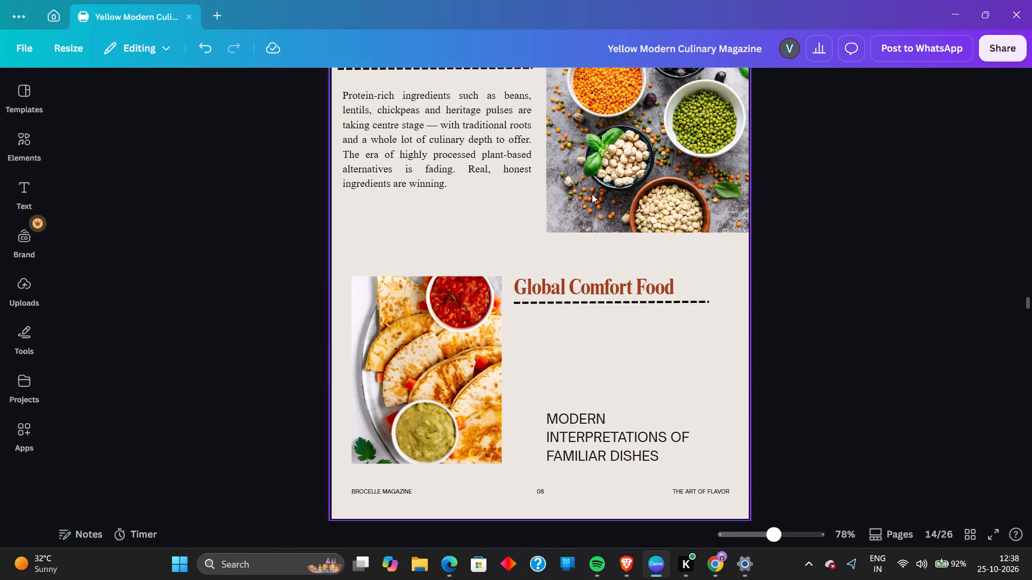
Duplicate the "Protein-rich ingredients" paragraph and place the copy under the "Global Comfort Food" heading, aligned with the heading's start.
scroll(577, 183, up, 2)
click(474, 267)
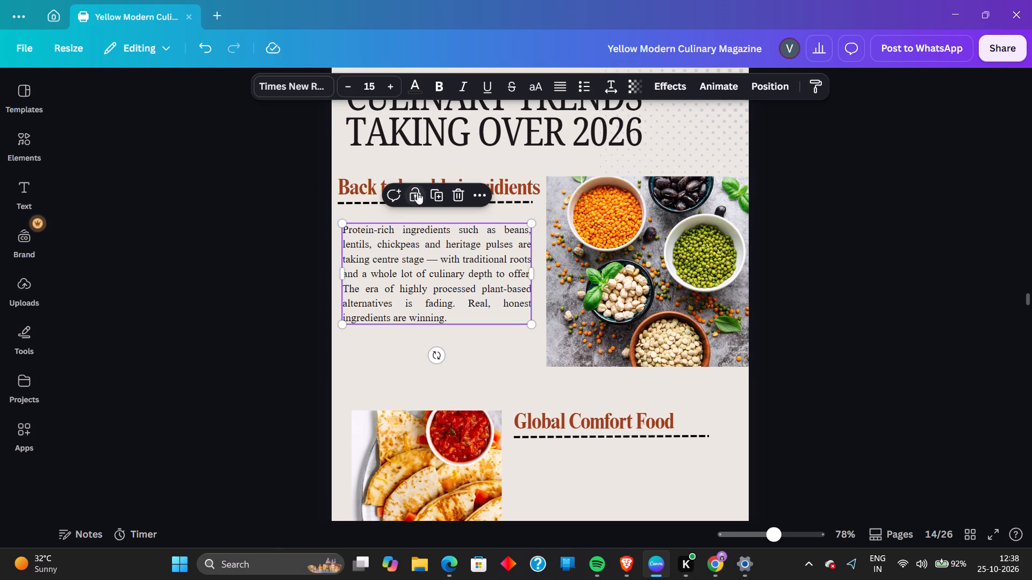
click(434, 198)
drag(453, 285, 632, 528)
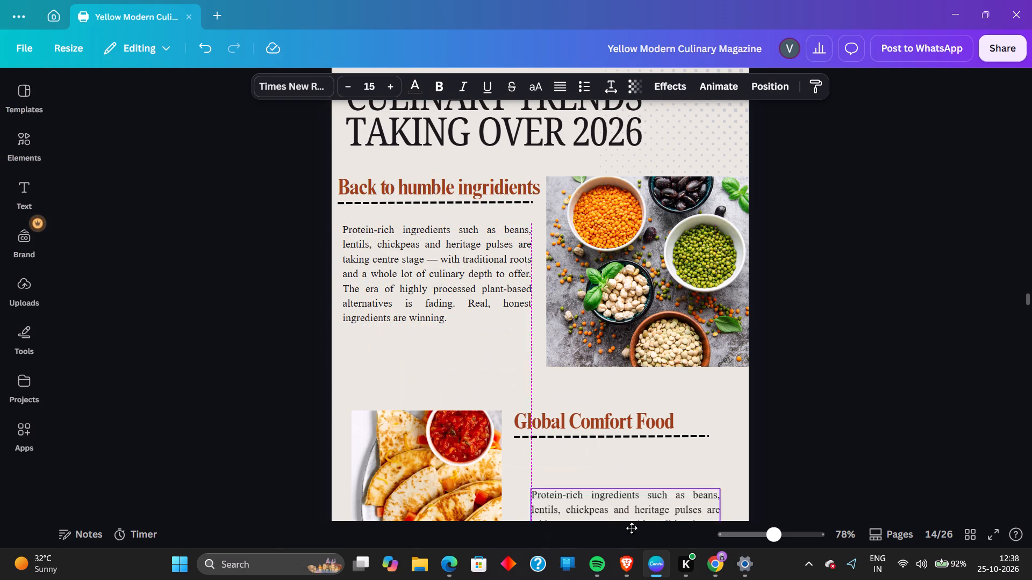
drag(632, 528, 615, 505)
scroll(926, 471, down, 2)
click(623, 344)
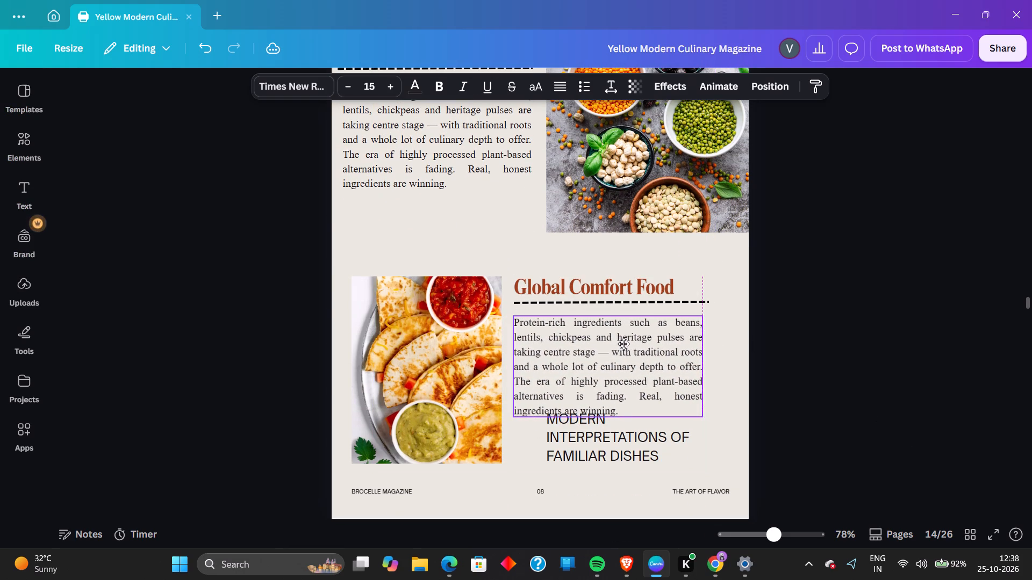
click(907, 416)
Delete the leftover "Modern interpretations of familiar dishes" text beside page 14's quesadilla photo.
click(644, 456)
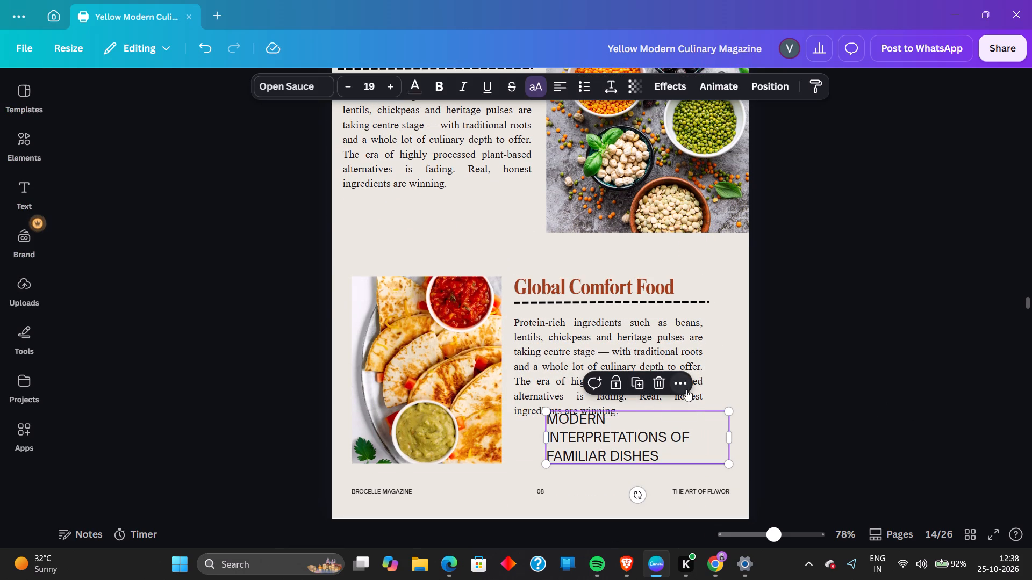
click(660, 390)
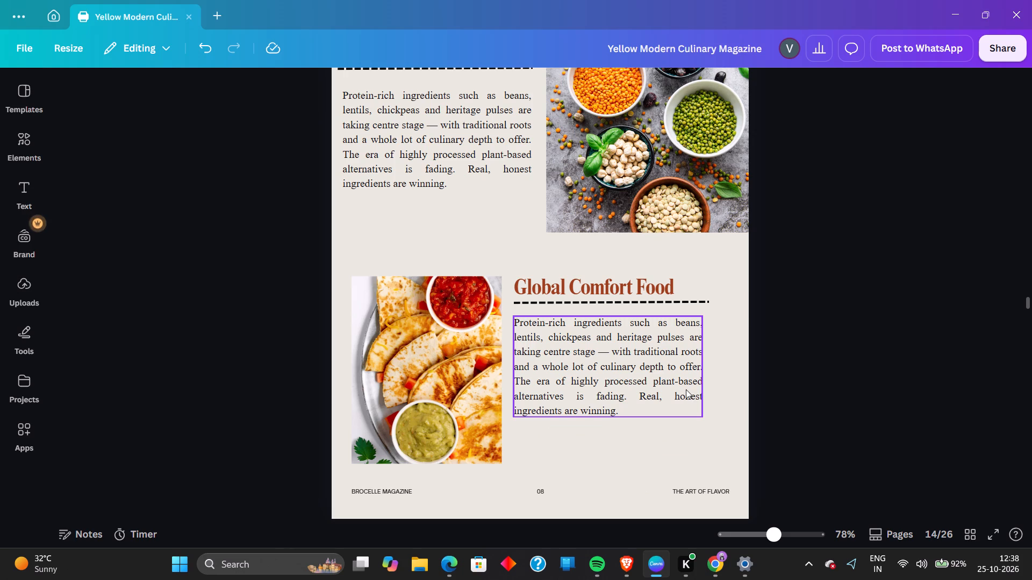
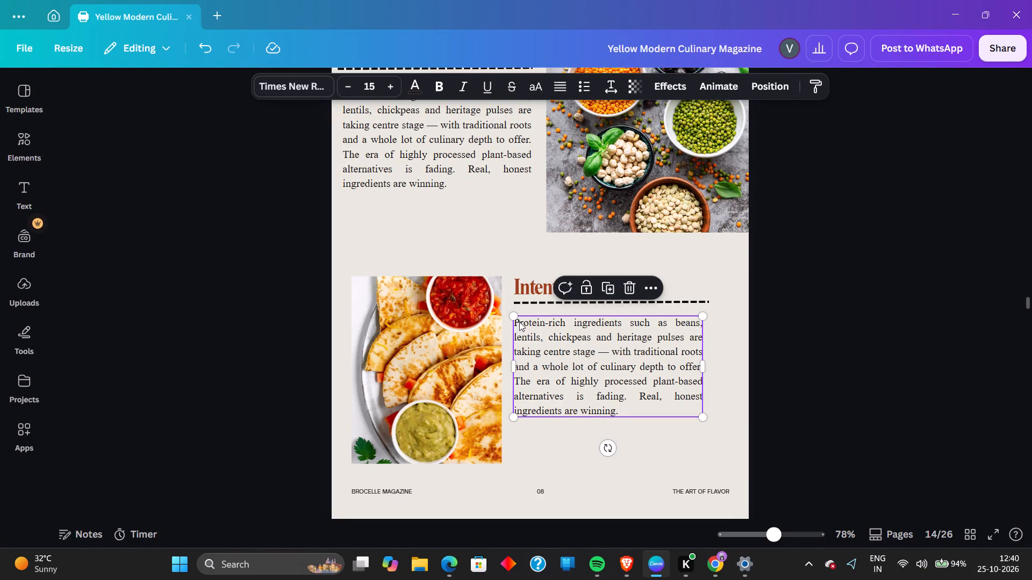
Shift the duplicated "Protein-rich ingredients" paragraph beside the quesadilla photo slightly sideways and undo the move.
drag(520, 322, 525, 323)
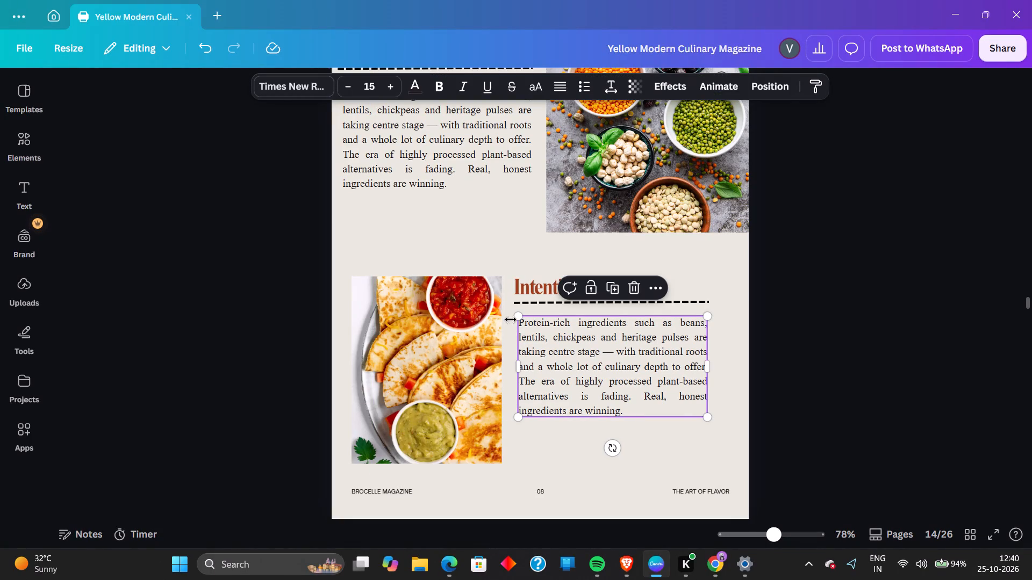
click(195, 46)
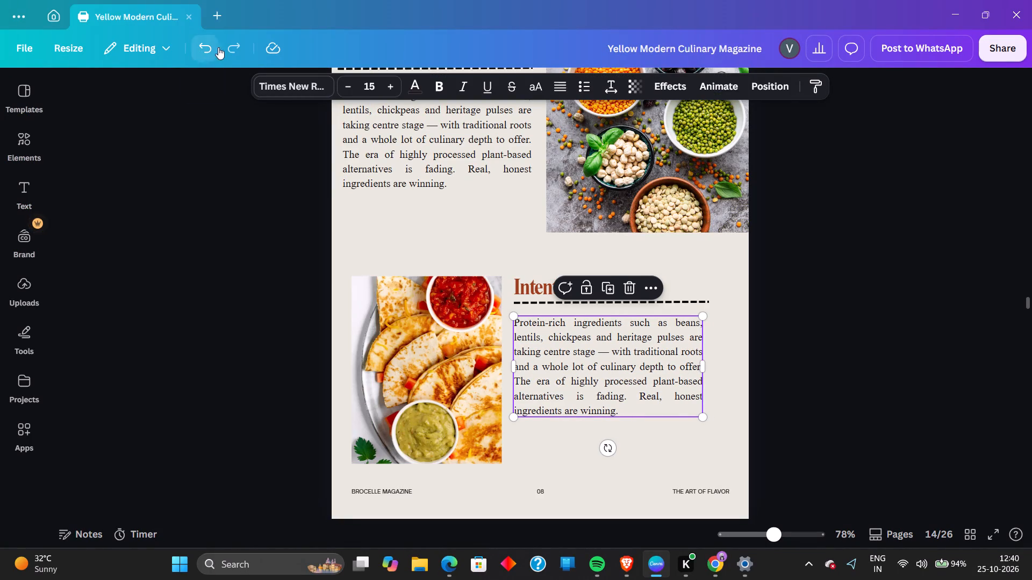
Replace the duplicated paragraph under "Intentional Dining" with the copied text starting "Diners are going out less, thinking harder".
click(585, 352)
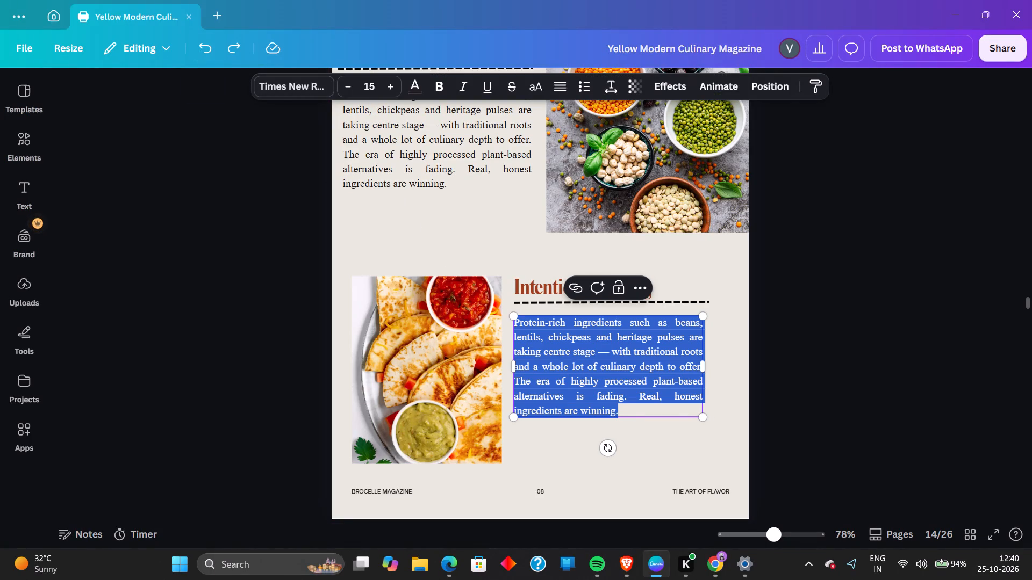
key(BackSpace)
key(shift+v)
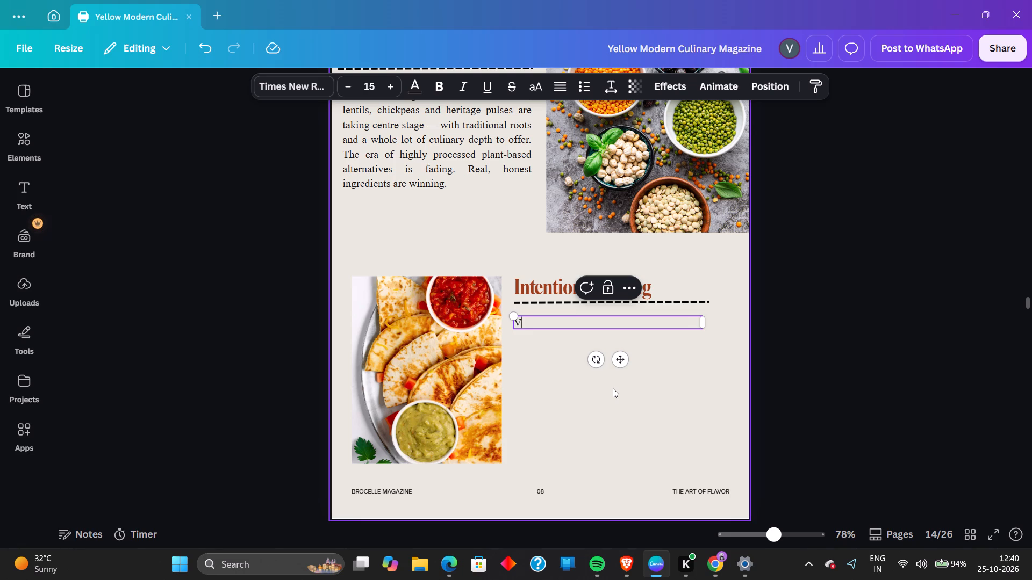
key(BackSpace)
key(ctrl+v)
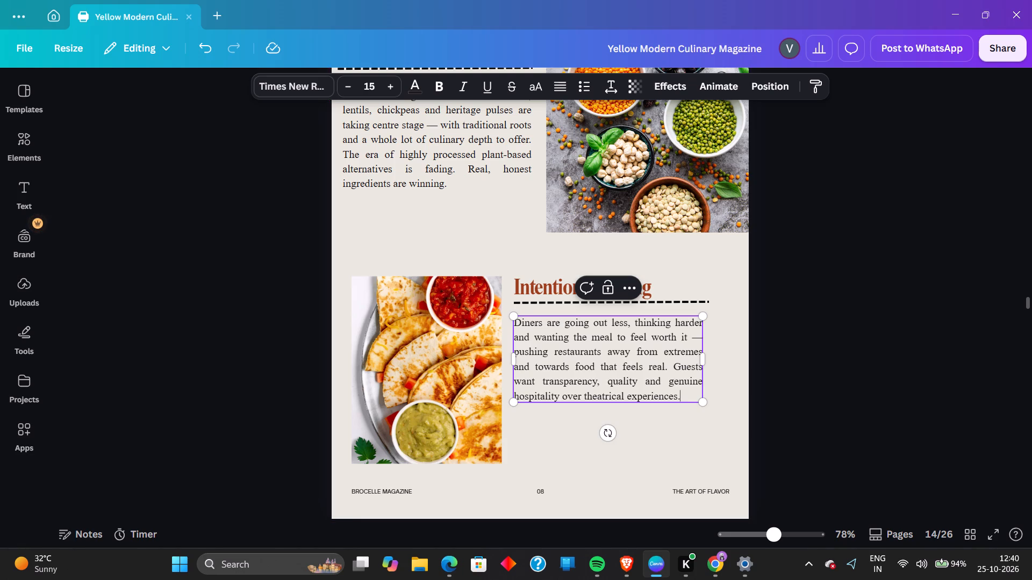
click(895, 446)
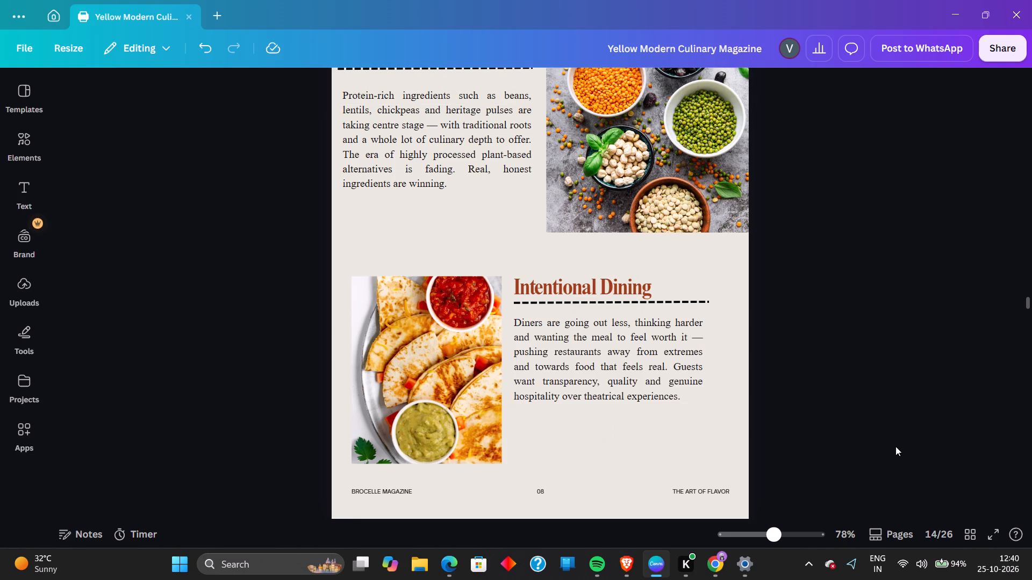
Delete the long dash after "feel worth it" in the Intentional Dining paragraph.
click(696, 336)
click(696, 338)
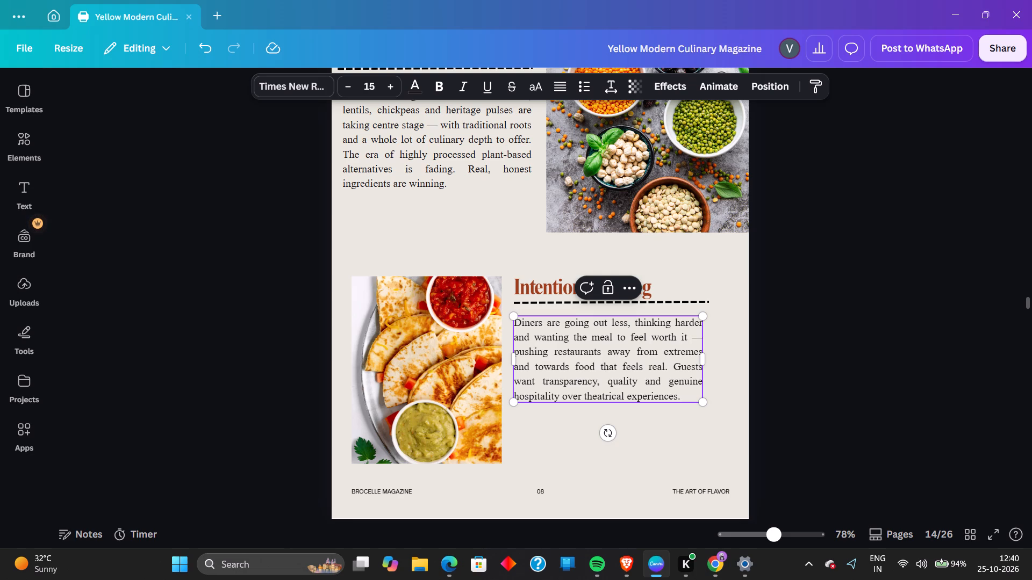
click(701, 340)
click(701, 338)
click(697, 338)
click(515, 354)
key(backslash)
key(backslash)
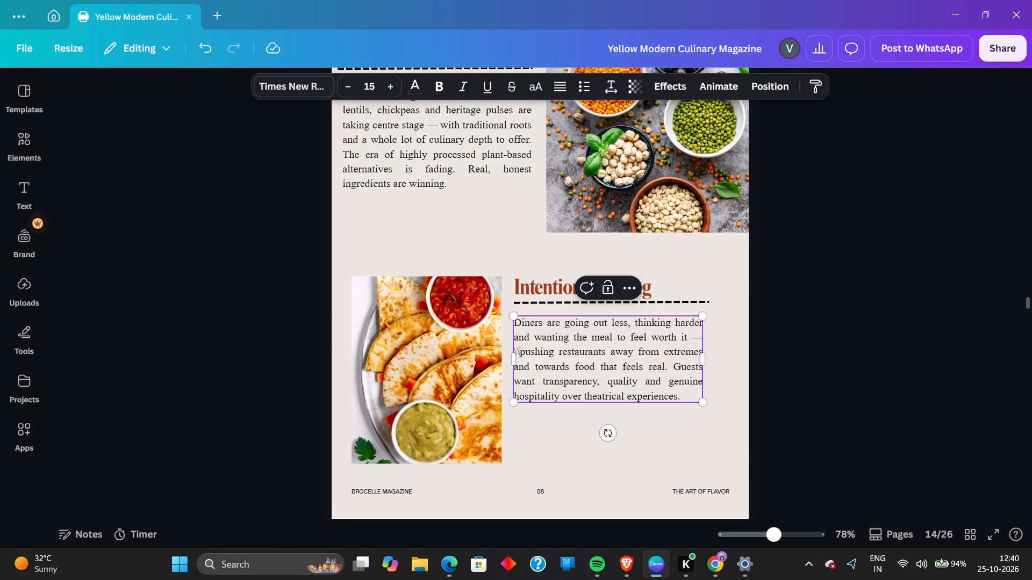
key(BackSpace)
key(BackSpace)
key(BackSpace)
key(BackSpace)
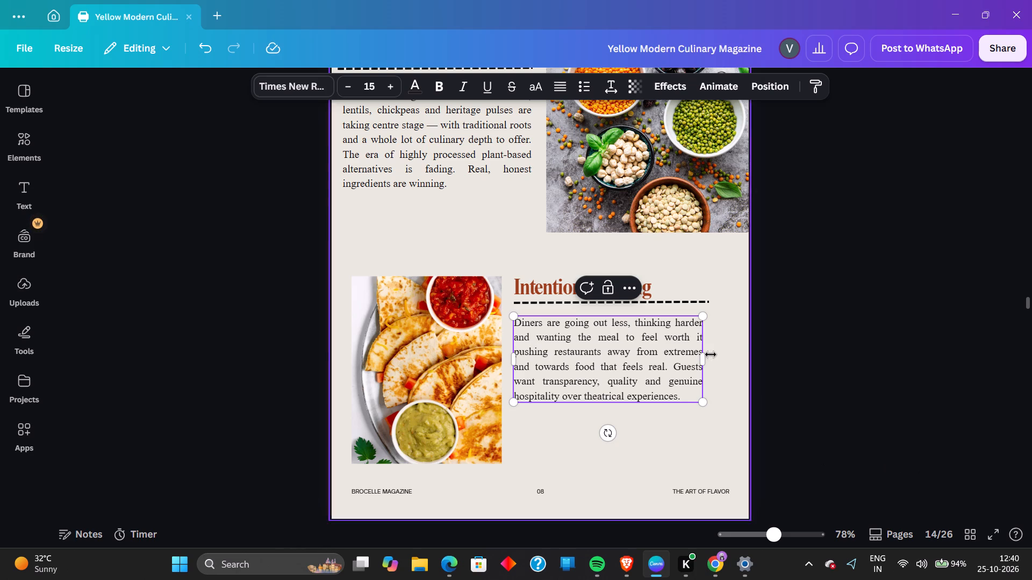
Retype "it" after "feel worth" in the Intentional Dining paragraph and add a full stop.
click(701, 337)
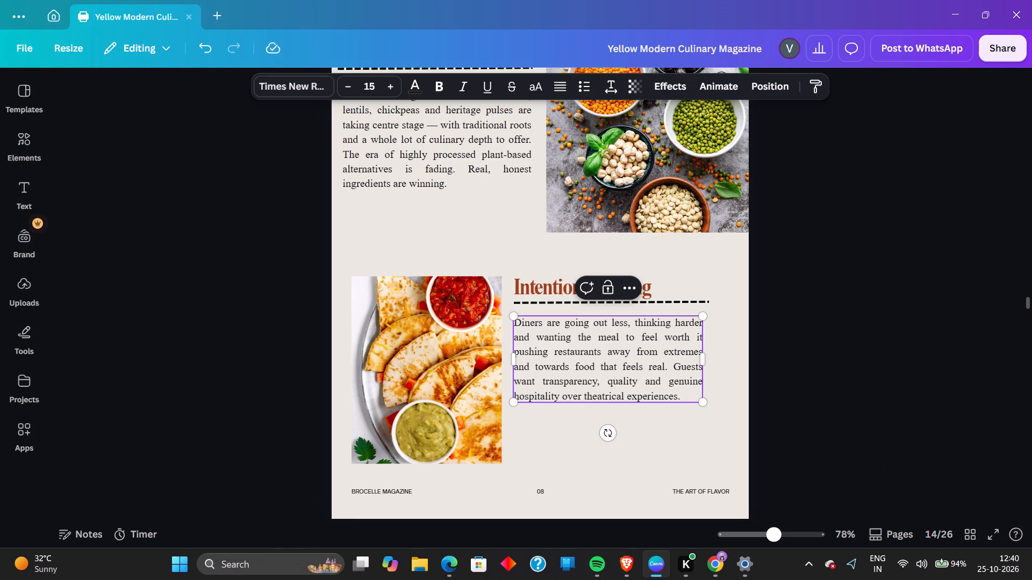
click(701, 339)
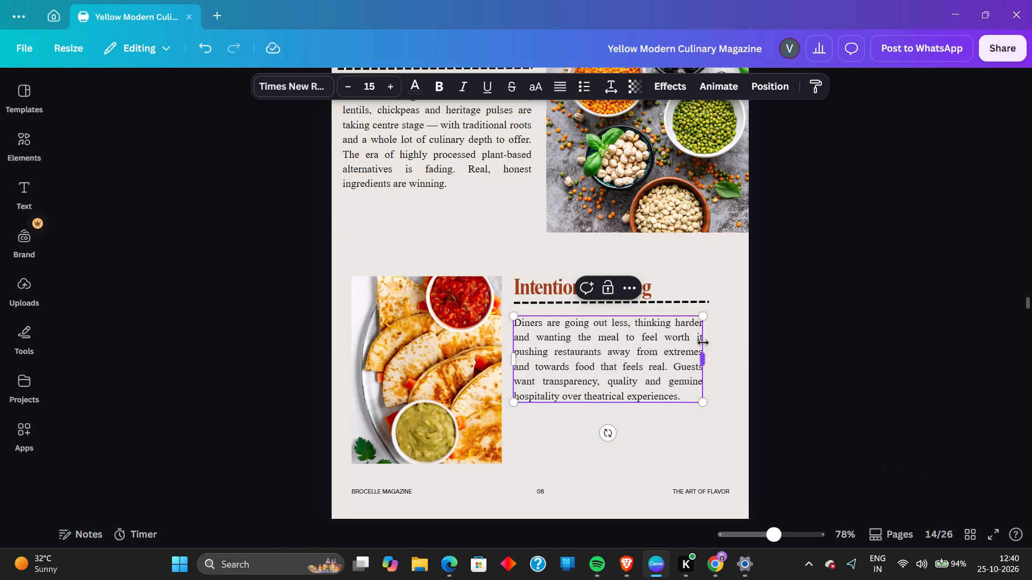
click(700, 340)
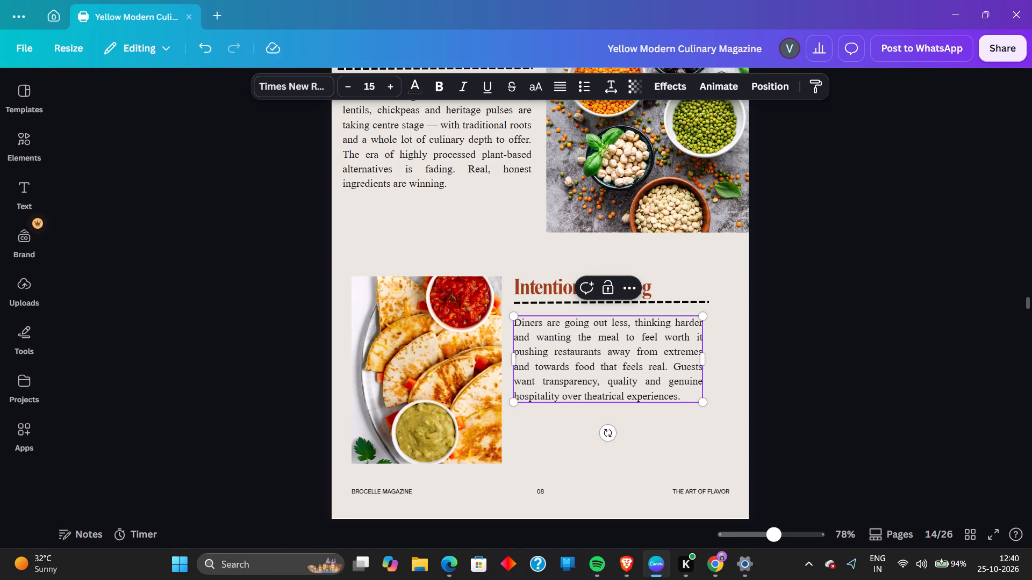
key(BackSpace)
click(701, 339)
key(BackSpace)
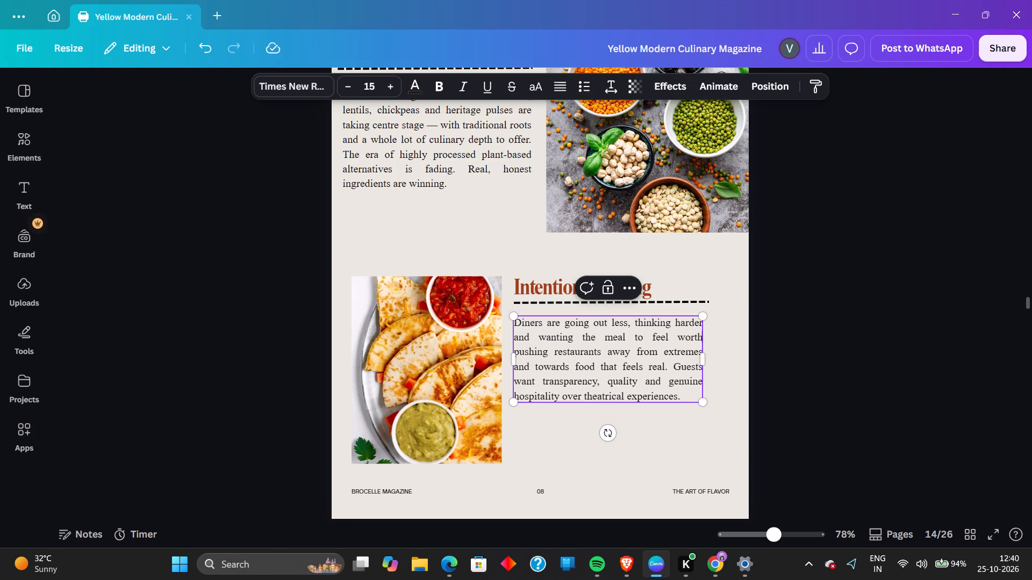
key(space)
text(i)
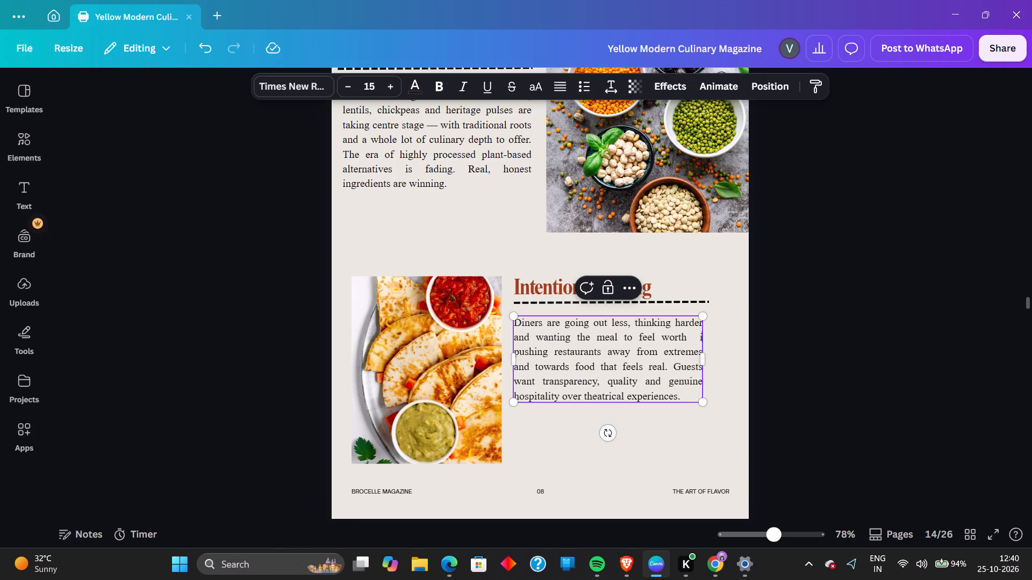
key(t)
key(period)
click(829, 377)
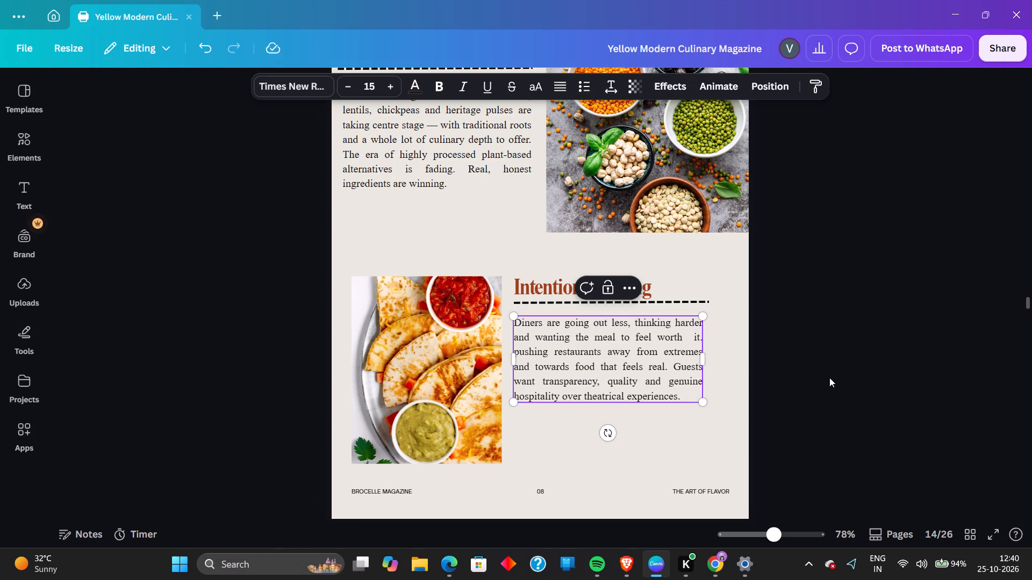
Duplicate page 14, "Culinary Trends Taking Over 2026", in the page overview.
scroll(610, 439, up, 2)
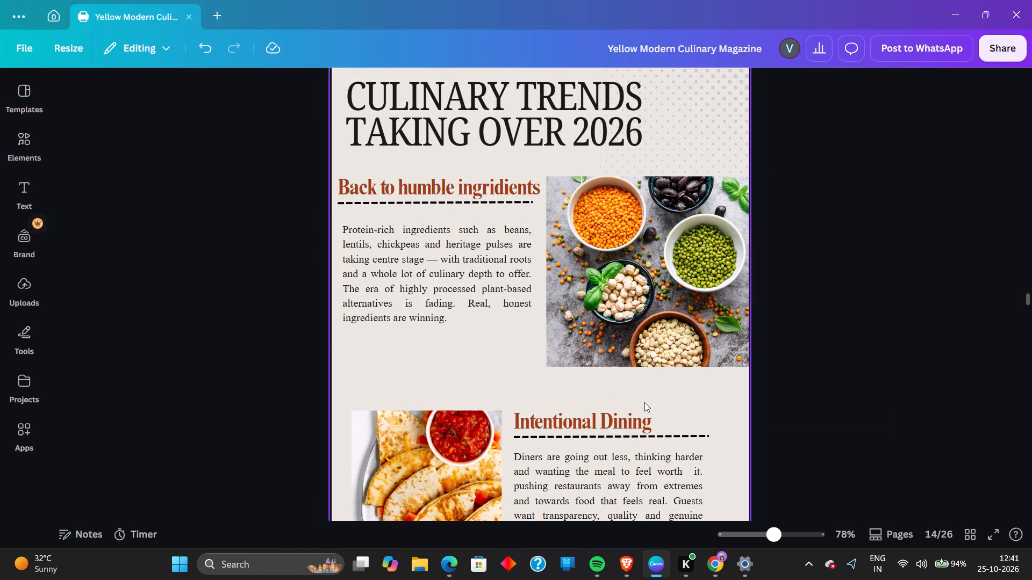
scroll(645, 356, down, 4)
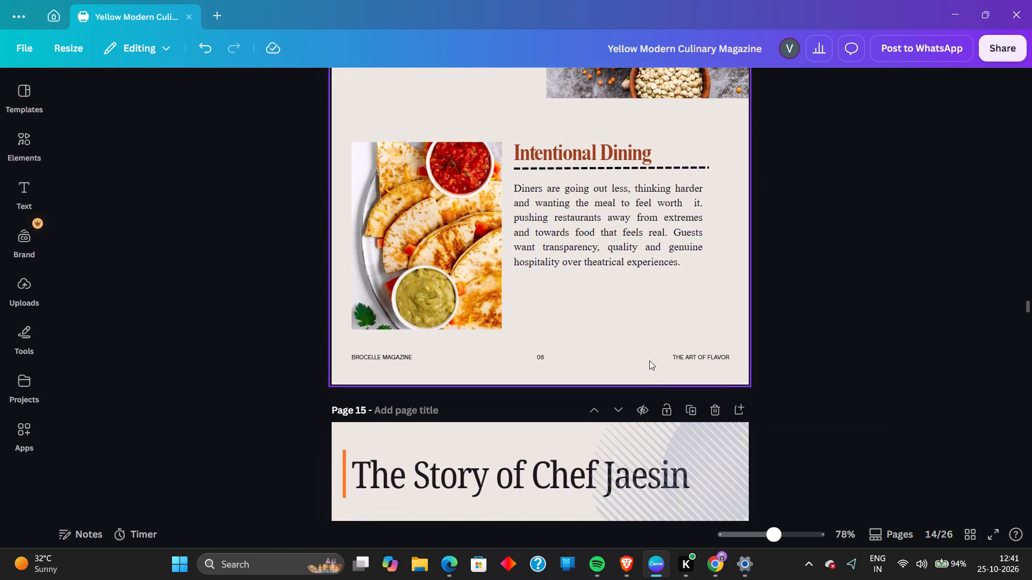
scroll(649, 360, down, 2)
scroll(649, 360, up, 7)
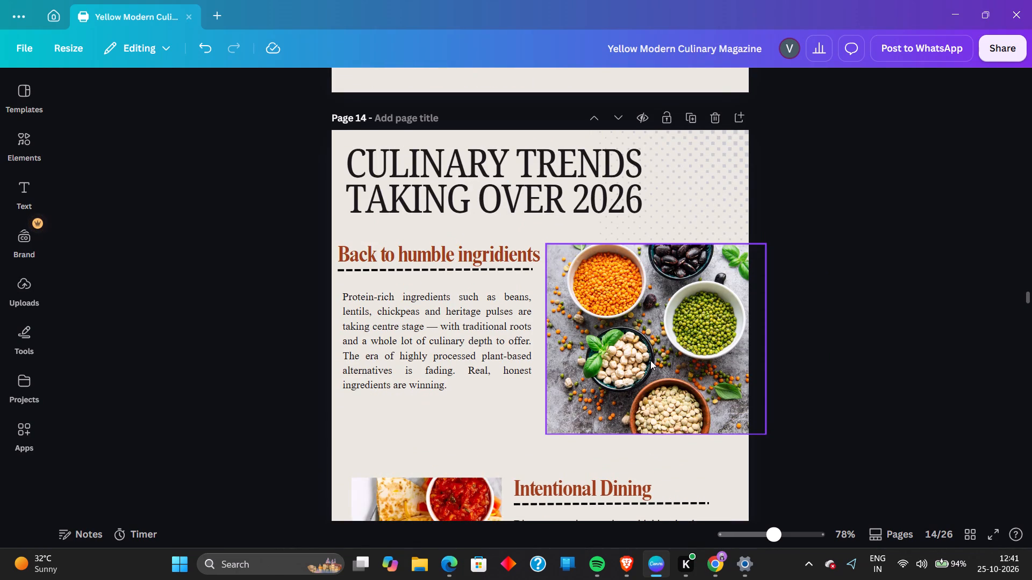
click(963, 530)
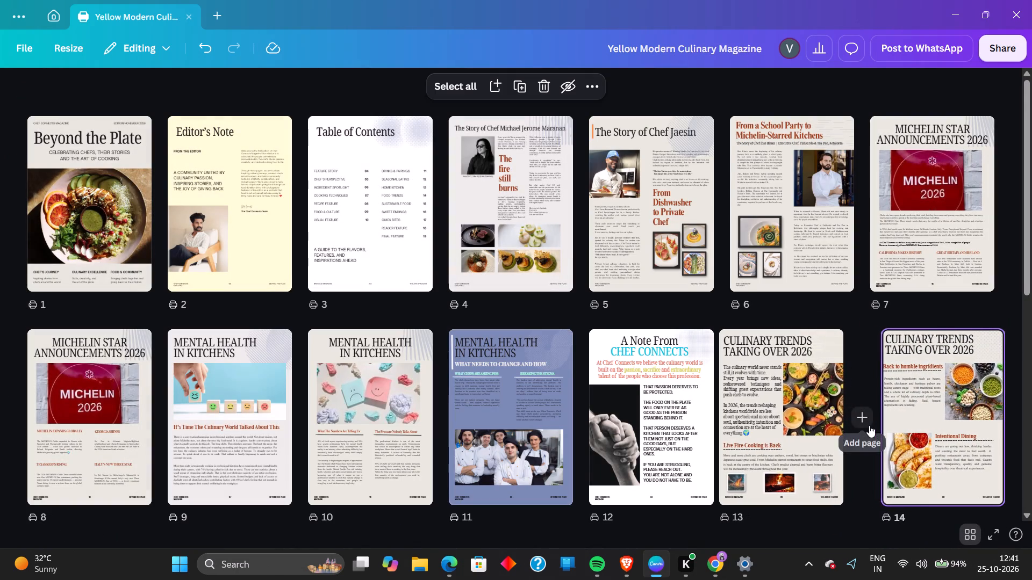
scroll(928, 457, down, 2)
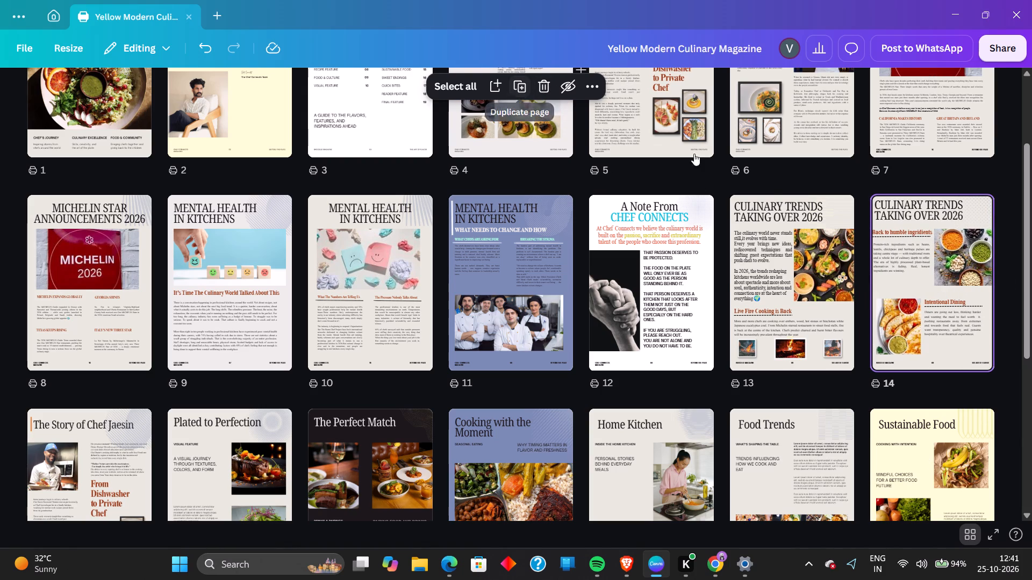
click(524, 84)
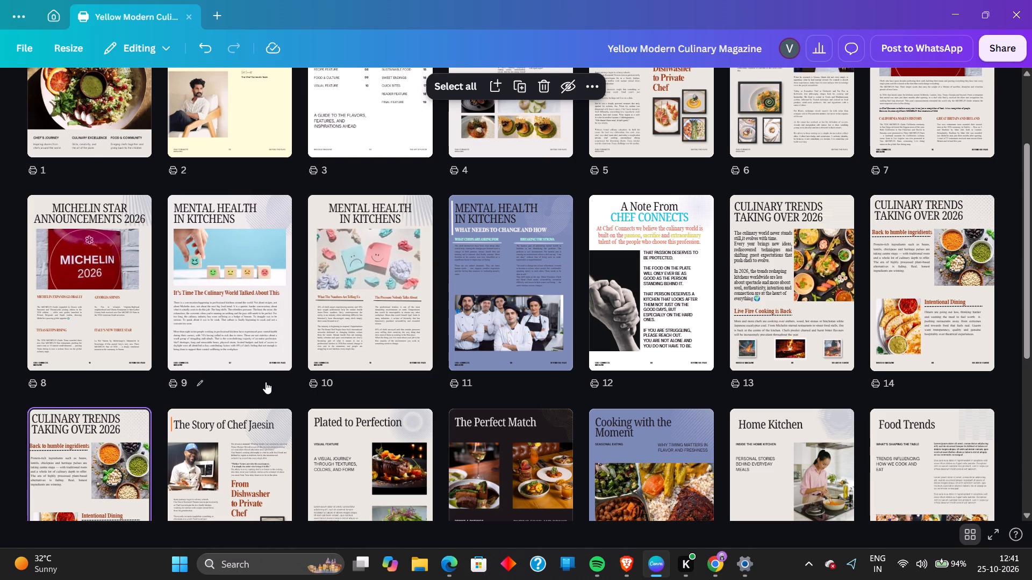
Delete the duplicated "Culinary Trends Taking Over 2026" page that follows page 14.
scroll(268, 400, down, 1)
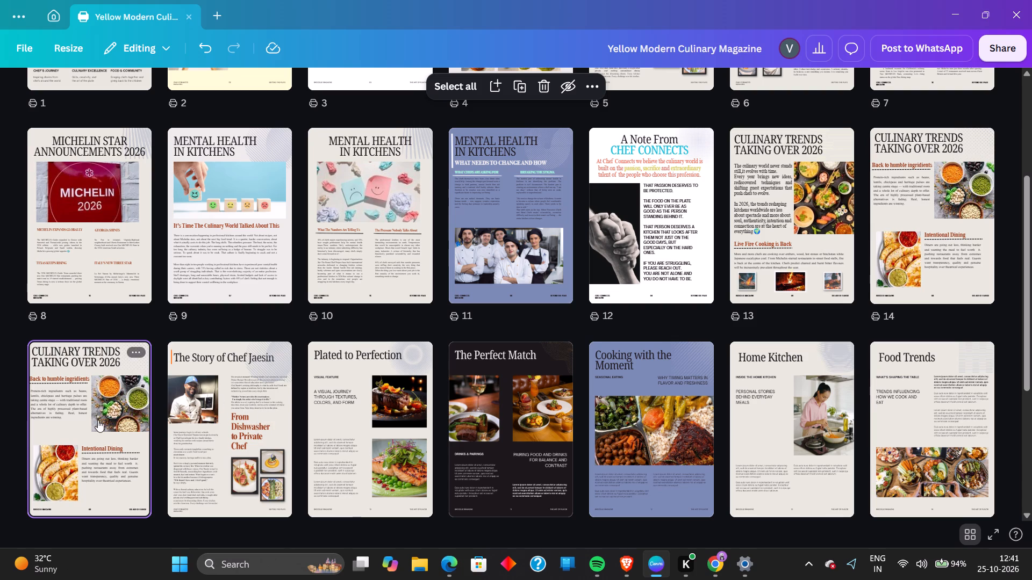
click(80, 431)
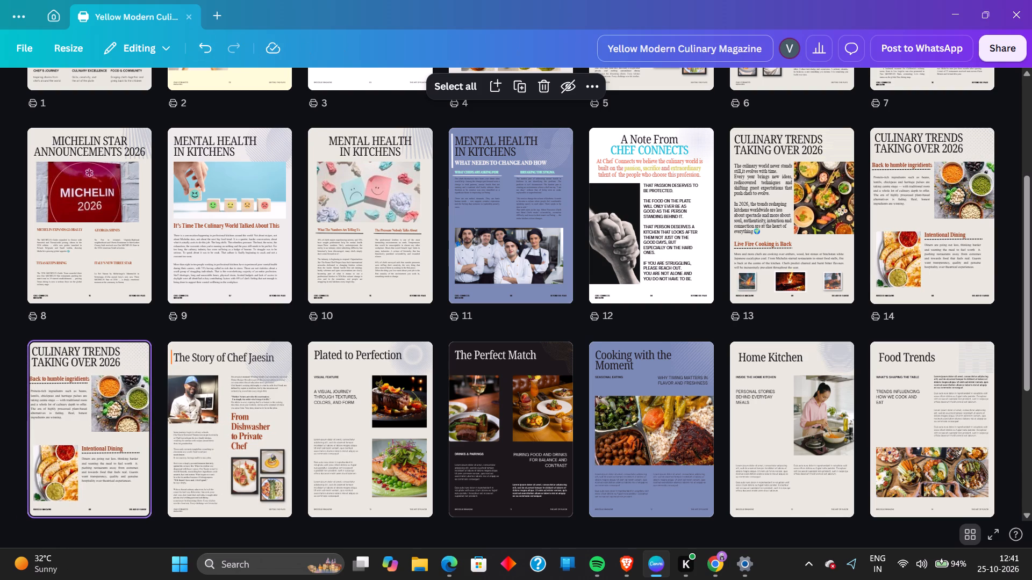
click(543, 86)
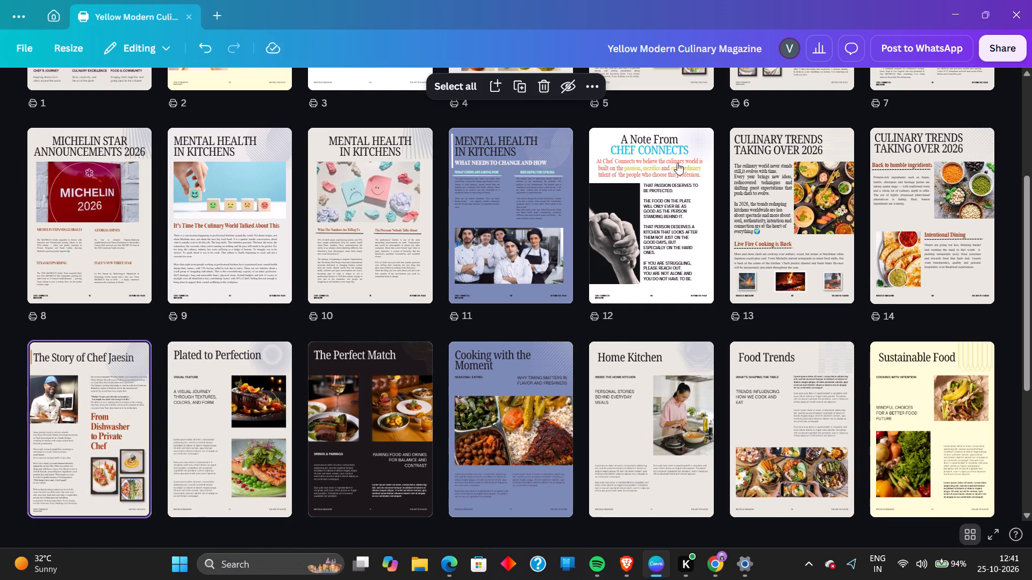
Move "The Perfect Match" page directly after page 14, ahead of "The Story of Chef Jaesin", and return to editing page 14.
drag(344, 392, 51, 392)
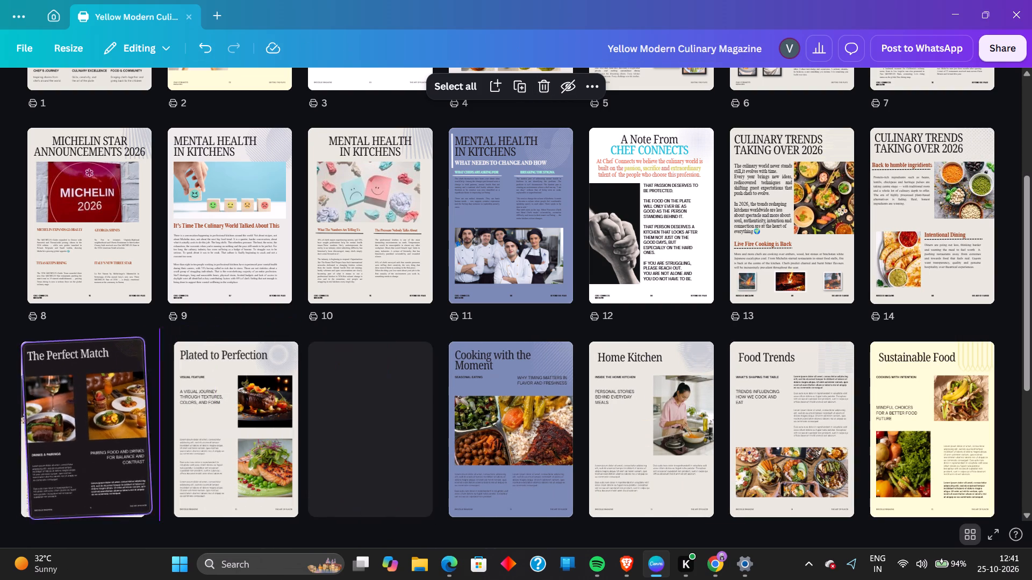
drag(51, 392, 35, 392)
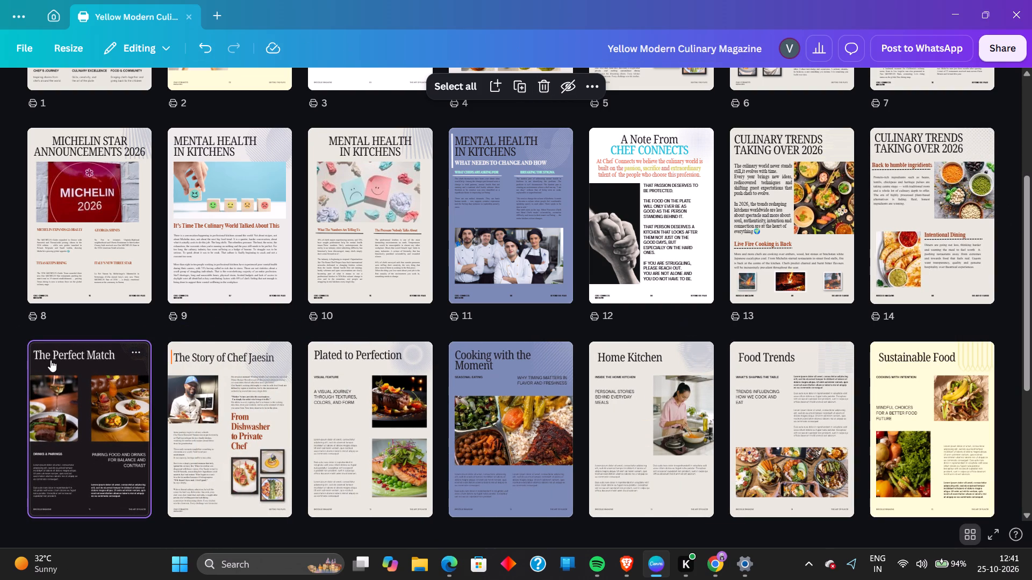
click(63, 393)
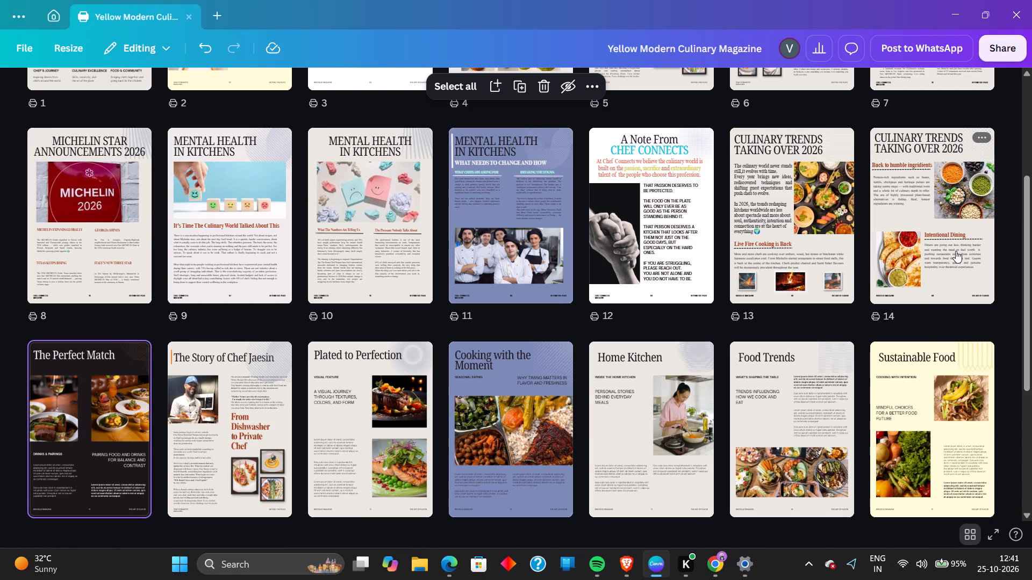
click(956, 251)
click(970, 534)
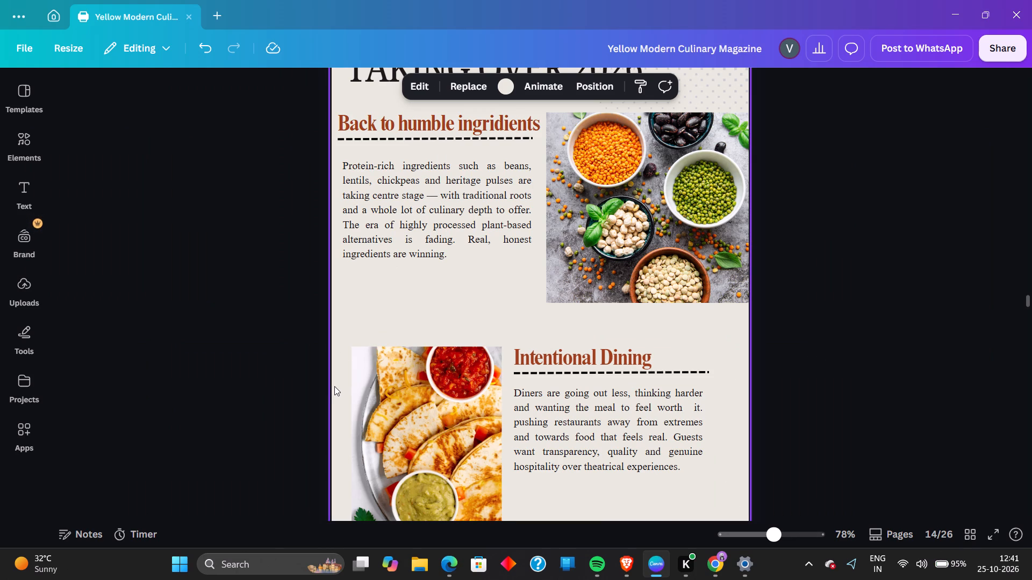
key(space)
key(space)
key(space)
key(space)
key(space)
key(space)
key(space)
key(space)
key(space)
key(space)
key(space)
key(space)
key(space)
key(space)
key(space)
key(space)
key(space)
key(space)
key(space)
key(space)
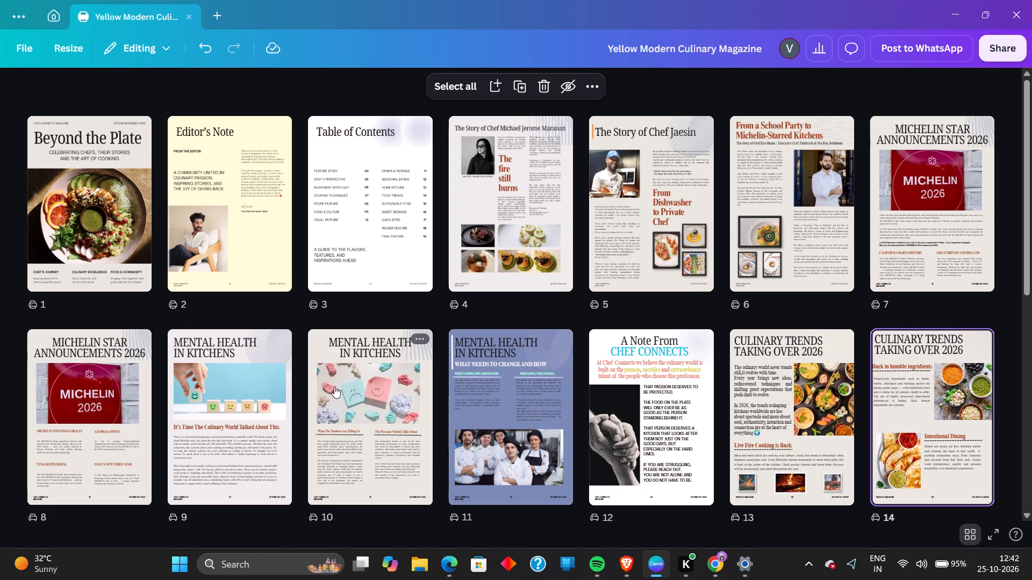
Replace page 15's title "The Perfect Match" with "CULINARY TRENDS".
scroll(477, 566, down, 2)
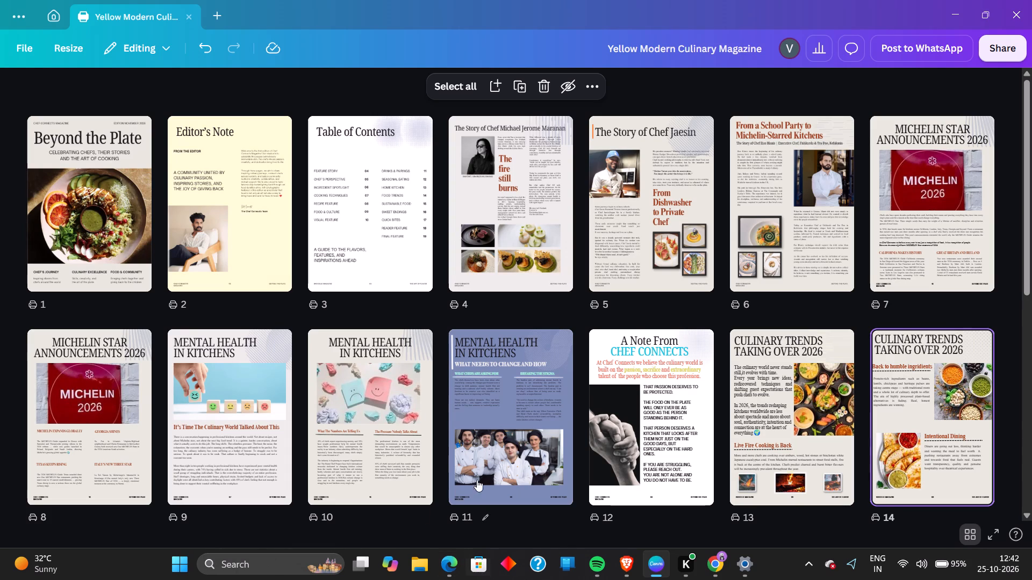
scroll(513, 407, down, 3)
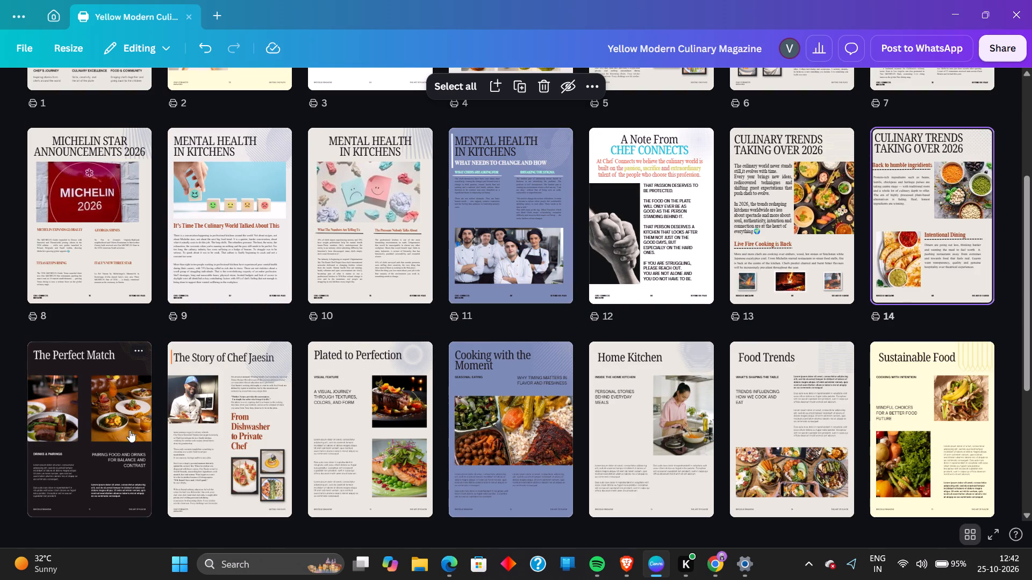
click(971, 533)
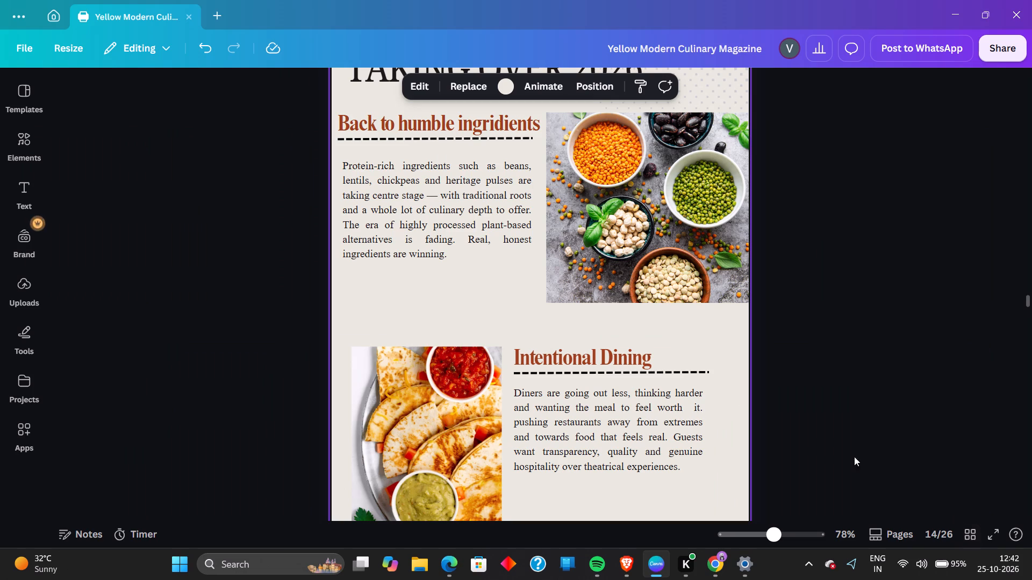
scroll(807, 432, up, 4)
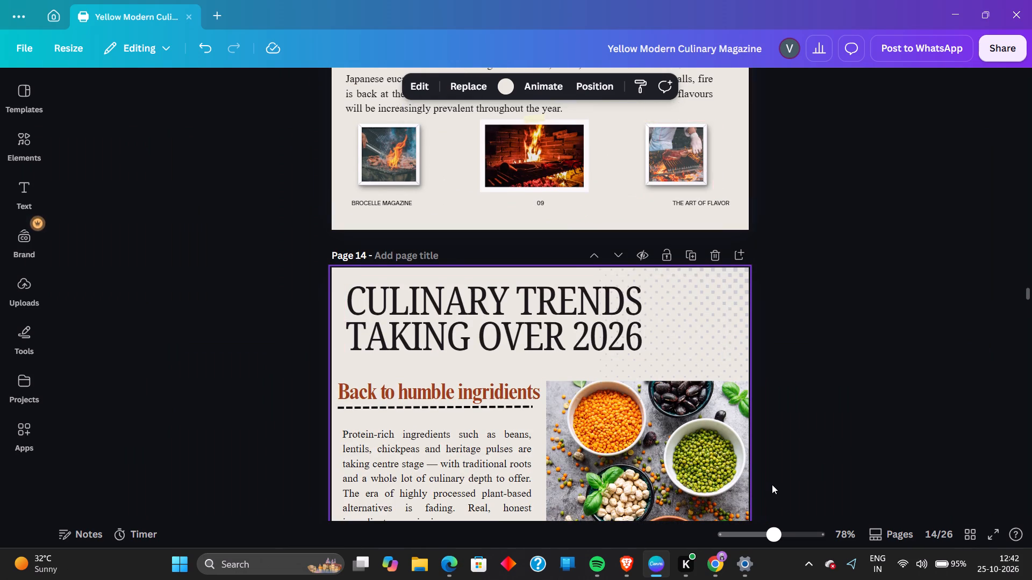
scroll(774, 483, down, 11)
click(622, 209)
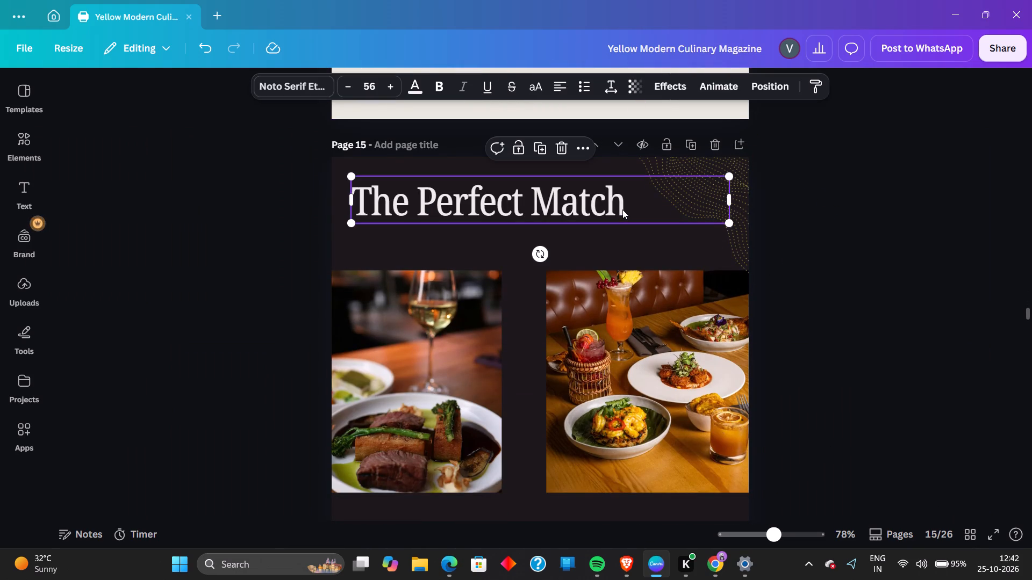
click(646, 193)
key(BackSpace)
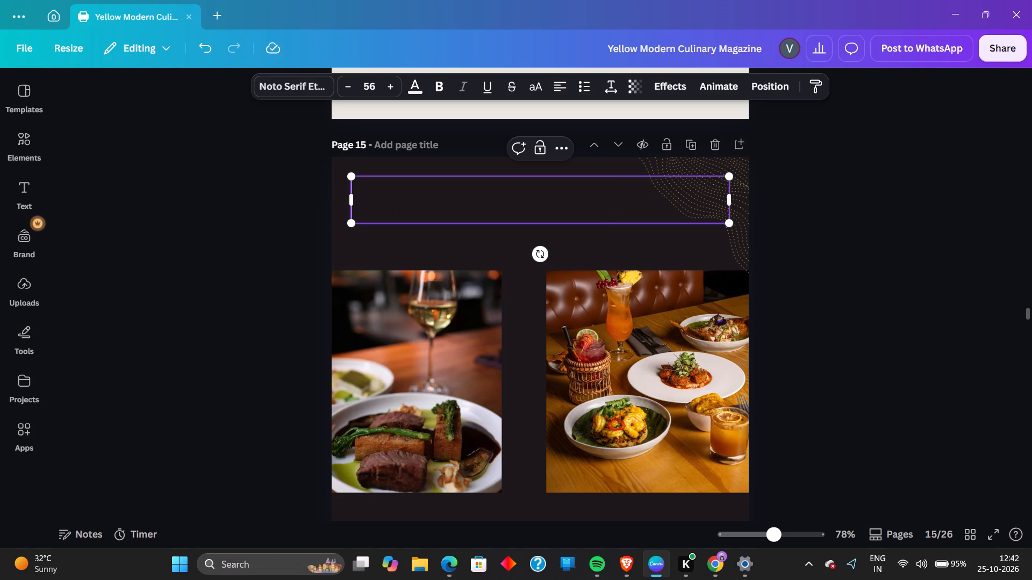
key(c)
key(u)
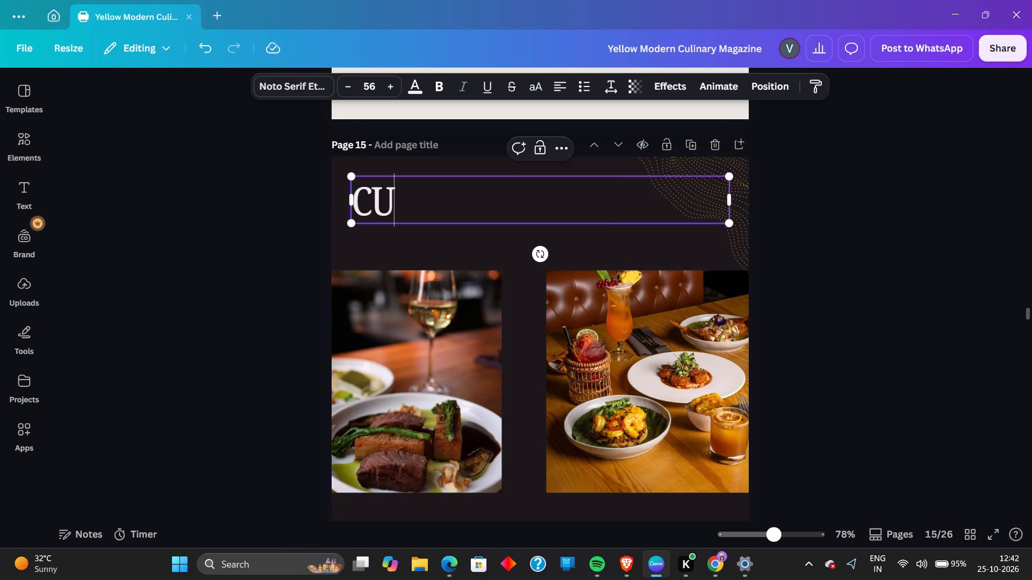
text(LINARY TR)
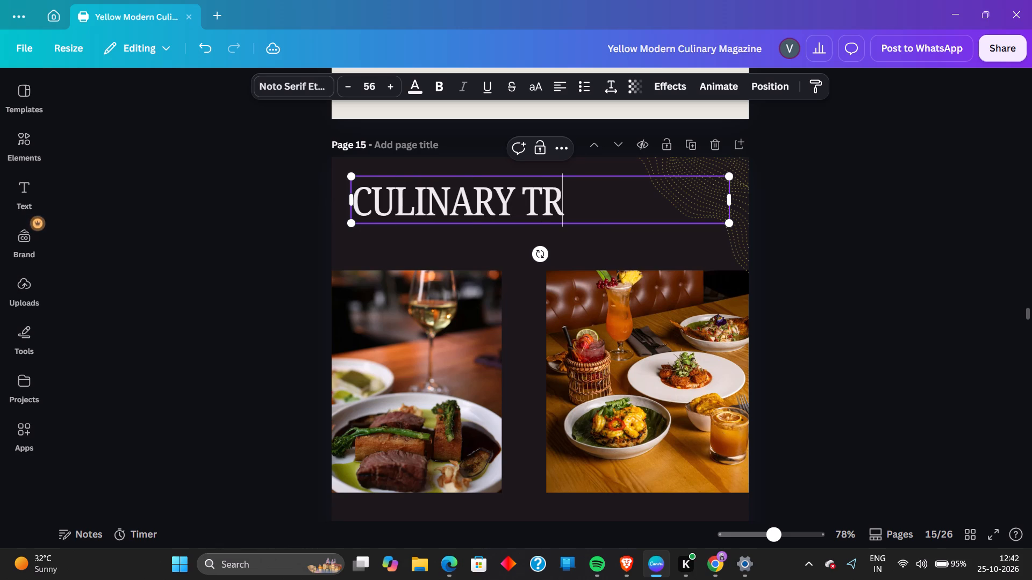
text(ENDS)
drag(988, 375, 992, 380)
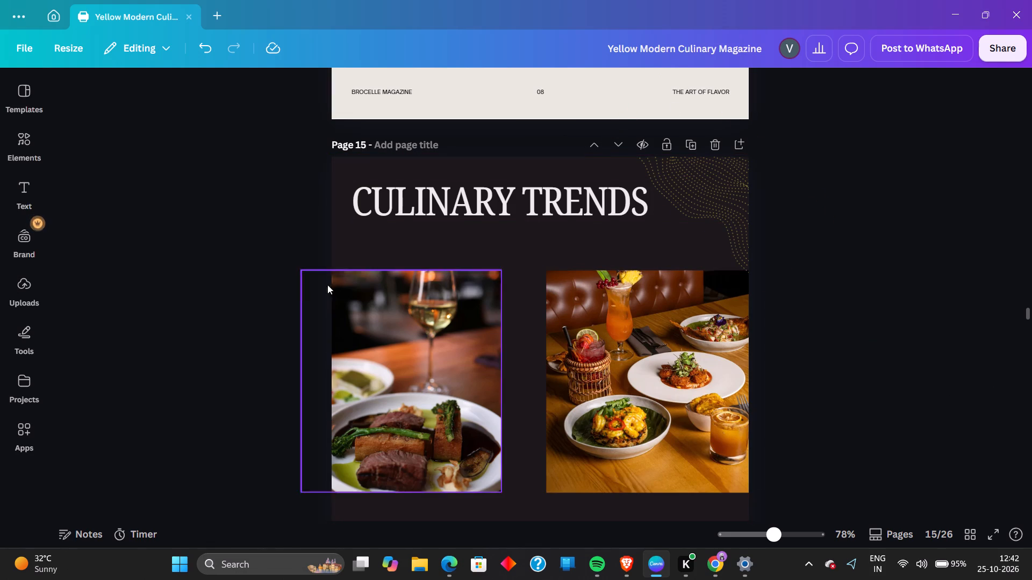
Move page 15's steak and wine photo rightward until its full width sits just inside the page's left edge.
click(389, 300)
key(Right)
key(Right)
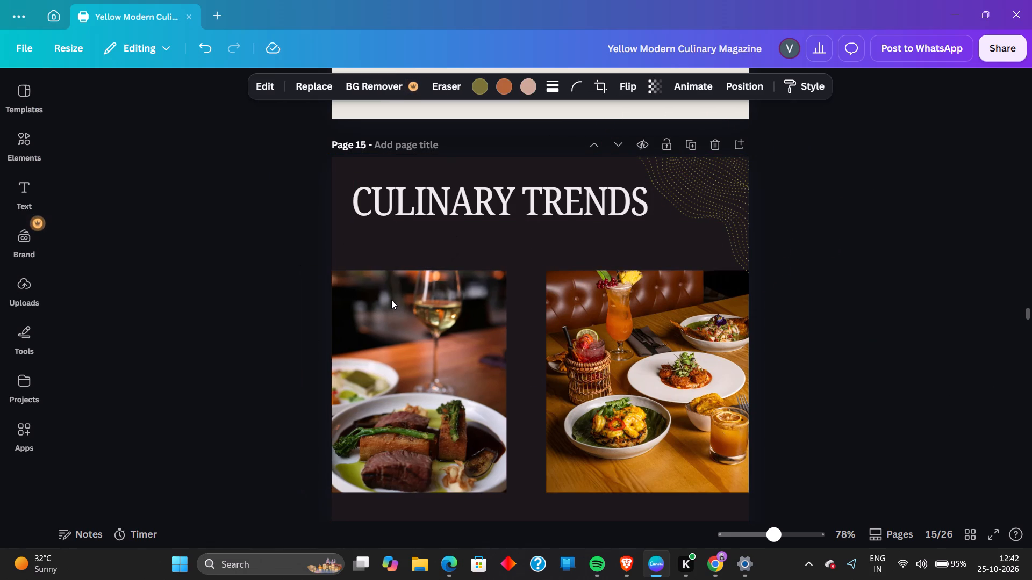
key(Right)
key(Right)
key(Right)
key(Right)
key(Right)
key(Right)
key(Right)
key(Right)
key(Right)
key(Right)
key(Right)
key(Right)
key(Right)
key(Right)
key(Right)
key(Right)
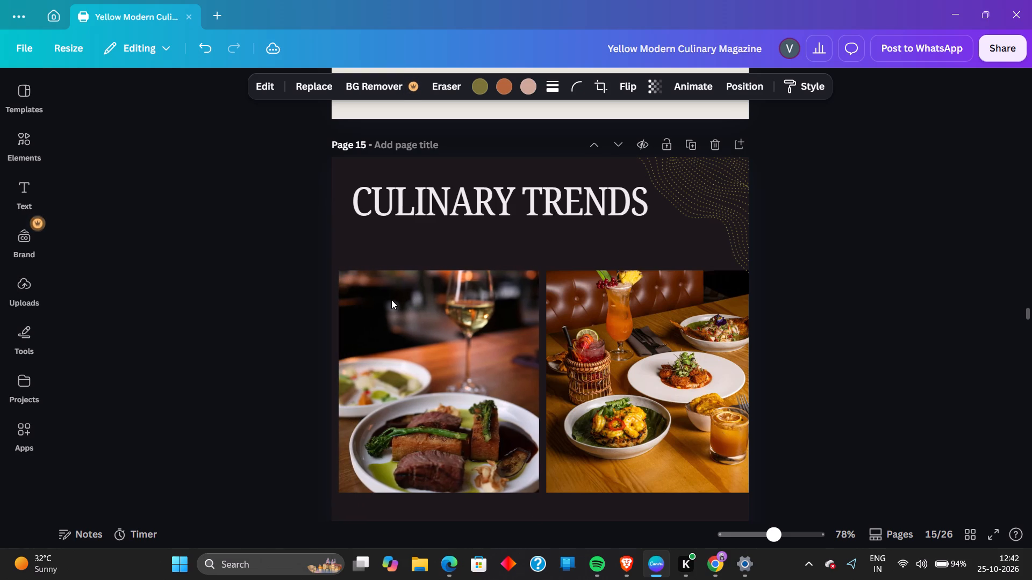
key(Left)
key(Left)
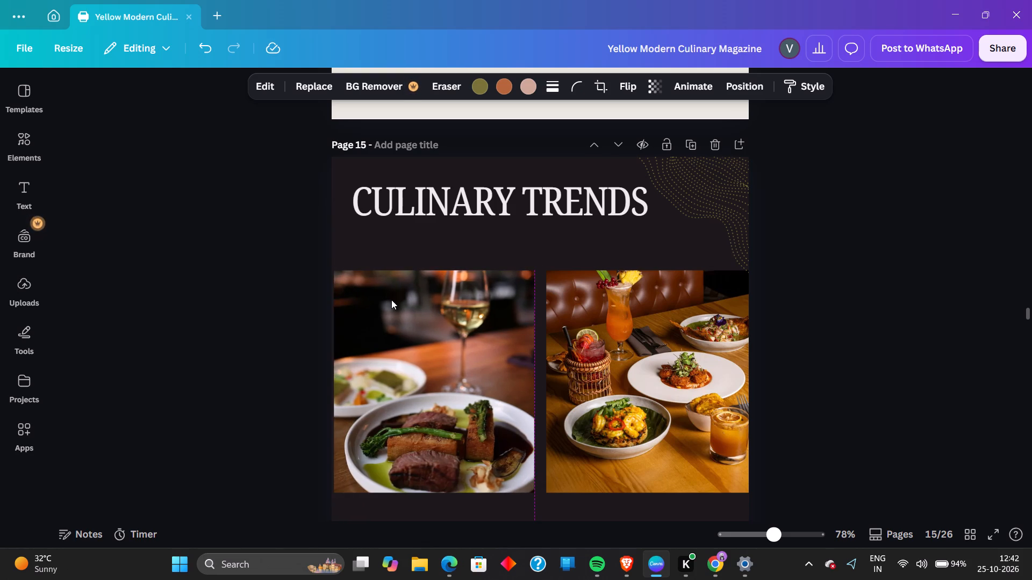
key(Right)
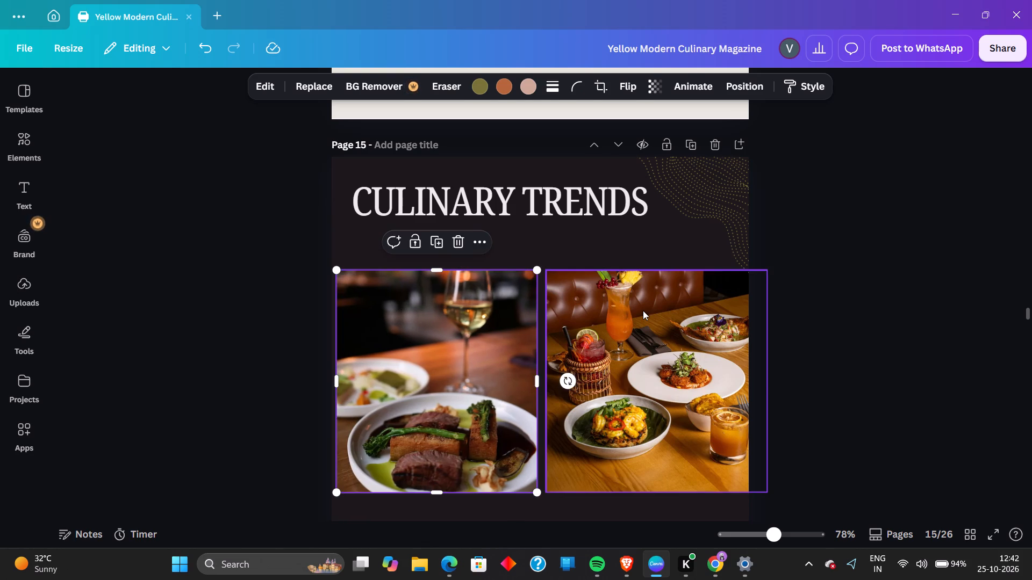
Delete the photo of cocktails and dishes on a wooden table from page 15.
click(643, 310)
click(672, 243)
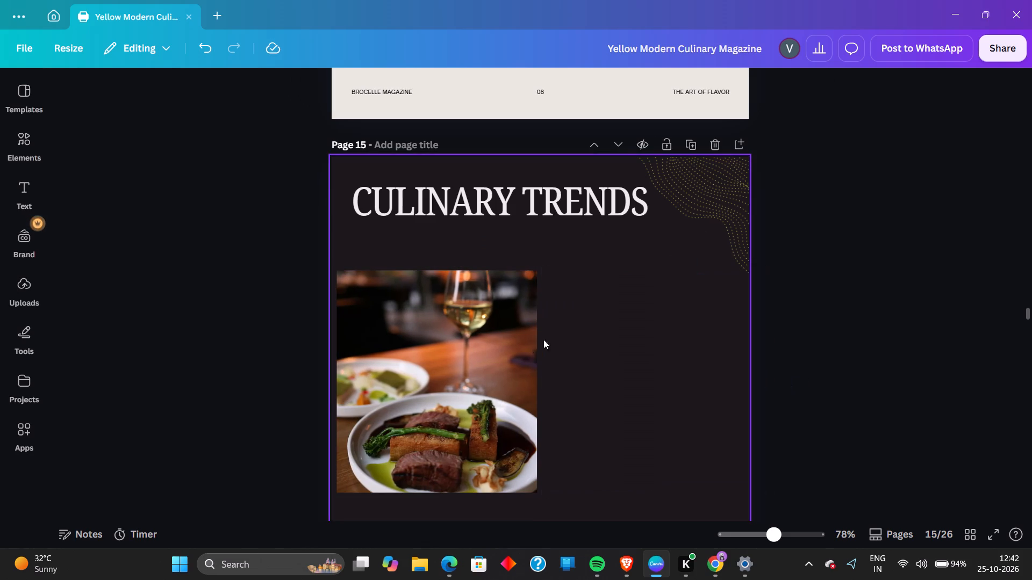
Duplicate the steak and wine photo and place the copy beside the original, level with it and with a narrow gap between.
click(454, 354)
click(442, 245)
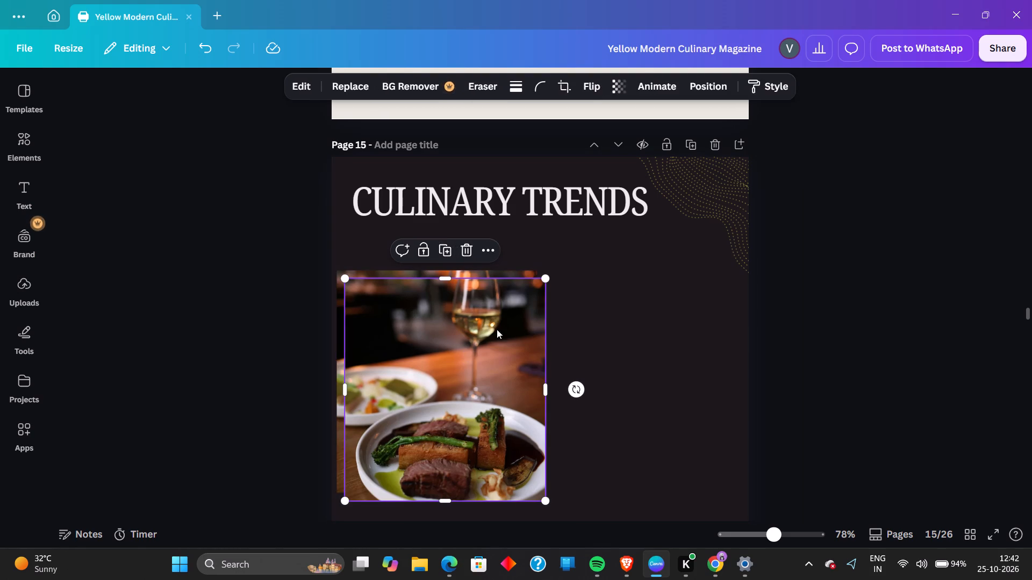
key(Up)
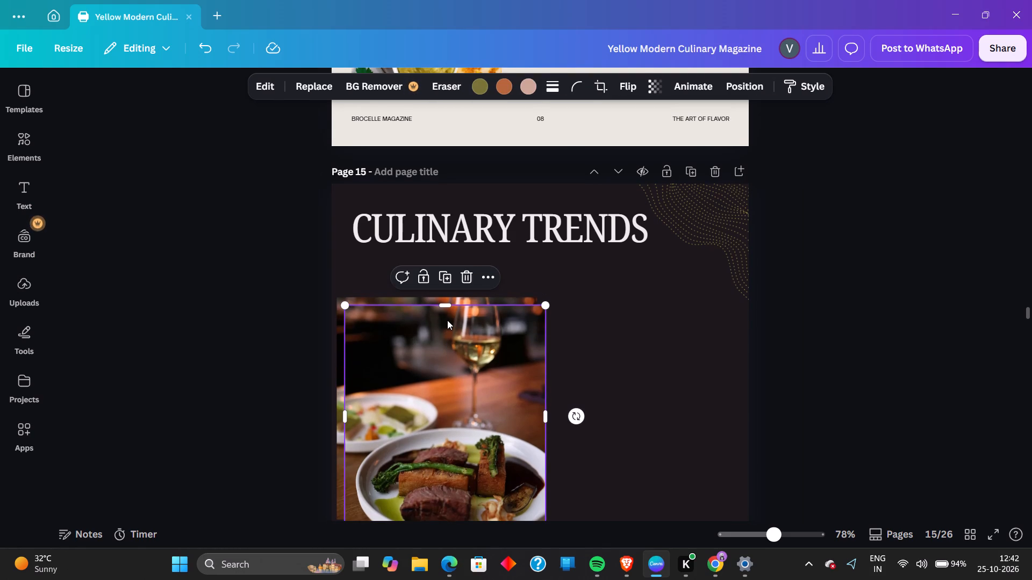
key(Up)
click(462, 357)
key(Up)
drag(462, 358, 671, 349)
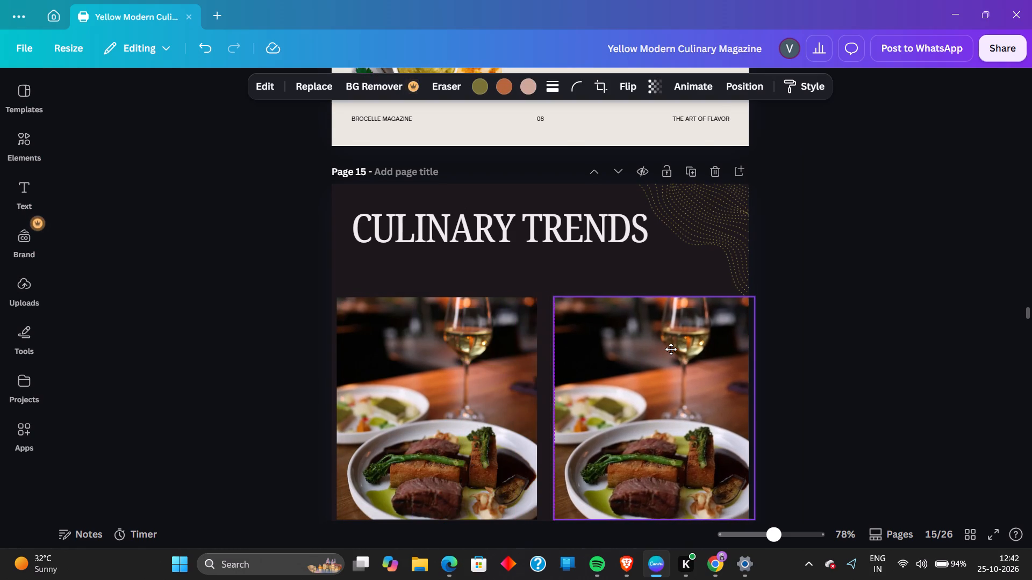
drag(671, 349, 666, 353)
key(Down)
scroll(787, 337, down, 3)
scroll(637, 267, up, 1)
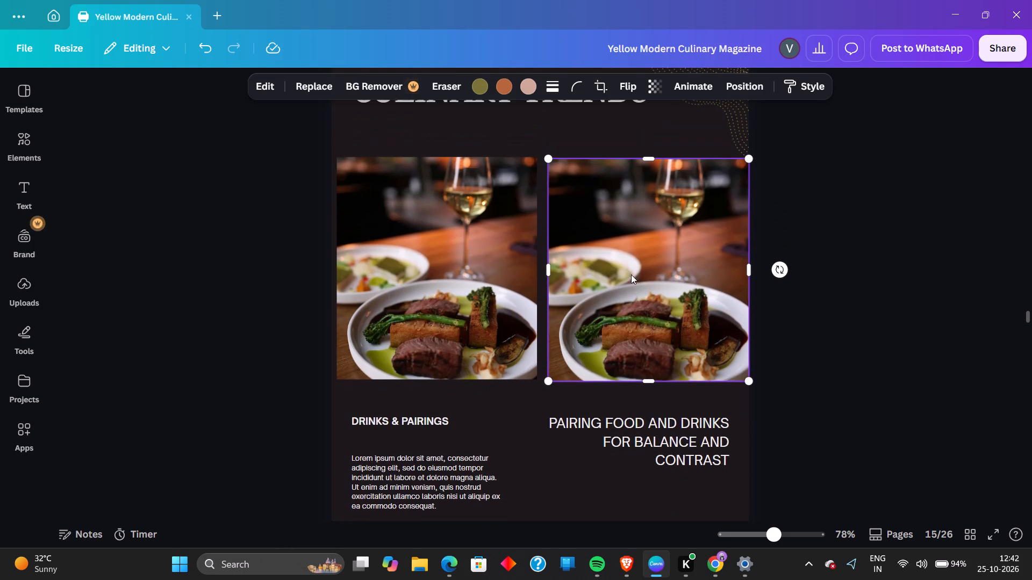
scroll(627, 294, up, 1)
drag(623, 306, 618, 305)
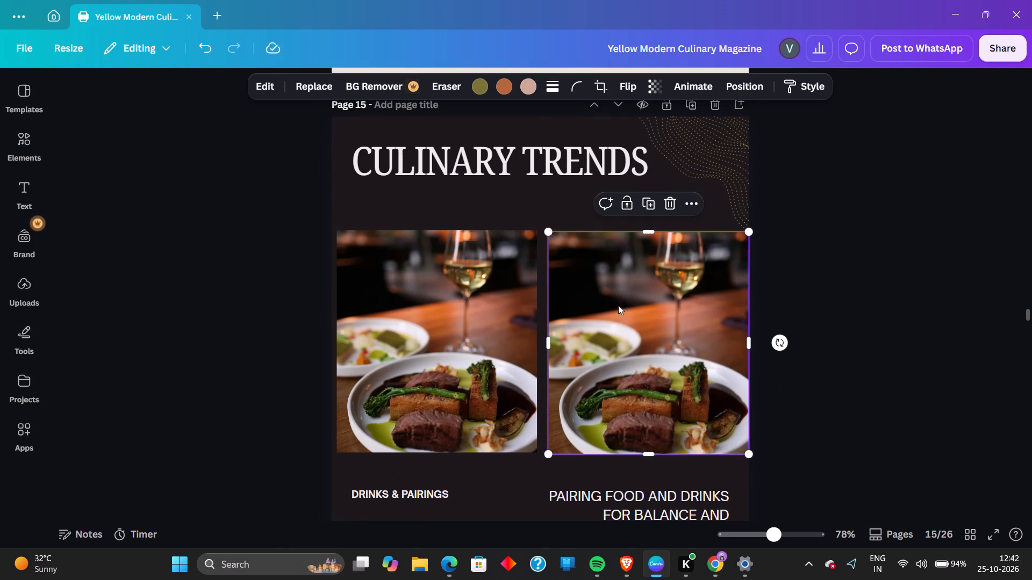
drag(618, 305, 619, 302)
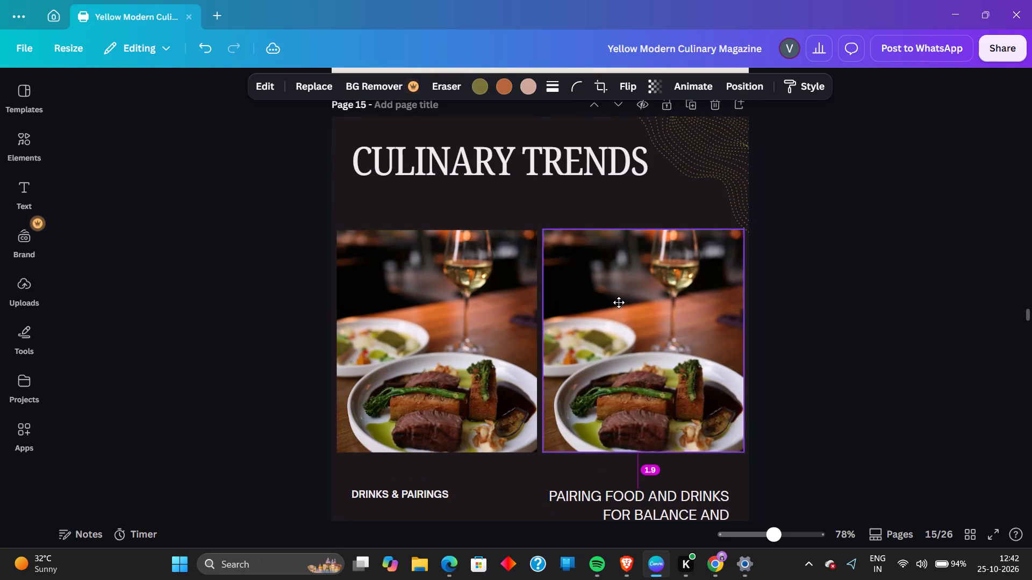
drag(619, 302, 619, 301)
click(805, 295)
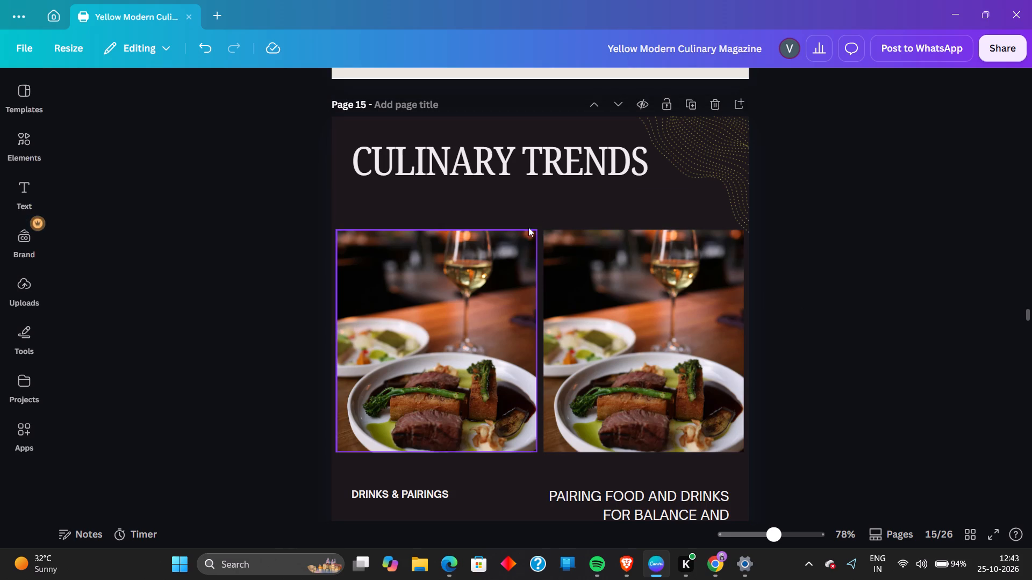
Shift the "CULINARY TRENDS" title on page 15 rightward and slightly down, closer to the centre above the two photos.
scroll(596, 240, up, 10)
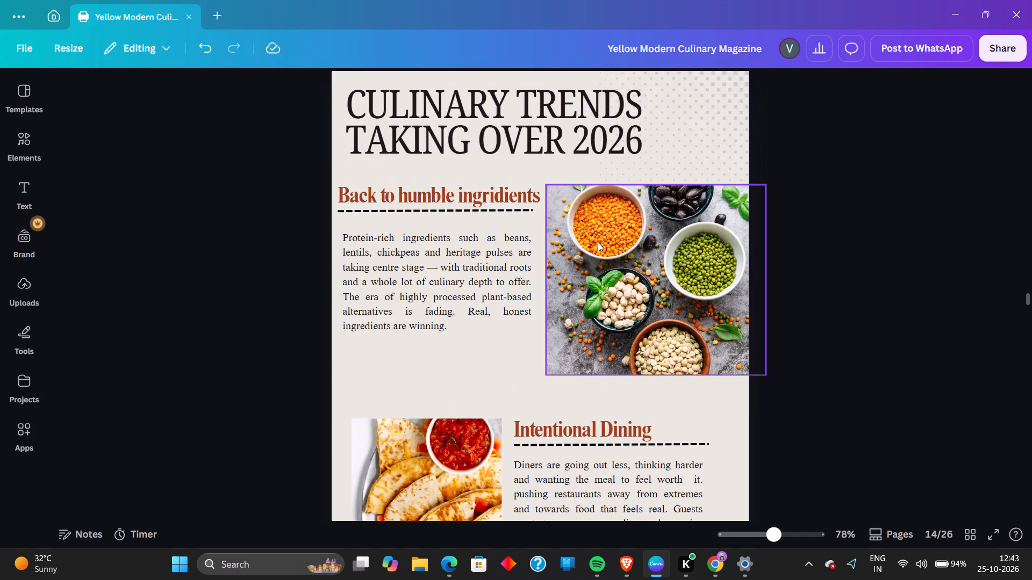
scroll(598, 242, down, 7)
scroll(561, 238, up, 5)
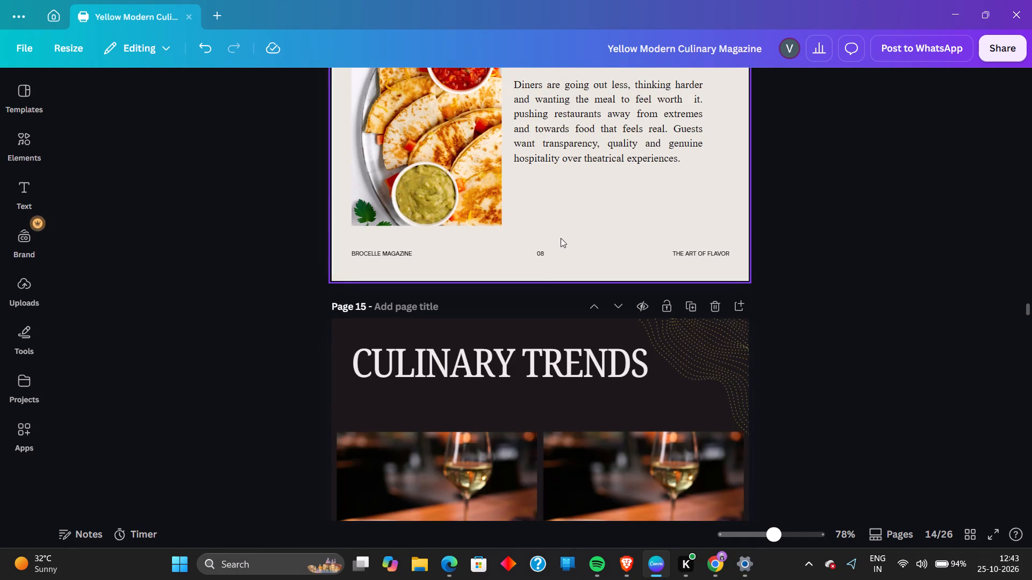
drag(523, 358, 540, 362)
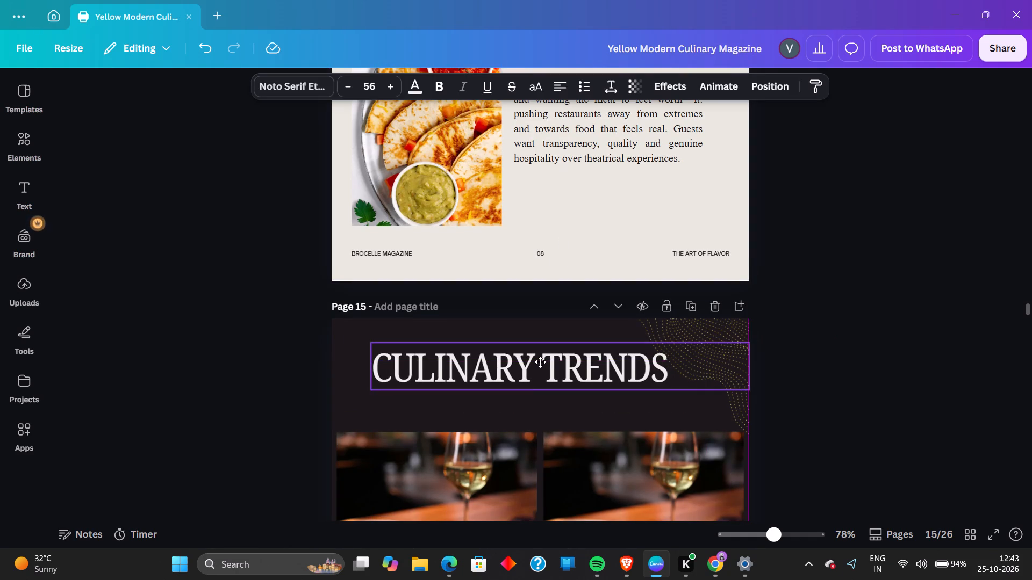
drag(540, 362, 546, 363)
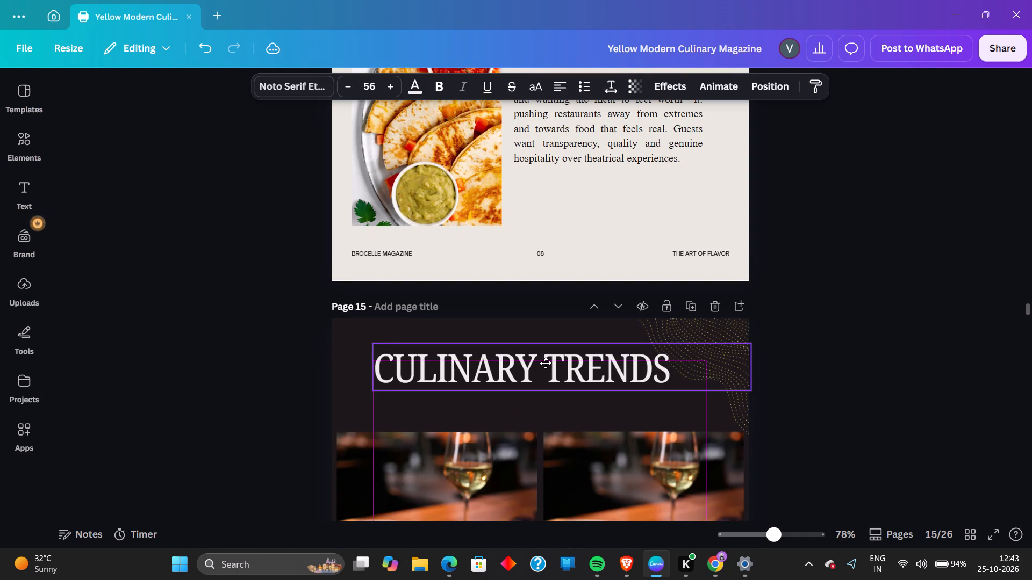
drag(546, 363, 544, 363)
click(945, 358)
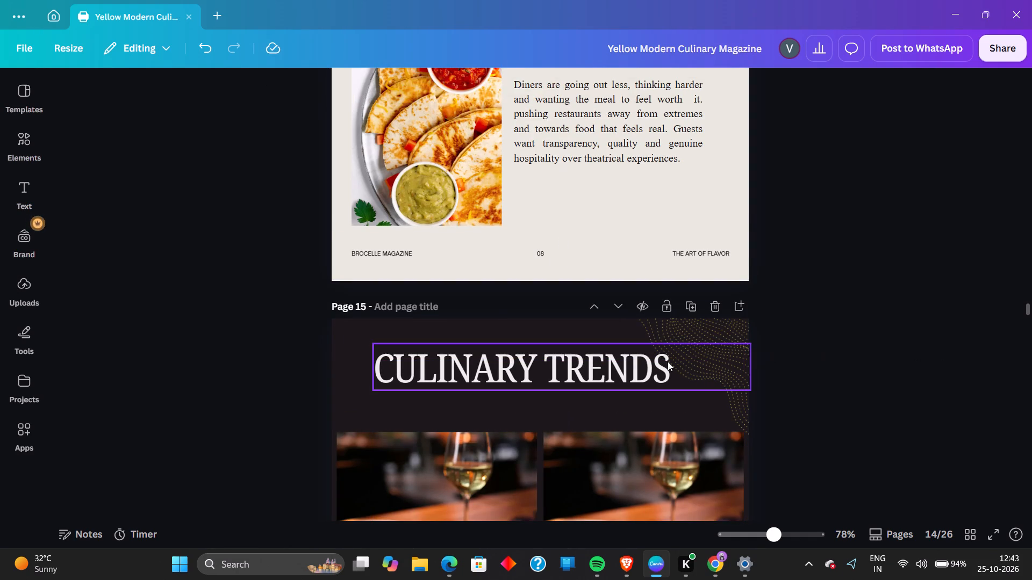
Delete the leftover template text below page 15's photos: both headings, "Drinks & Pairings" and "Pairing food and drinks", and both lorem ipsum blocks.
scroll(642, 363, down, 4)
scroll(537, 354, up, 4)
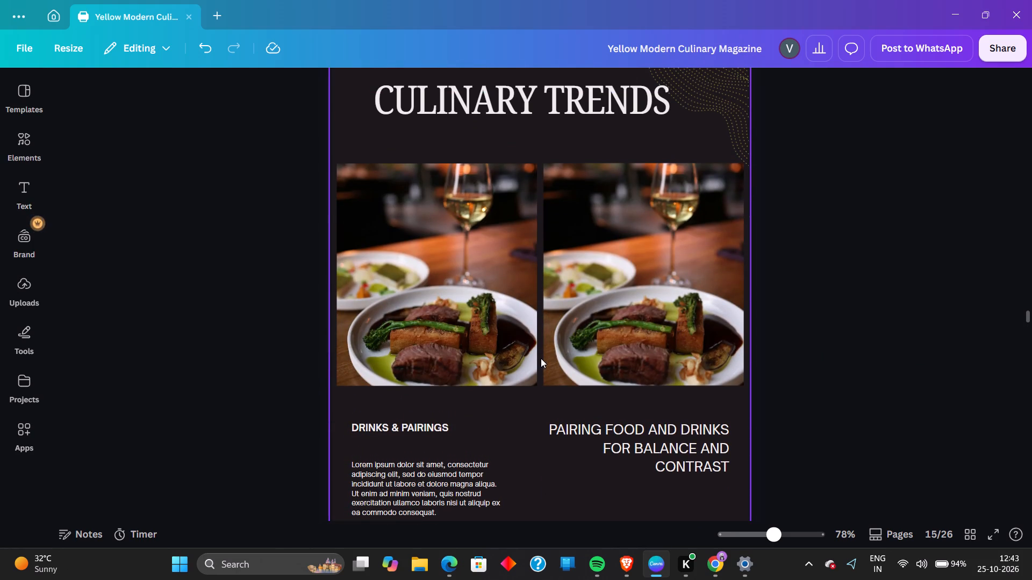
scroll(524, 349, up, 5)
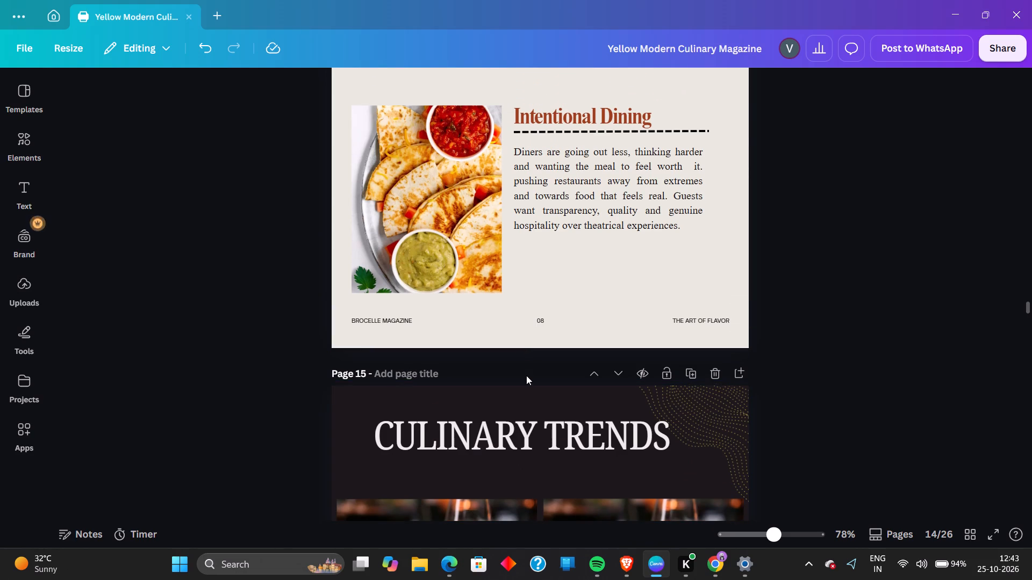
scroll(526, 376, up, 3)
scroll(529, 394, down, 5)
scroll(507, 448, down, 2)
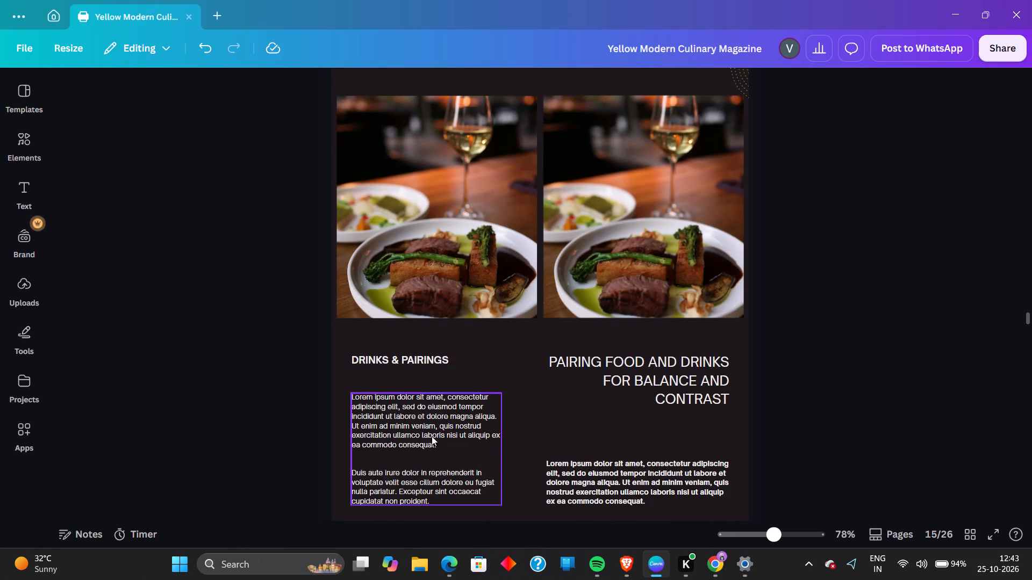
click(428, 426)
click(446, 369)
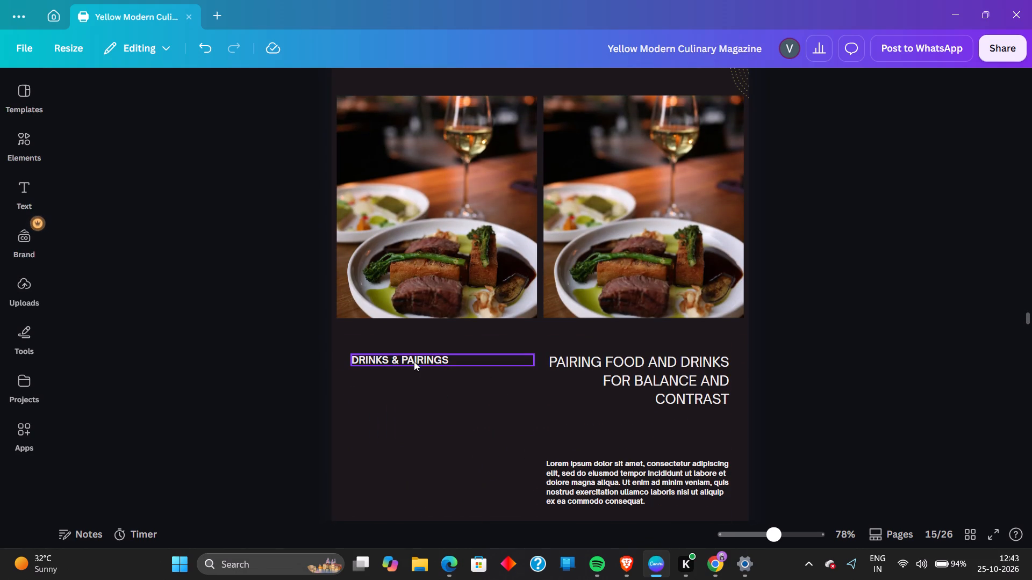
click(414, 361)
click(464, 325)
click(644, 383)
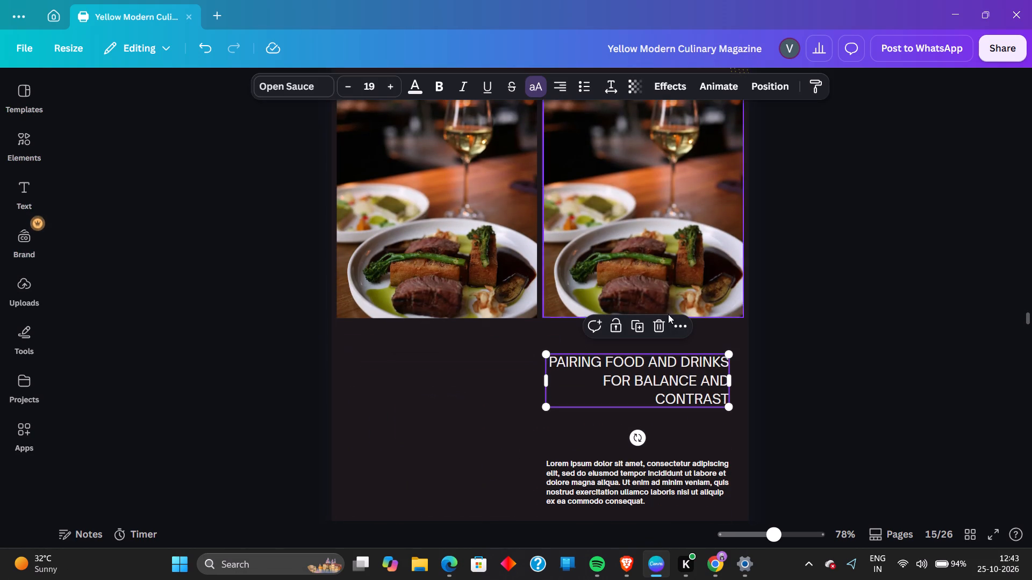
click(658, 330)
click(639, 478)
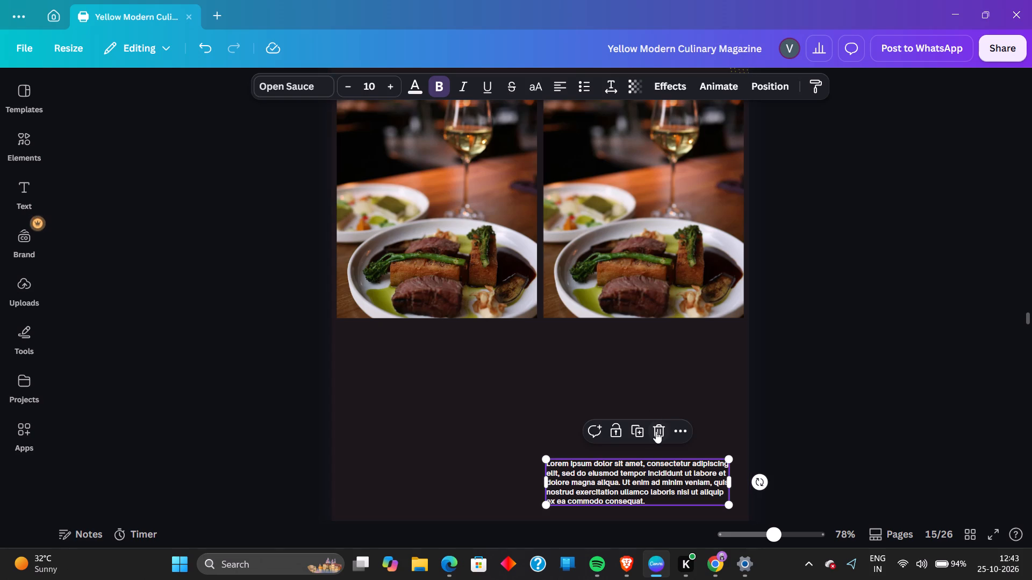
click(656, 431)
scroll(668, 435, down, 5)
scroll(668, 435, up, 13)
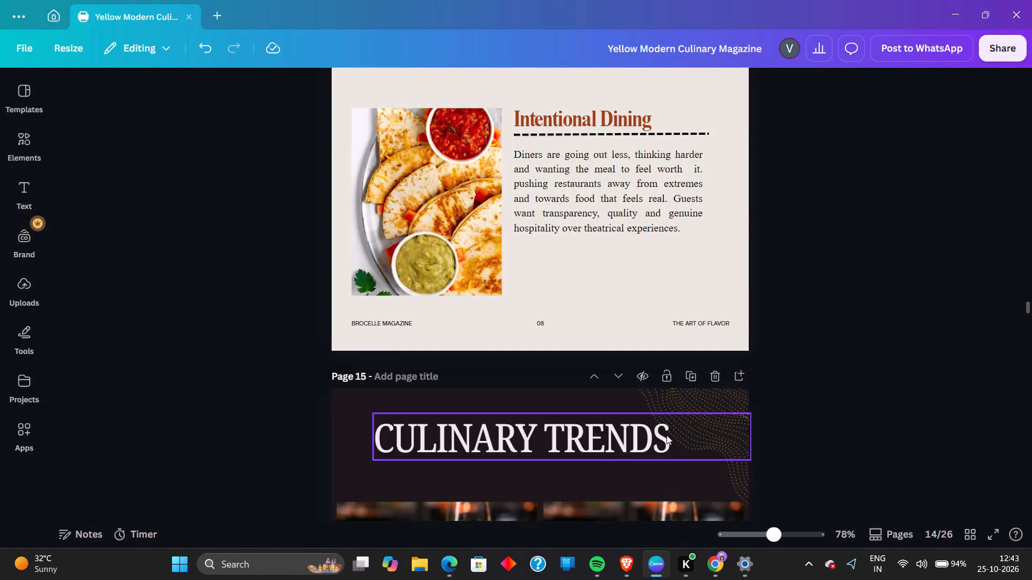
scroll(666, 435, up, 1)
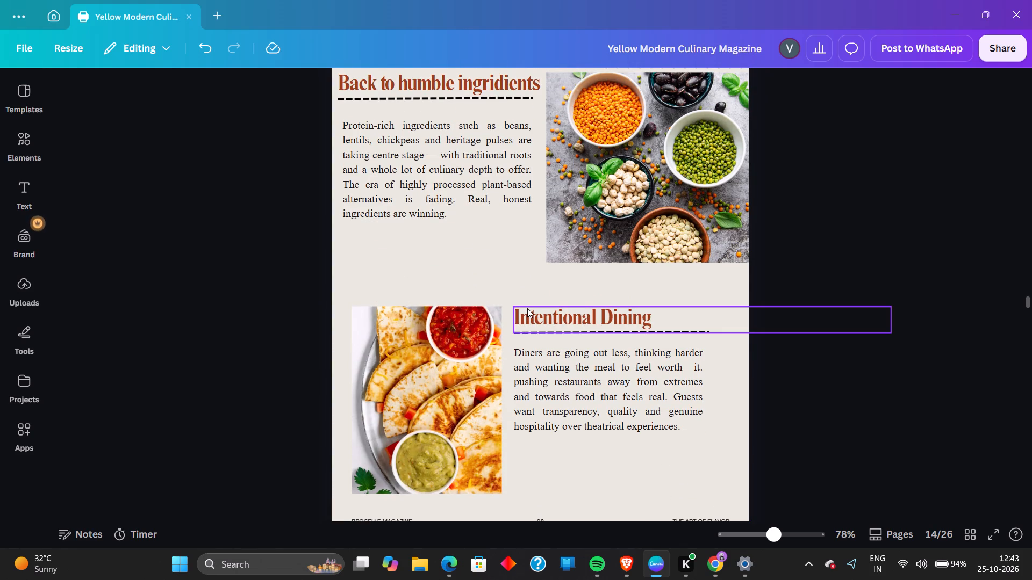
Copy the "Intentional Dining" heading with its dashed underline from page 14 and paste both below the photos on page 15.
drag(523, 300, 705, 335)
click(709, 279)
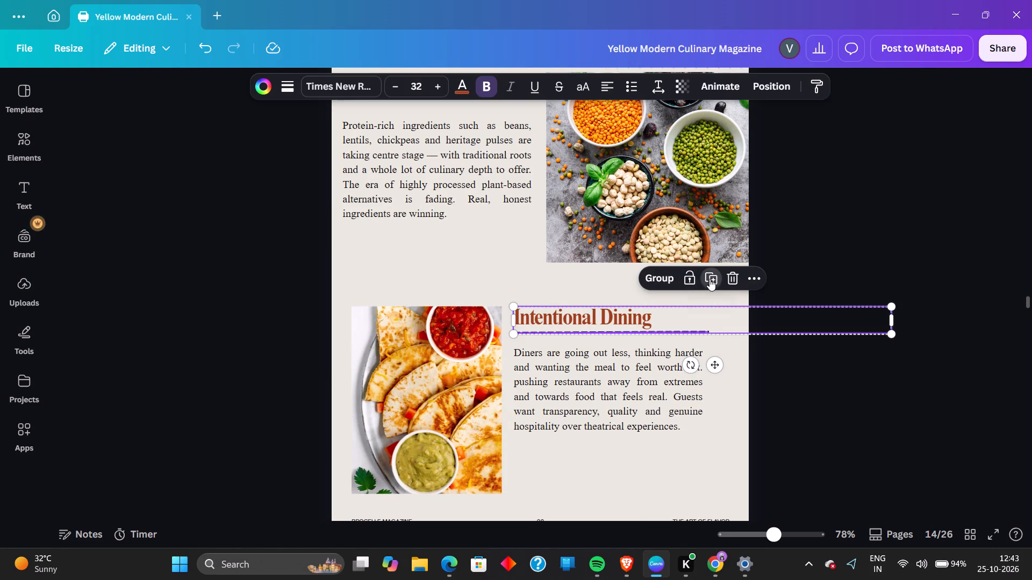
click(741, 283)
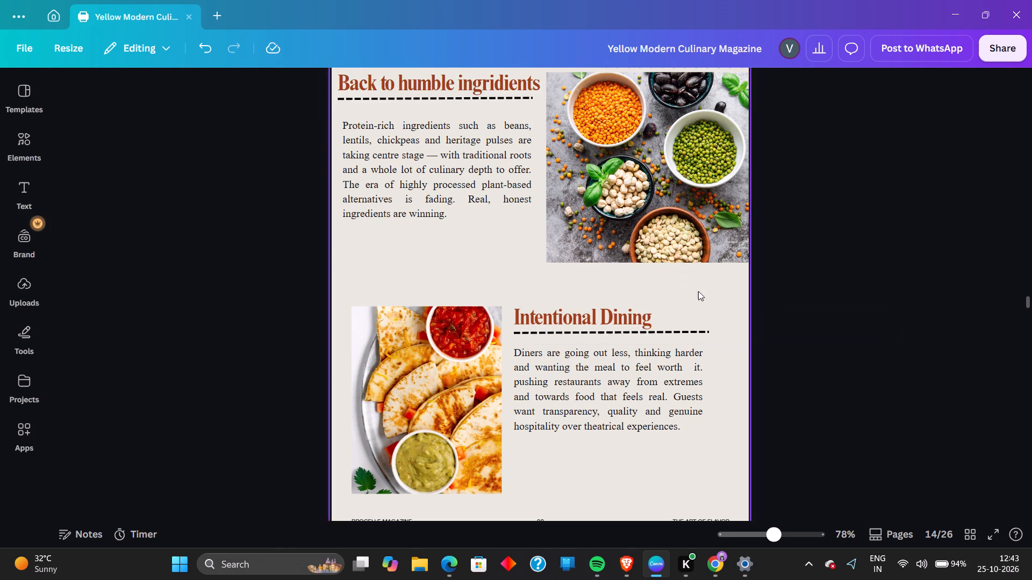
drag(525, 293, 676, 346)
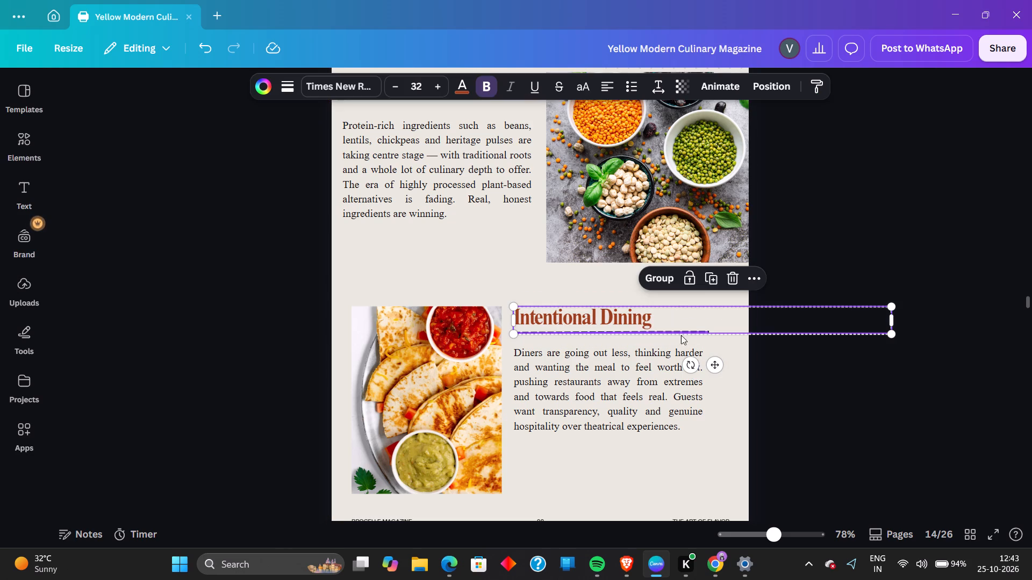
click(749, 277)
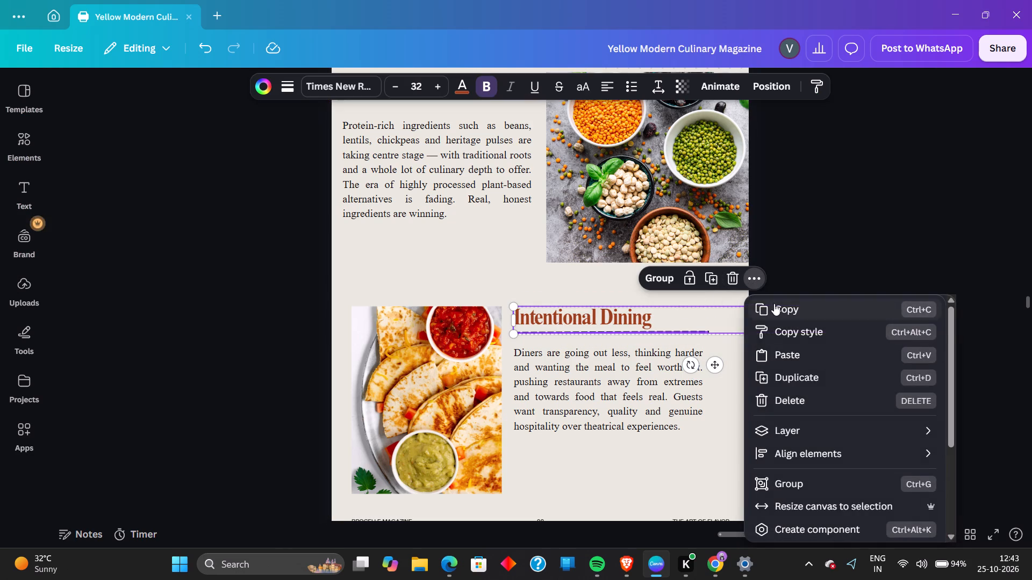
click(774, 303)
scroll(751, 447, down, 4)
scroll(679, 446, down, 3)
scroll(600, 436, down, 2)
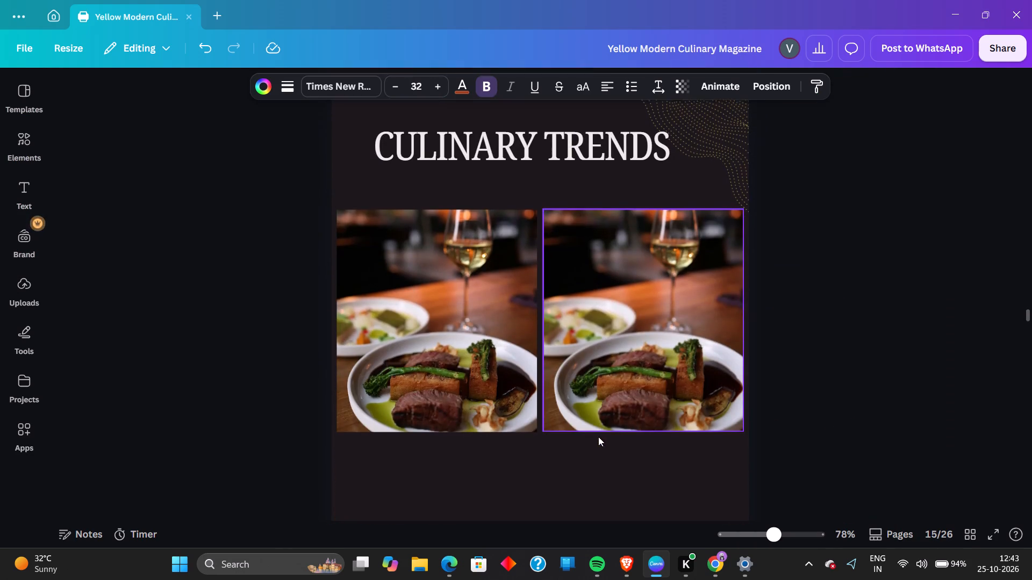
right_click(445, 405)
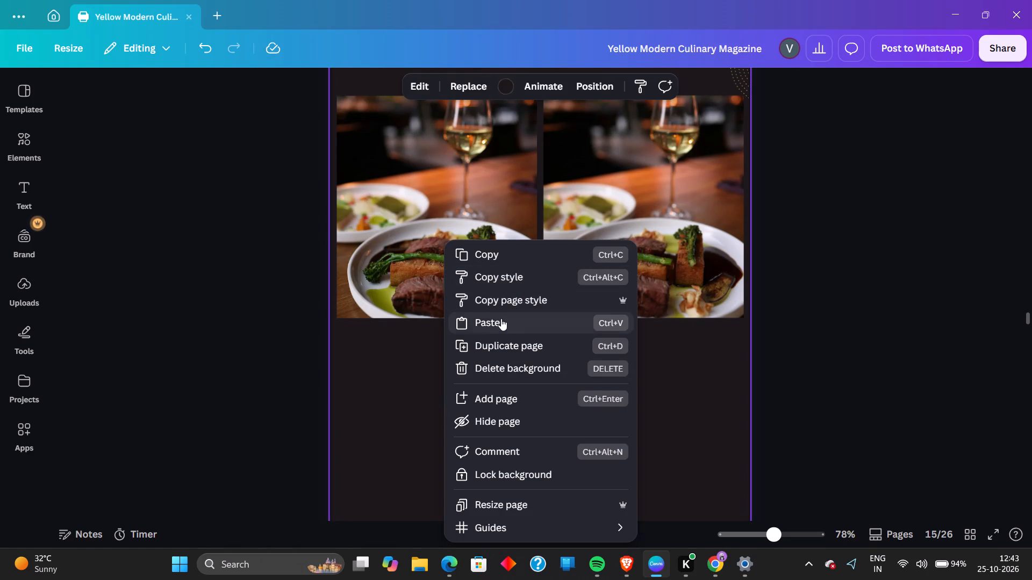
click(501, 319)
click(579, 353)
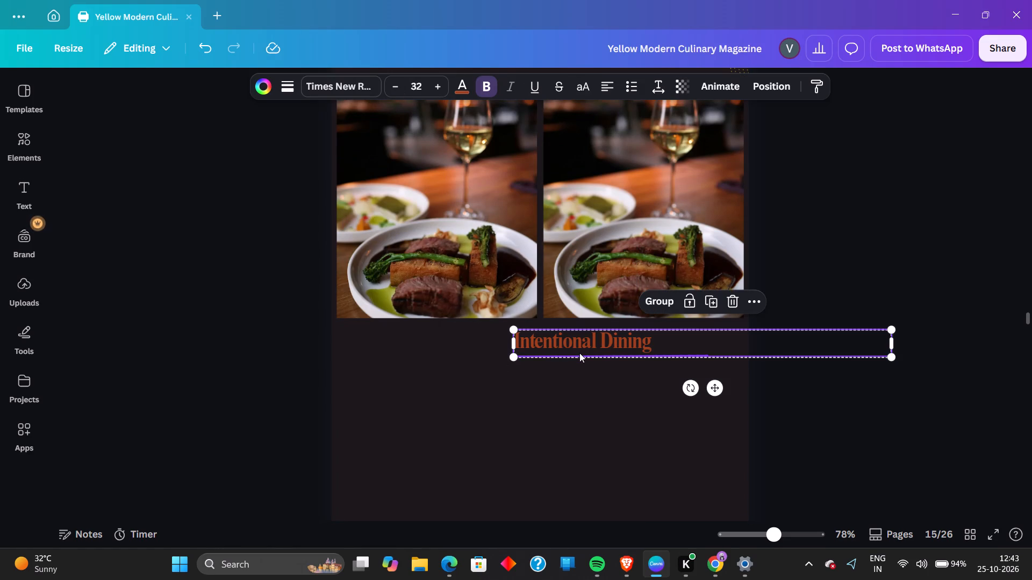
Change the pasted dashed line's stroke colour on page 15 to white.
click(654, 353)
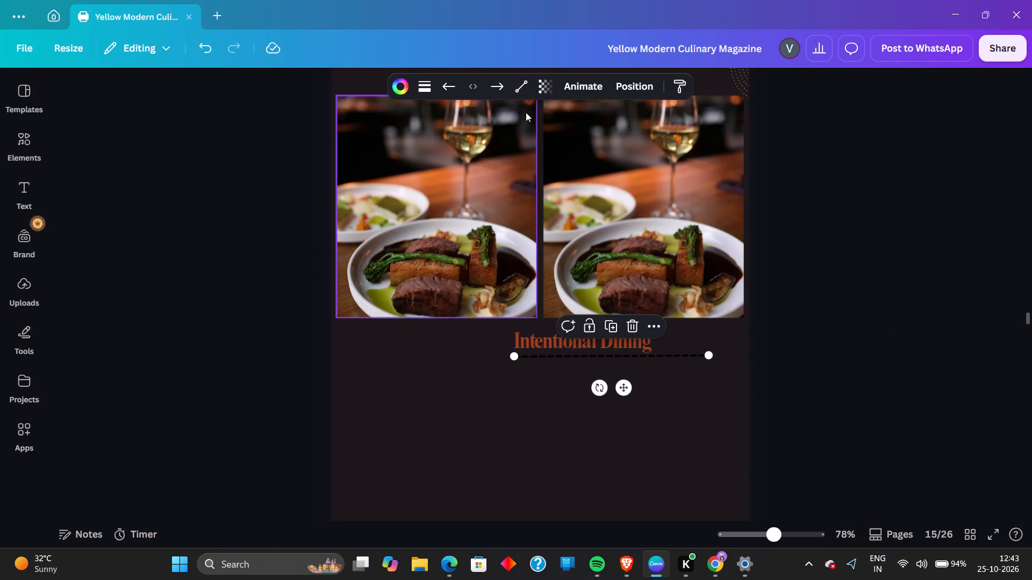
click(401, 91)
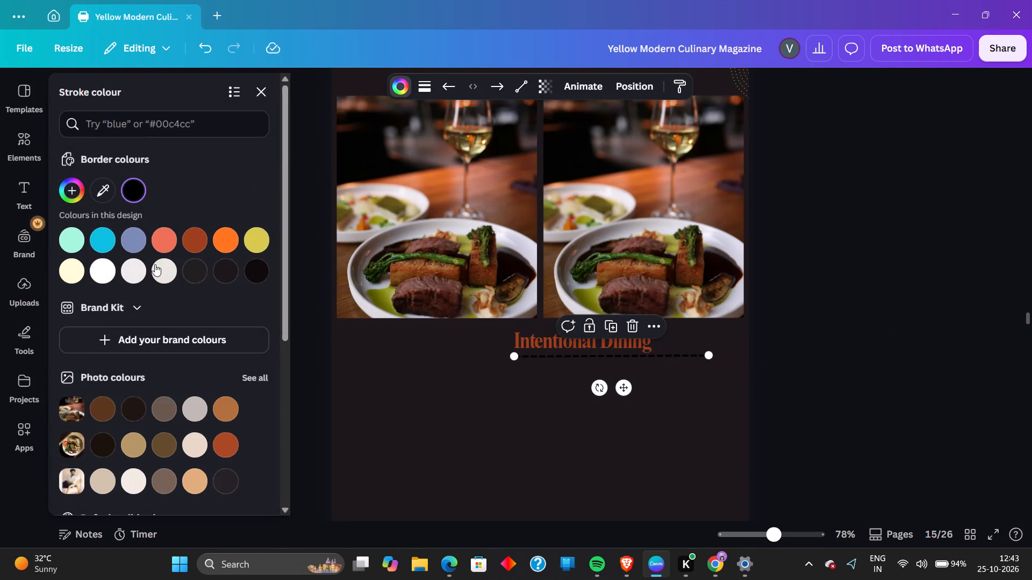
click(112, 274)
click(805, 339)
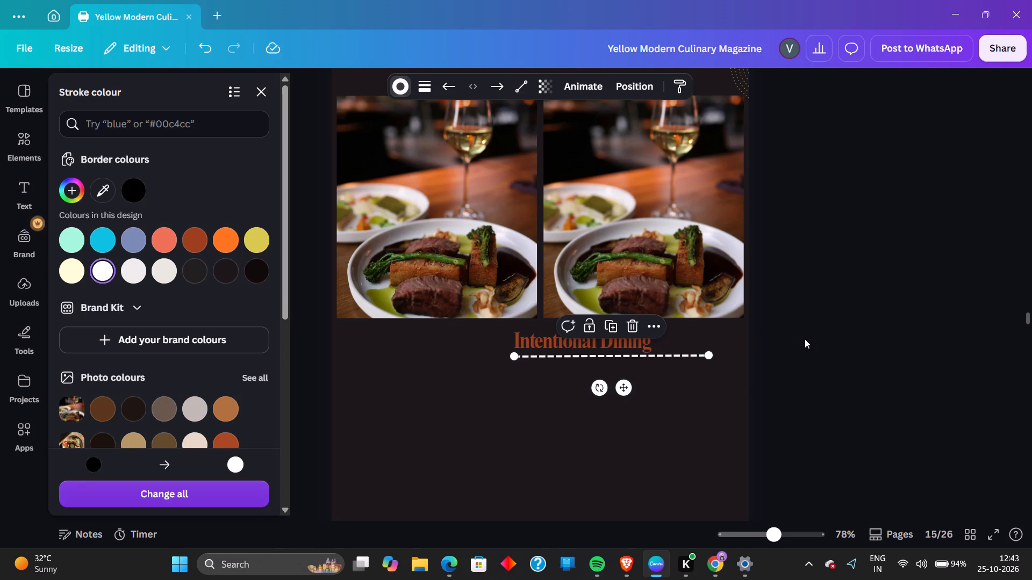
click(806, 403)
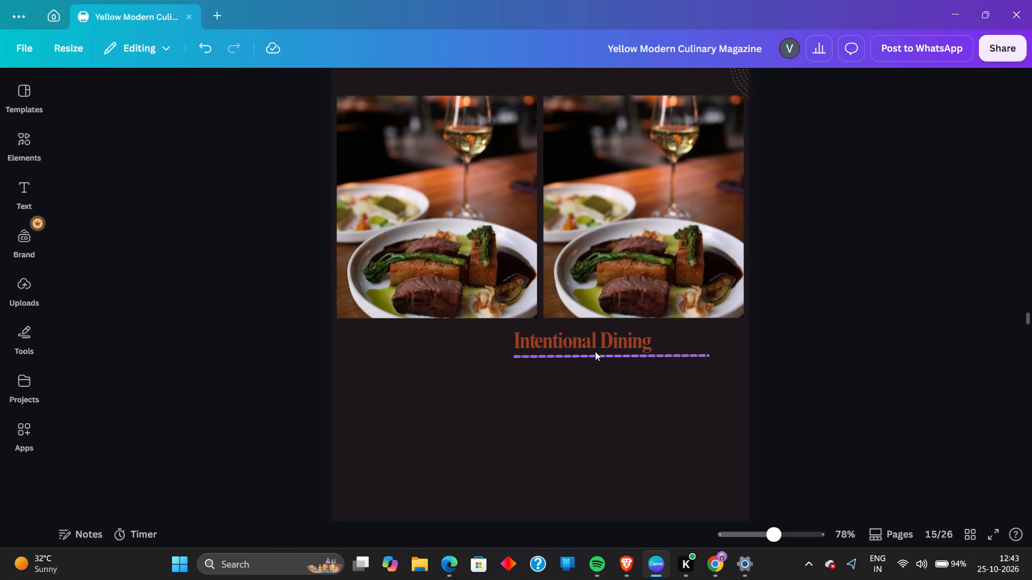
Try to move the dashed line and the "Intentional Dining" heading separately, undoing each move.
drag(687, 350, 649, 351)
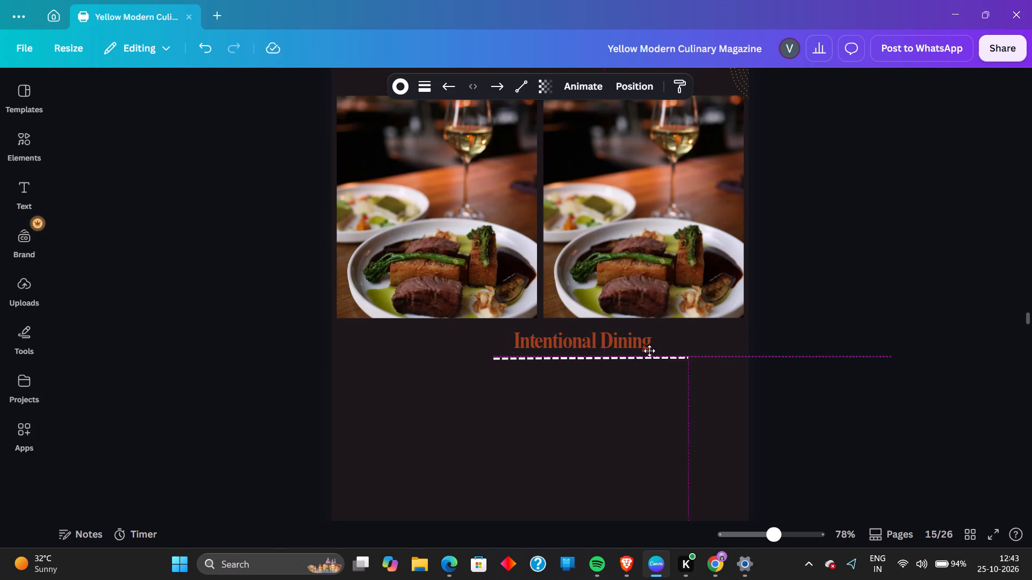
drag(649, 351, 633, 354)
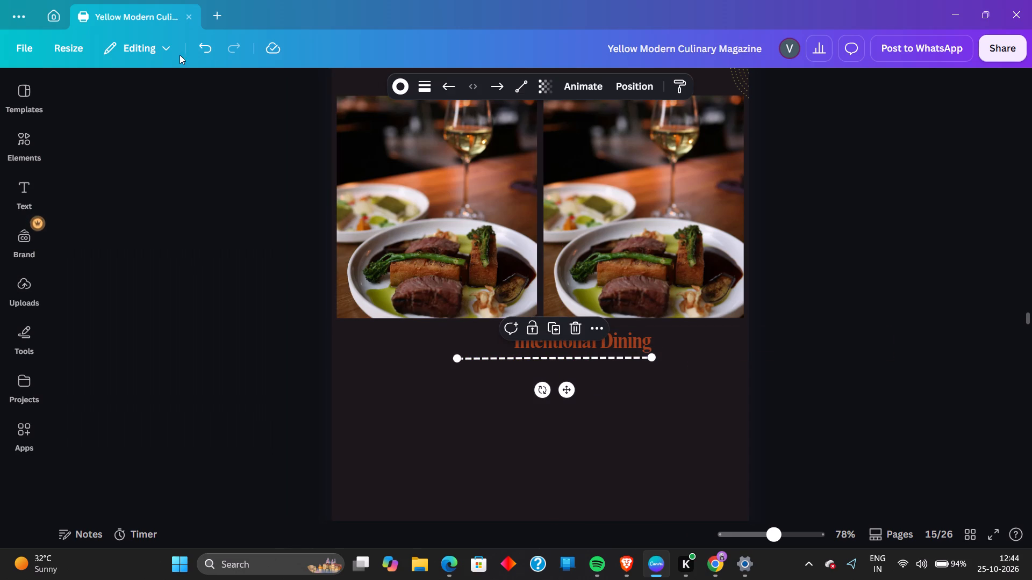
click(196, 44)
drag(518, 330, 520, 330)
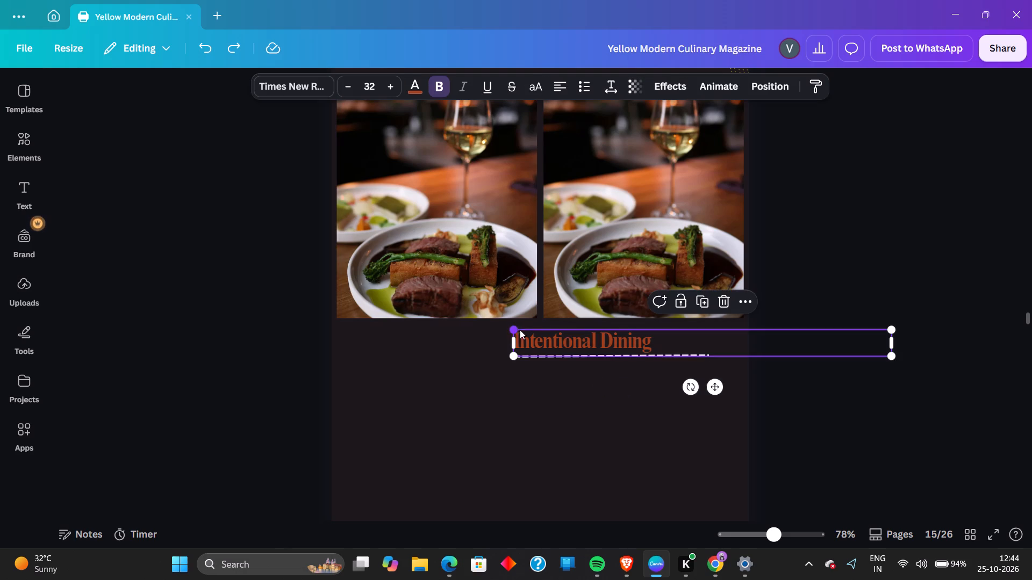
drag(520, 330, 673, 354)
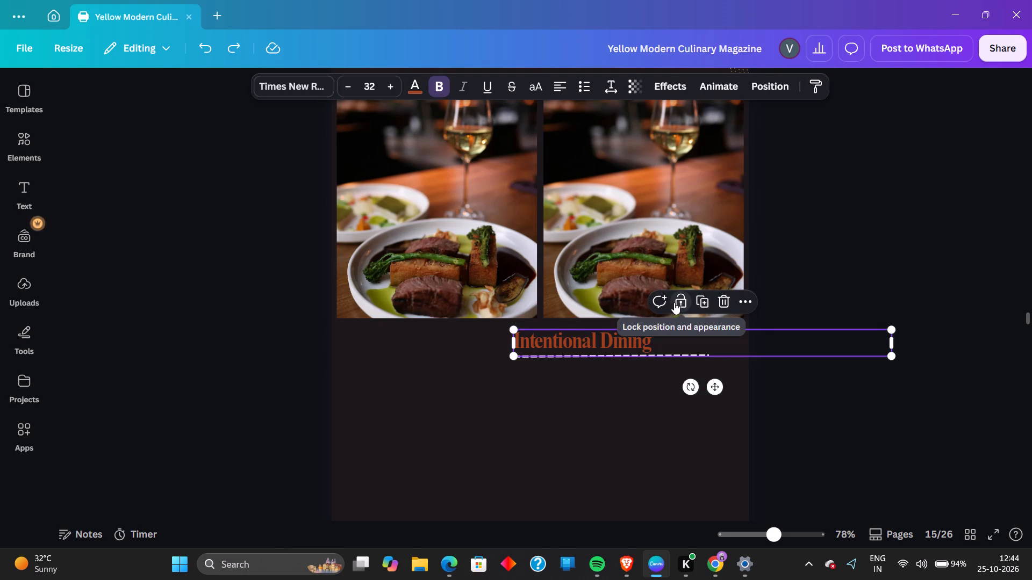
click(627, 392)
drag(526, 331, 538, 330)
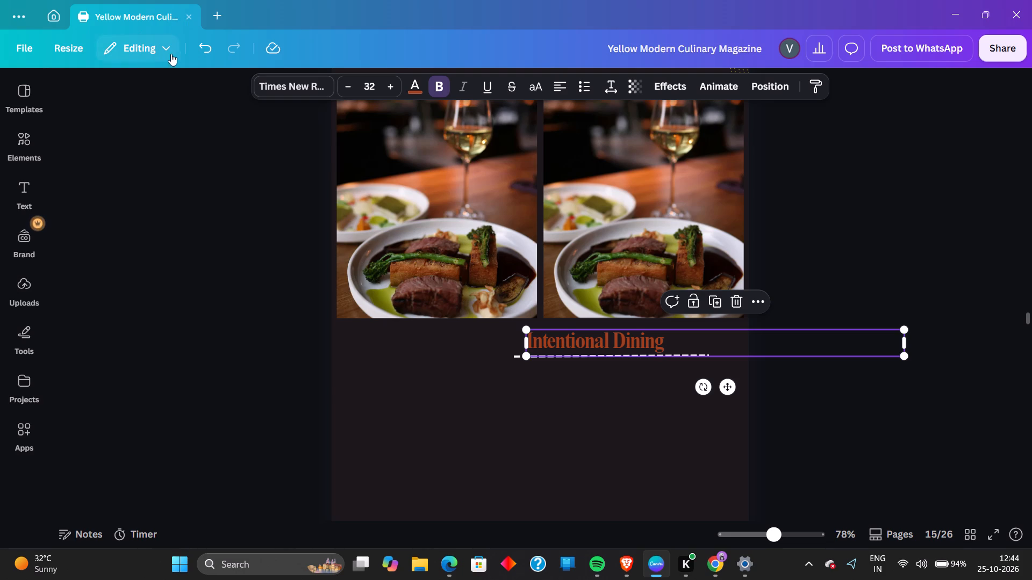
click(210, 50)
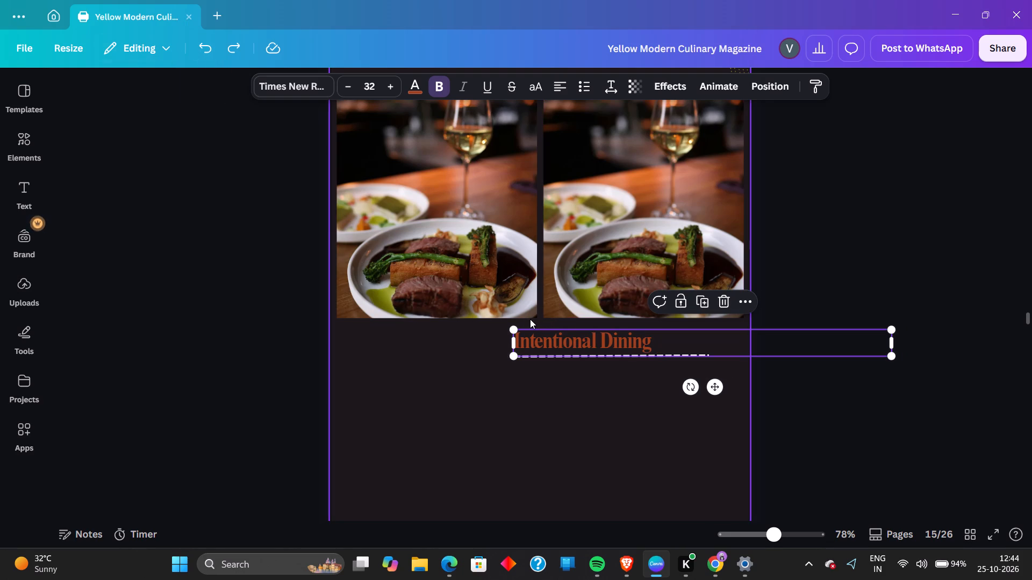
Group the "Intentional Dining" heading with its dashed line and move the group beneath the first photo, aligned with its left edge.
drag(530, 319, 697, 360)
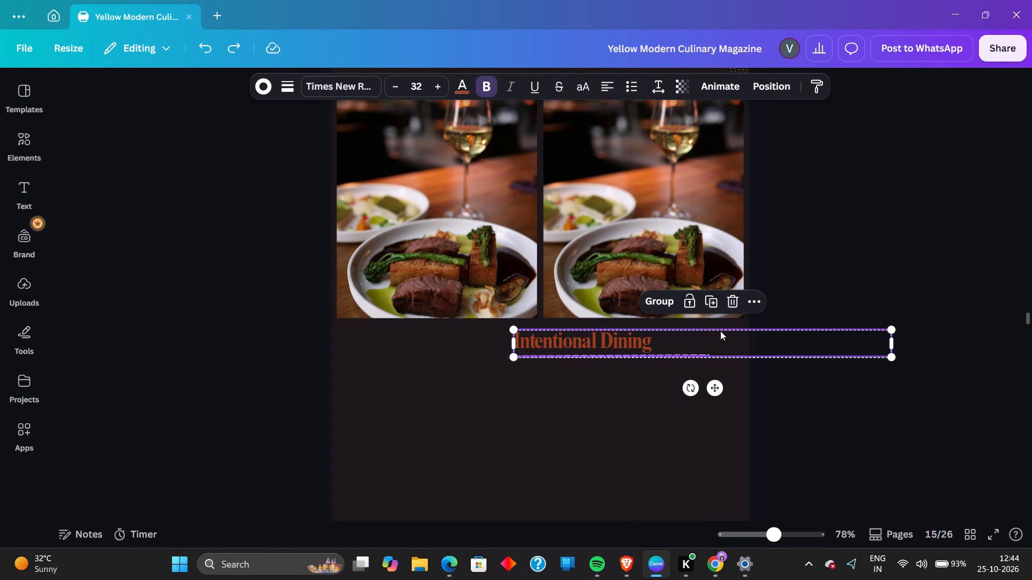
click(660, 302)
drag(662, 339, 546, 339)
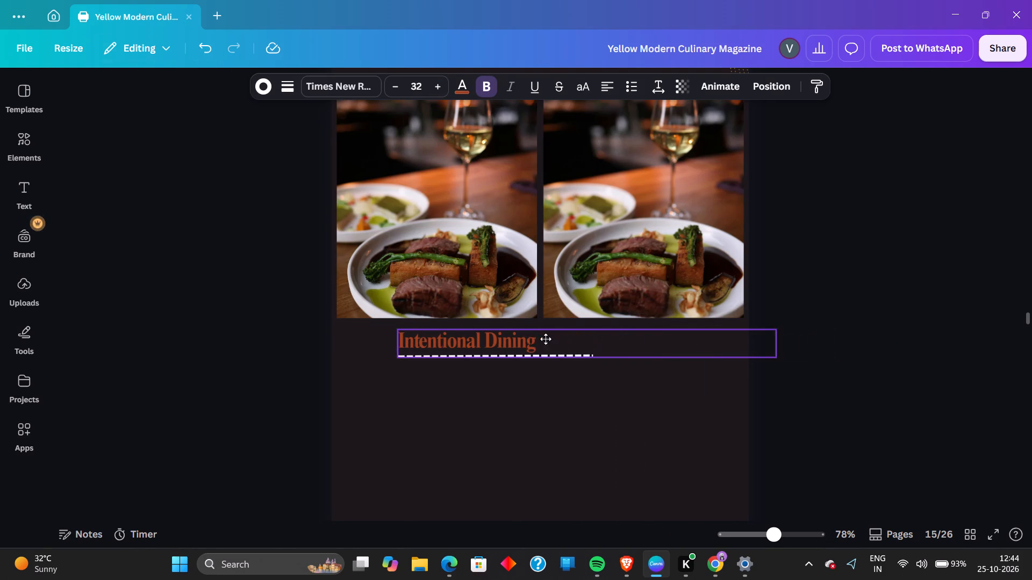
drag(546, 339, 488, 341)
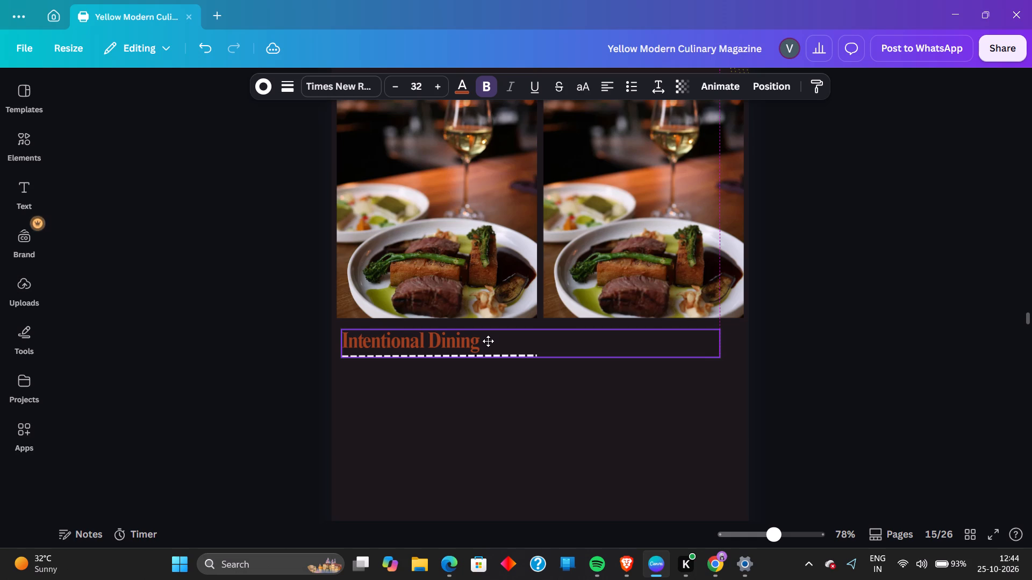
drag(488, 341, 485, 341)
click(868, 393)
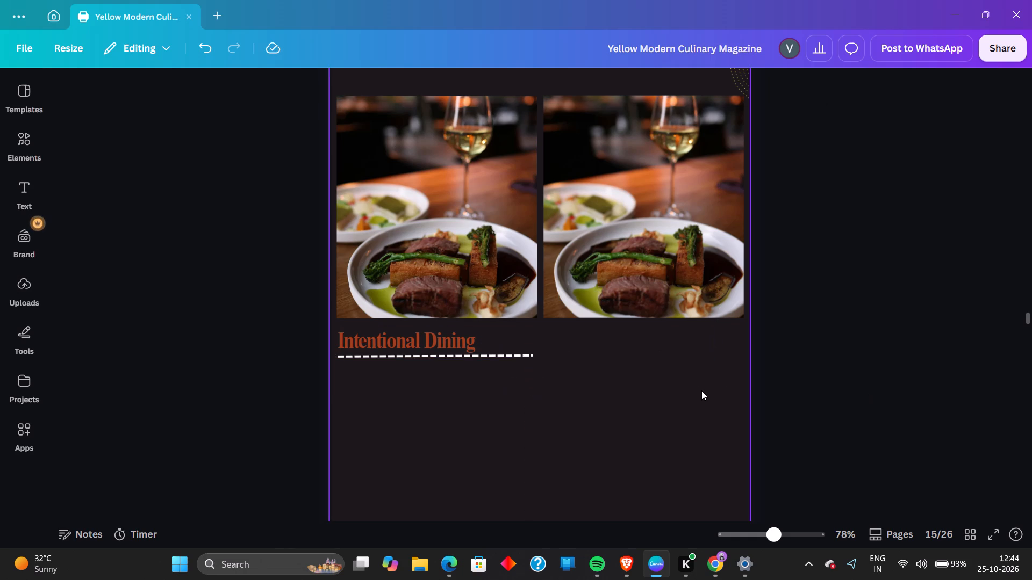
Set the text alignment of the grouped "Intentional Dining" heading to justified.
scroll(693, 385, up, 1)
scroll(691, 366, down, 1)
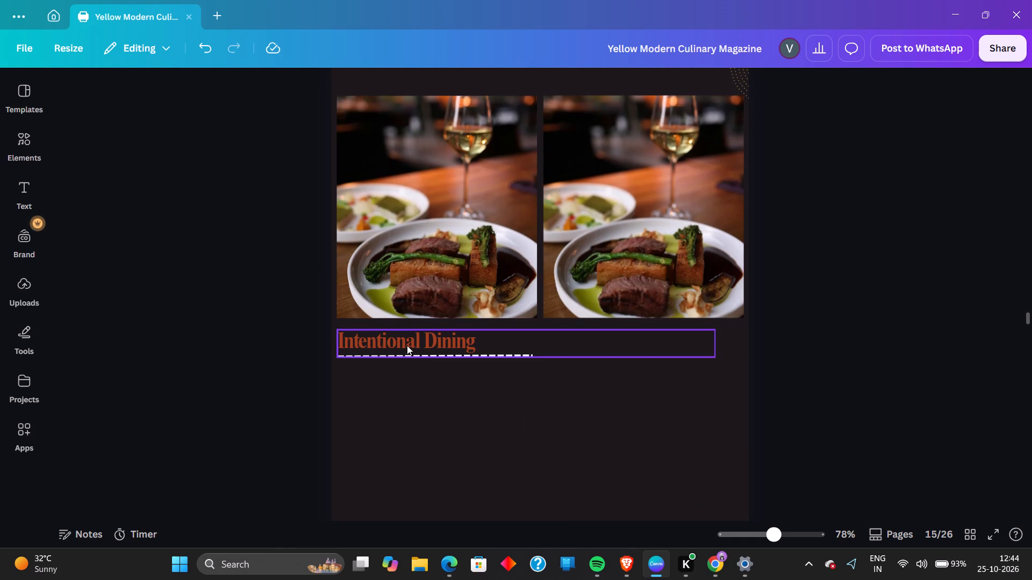
click(407, 345)
click(605, 89)
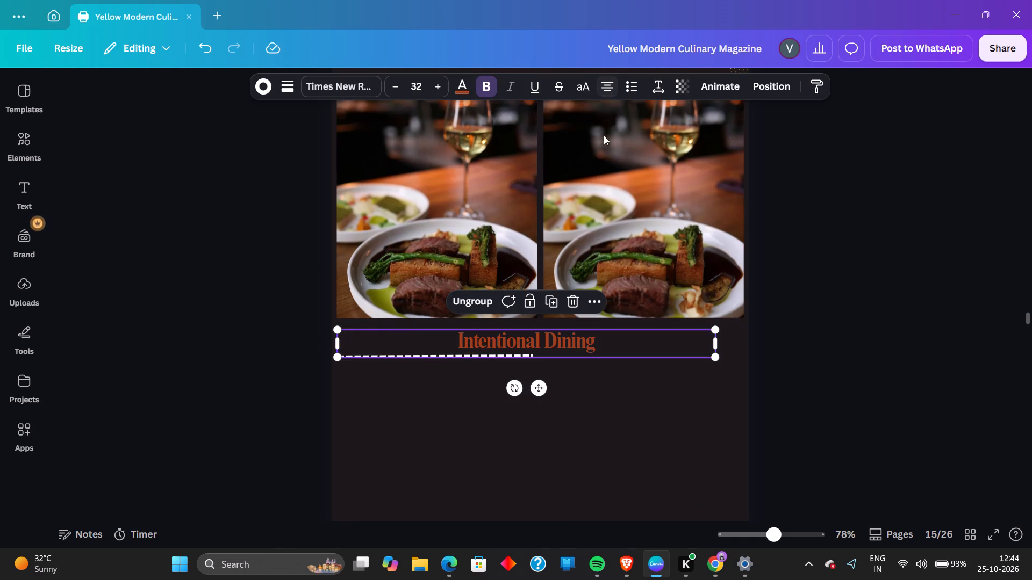
click(604, 85)
click(604, 85)
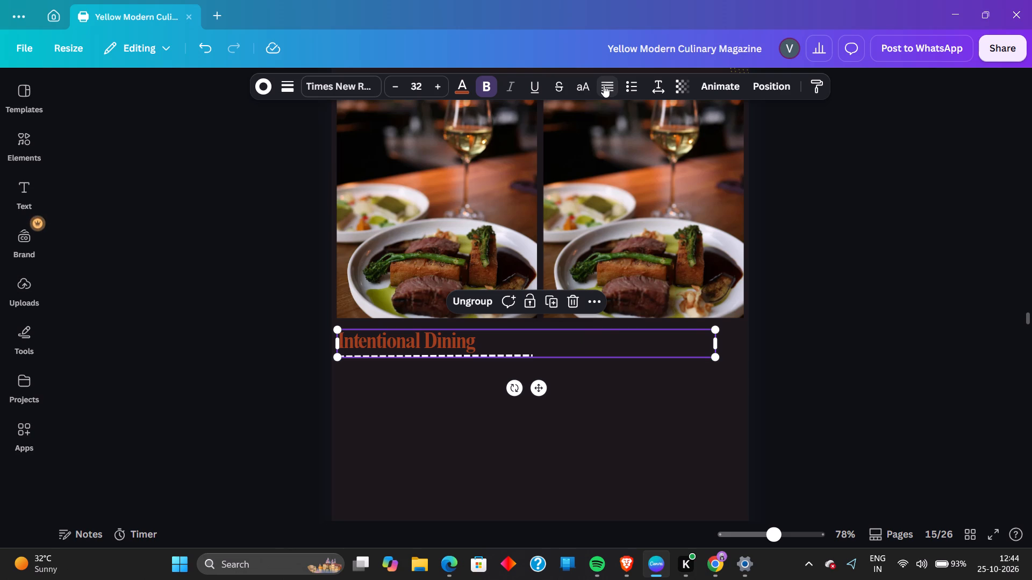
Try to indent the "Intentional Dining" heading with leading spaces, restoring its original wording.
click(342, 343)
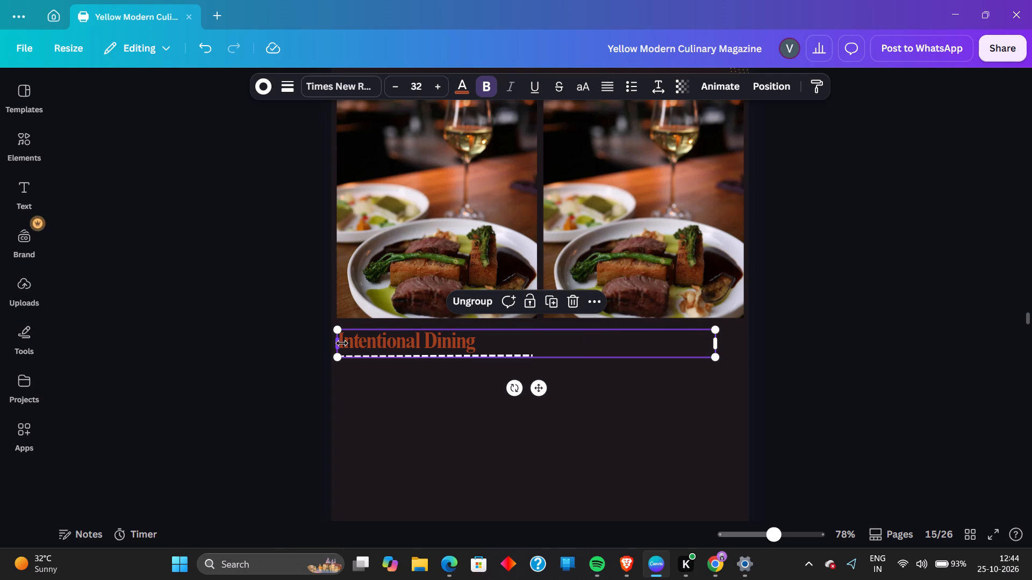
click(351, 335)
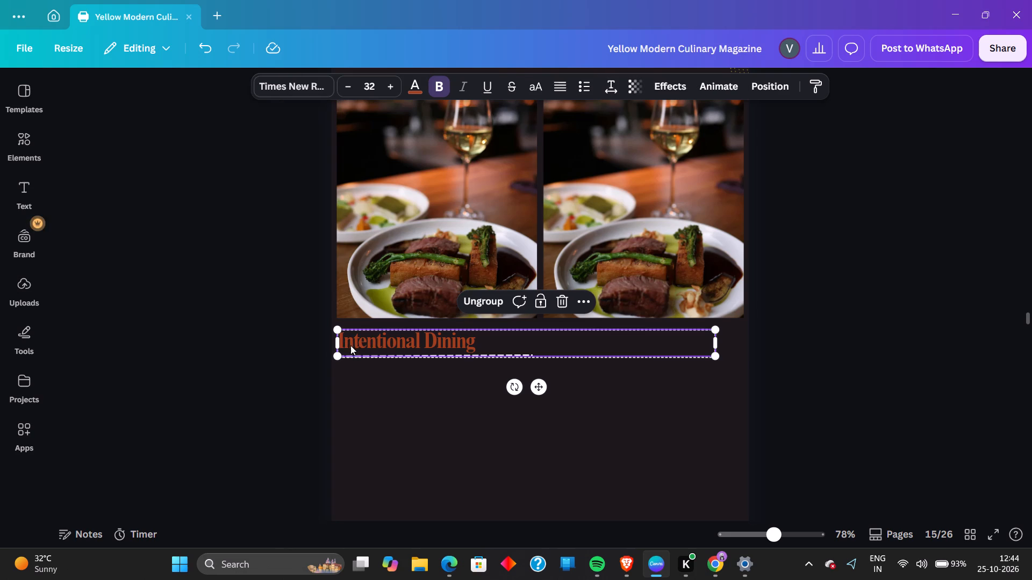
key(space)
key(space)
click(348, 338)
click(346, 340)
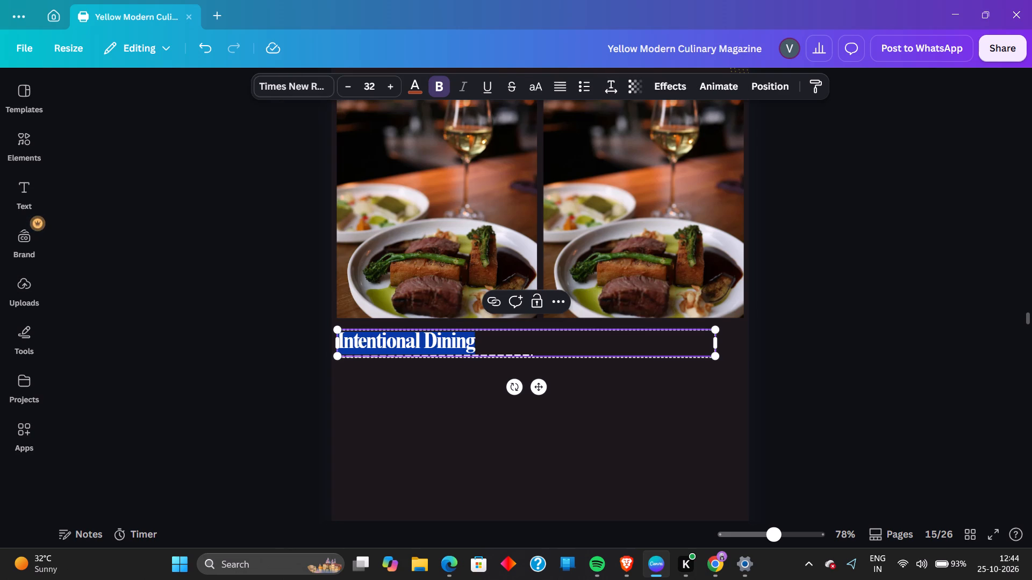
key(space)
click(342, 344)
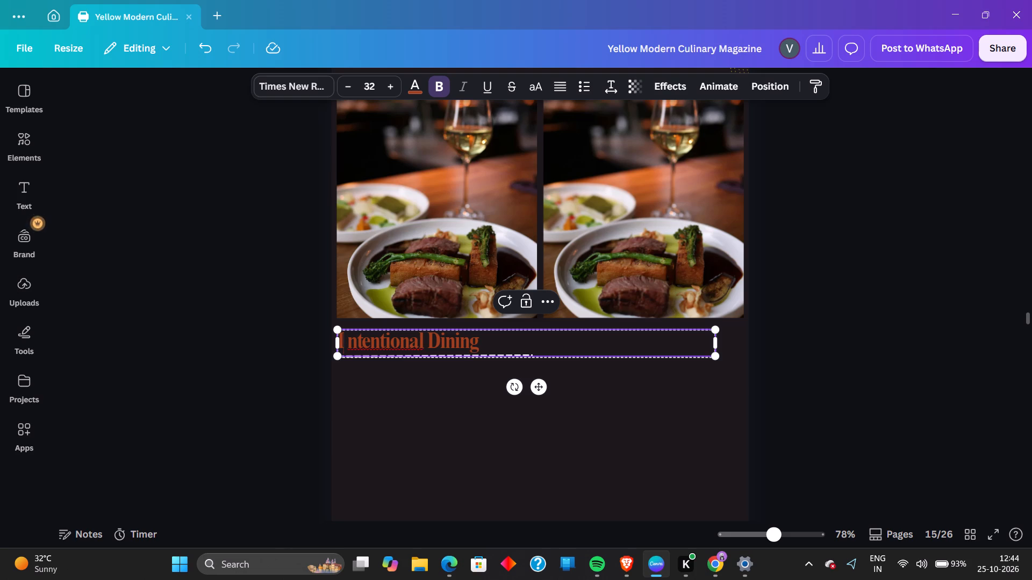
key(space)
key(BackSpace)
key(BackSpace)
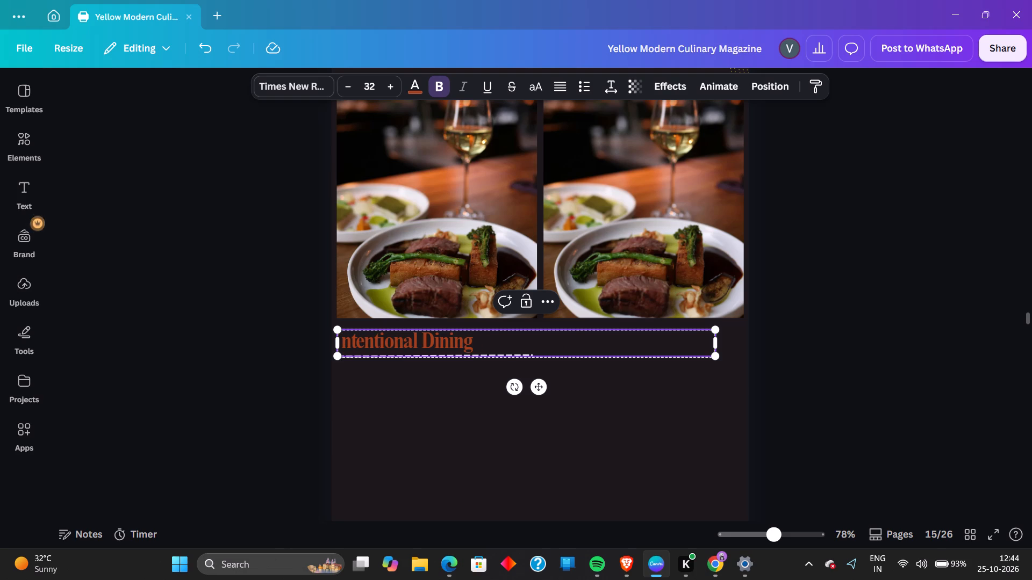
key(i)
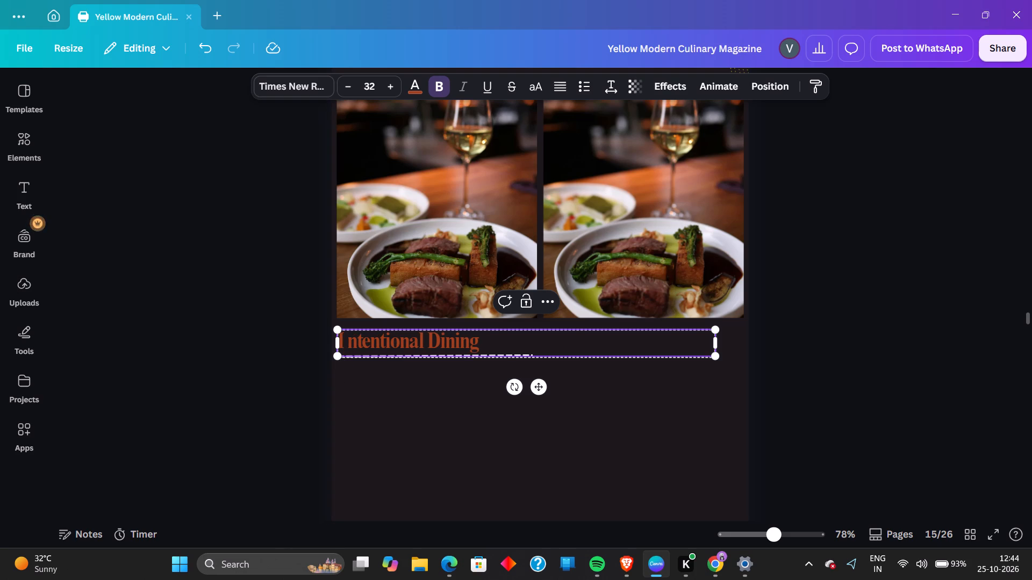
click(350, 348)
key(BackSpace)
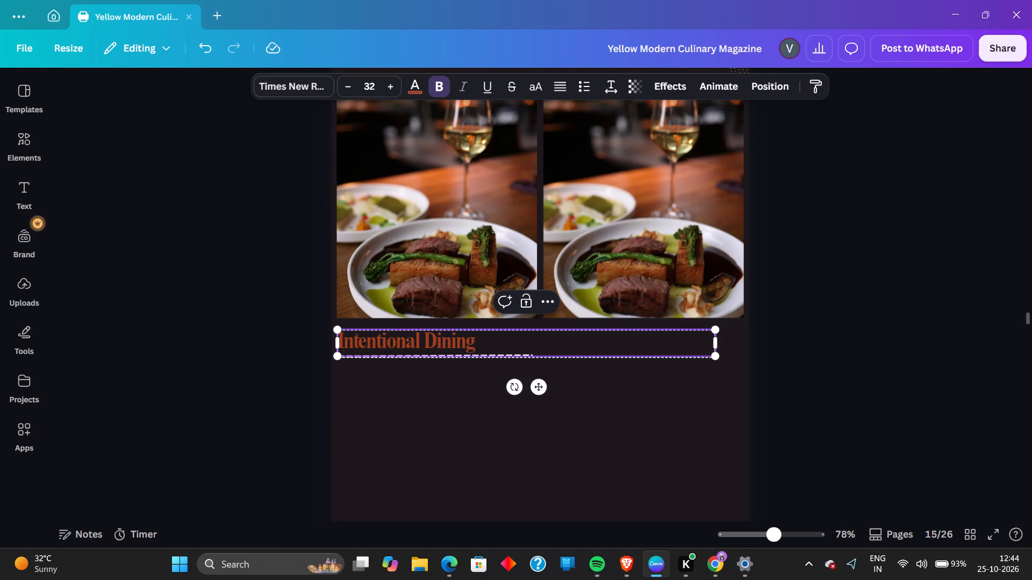
Insert five spaces before "Intentional Dining" so the heading sits closer to the centre above its dashed line.
click(339, 345)
key(space)
key(space)
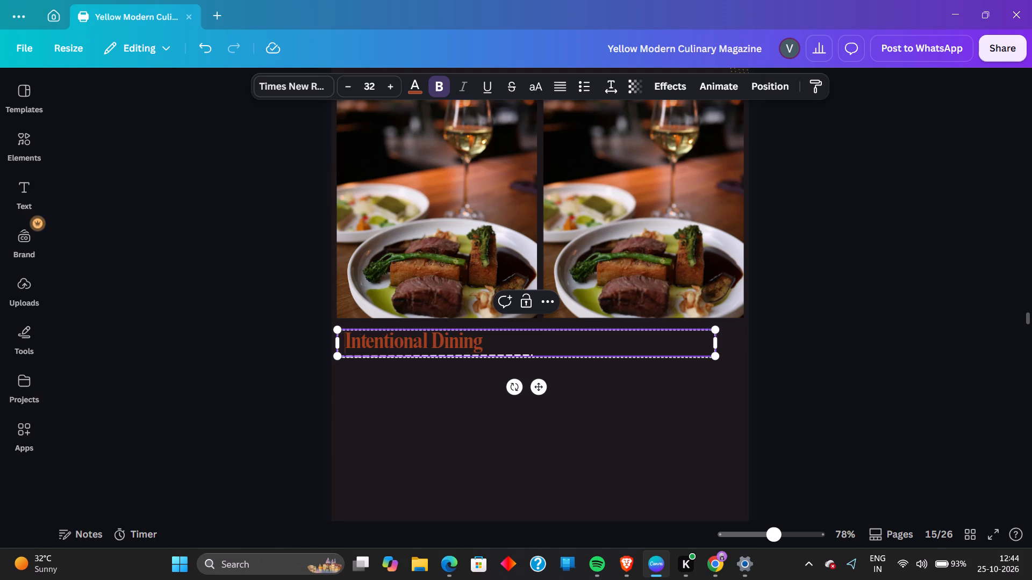
key(space)
key(space)
key(space)
key(space)
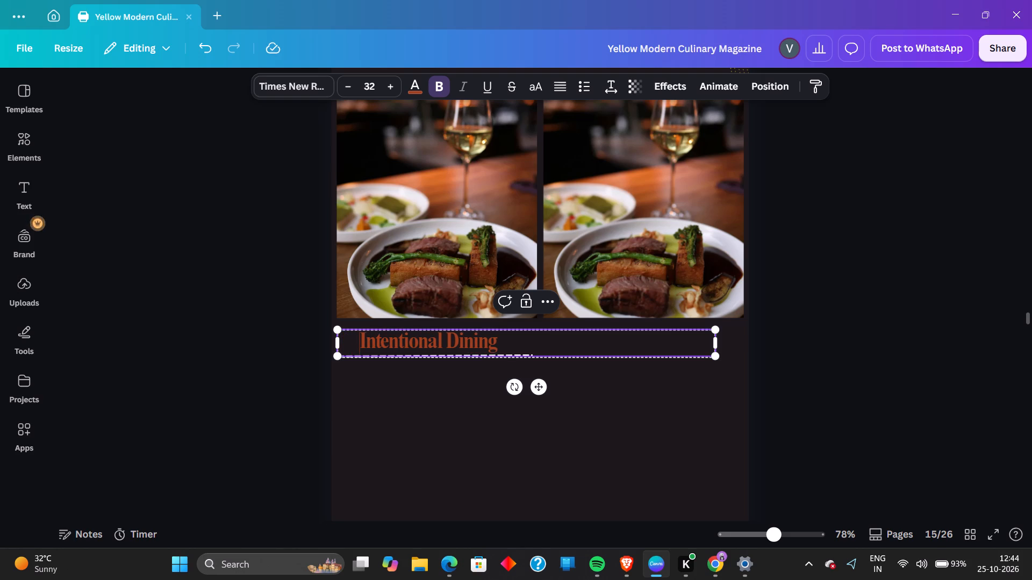
key(BackSpace)
click(861, 421)
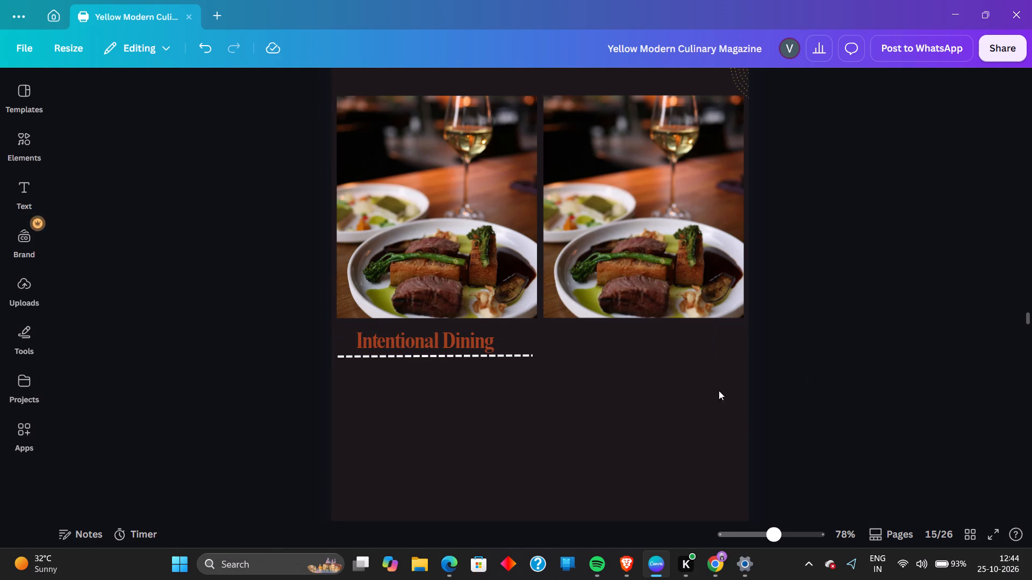
Insert one more leading space before the "Intentional Dining" heading beneath the first photo.
click(350, 346)
key(space)
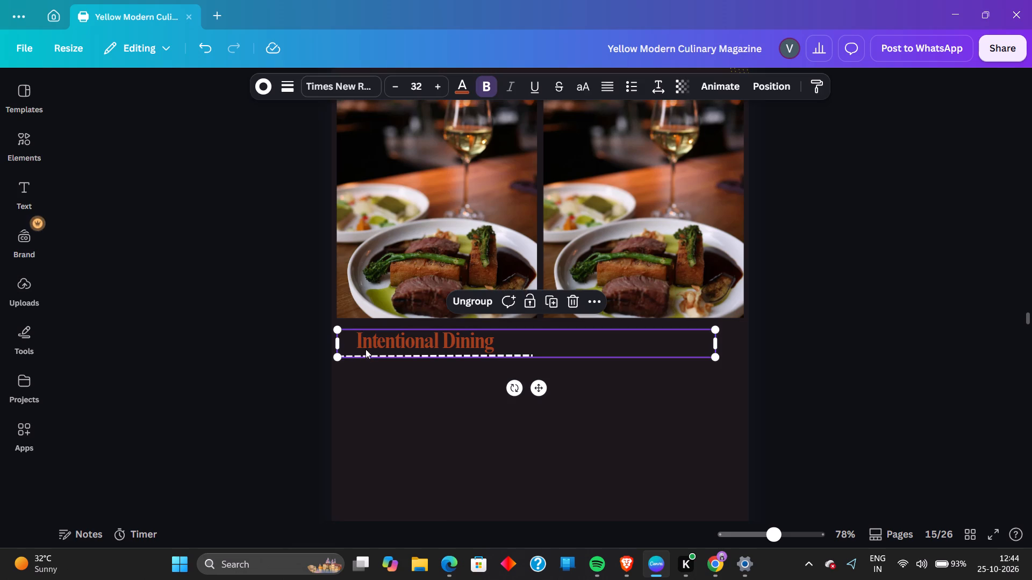
click(355, 343)
key(space)
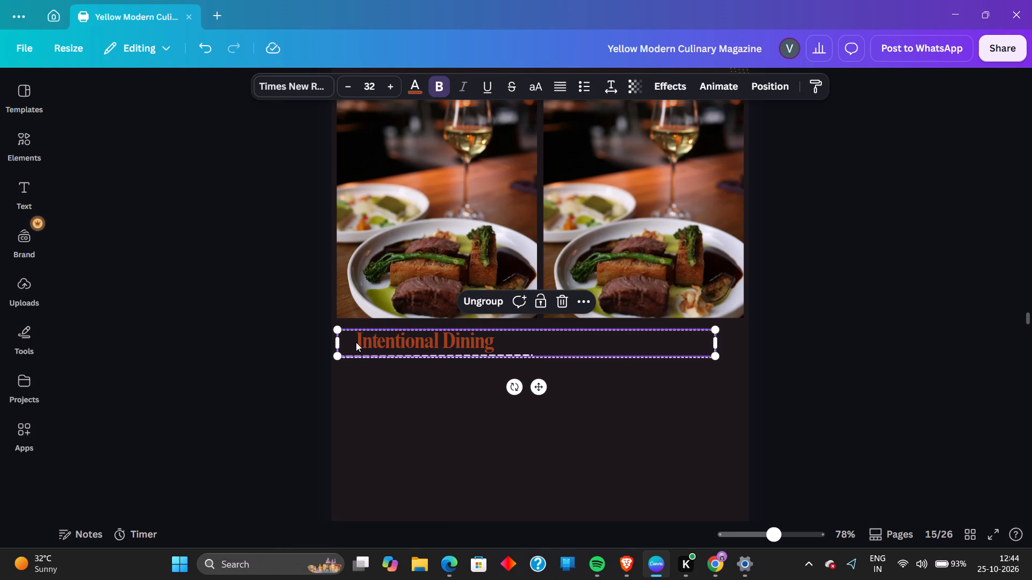
click(356, 342)
key(space)
click(908, 417)
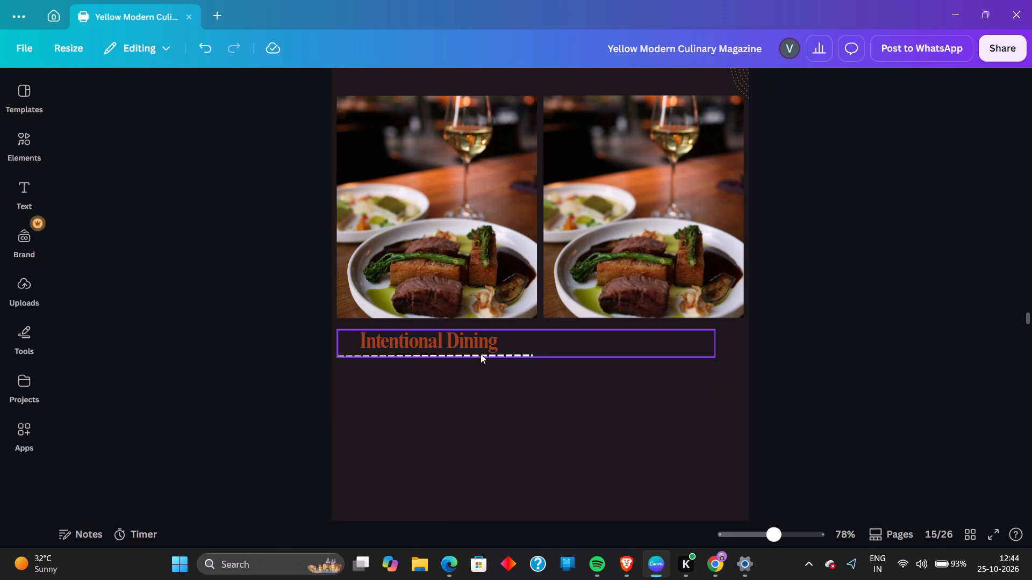
Duplicate the "Intentional Dining" heading group and align the copy beneath the second photo, level with the first heading.
click(501, 345)
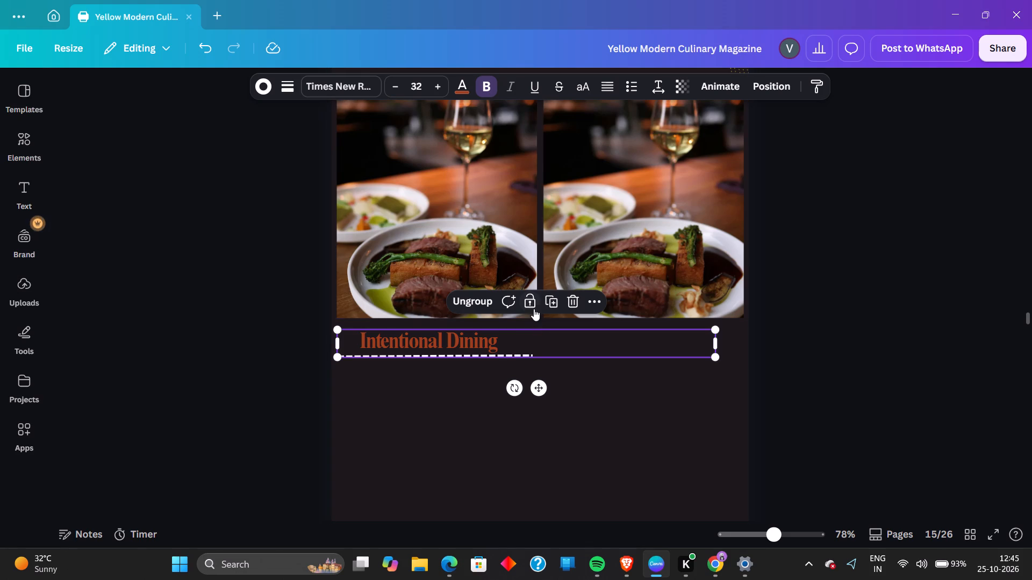
click(550, 302)
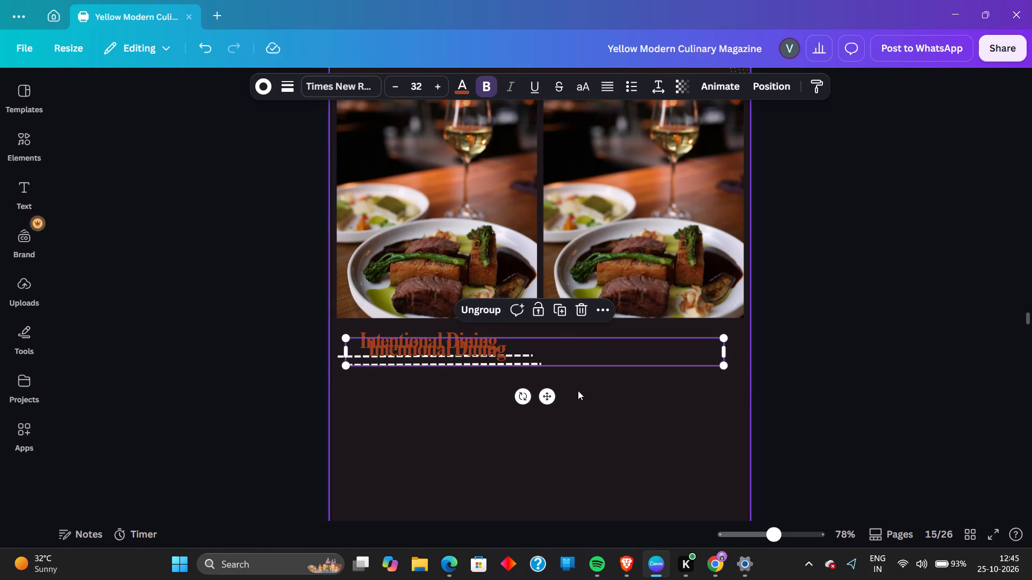
key(Up)
drag(516, 392, 582, 385)
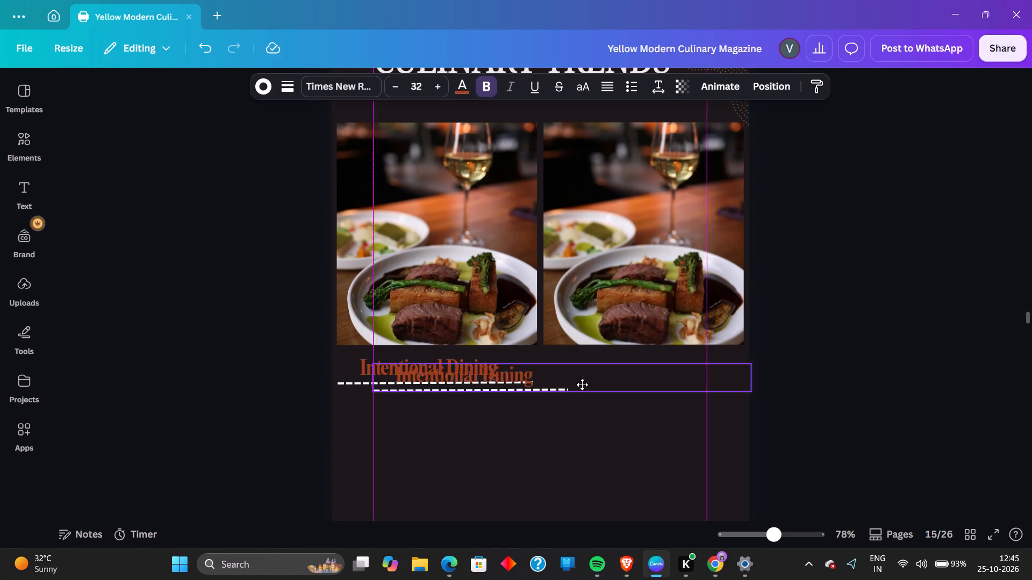
drag(582, 385, 708, 383)
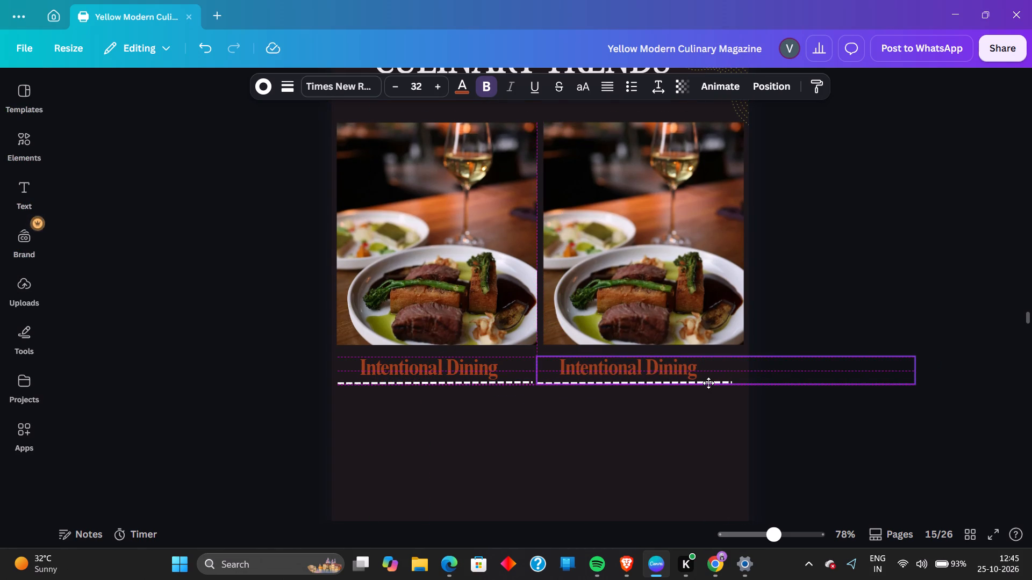
drag(708, 383, 712, 383)
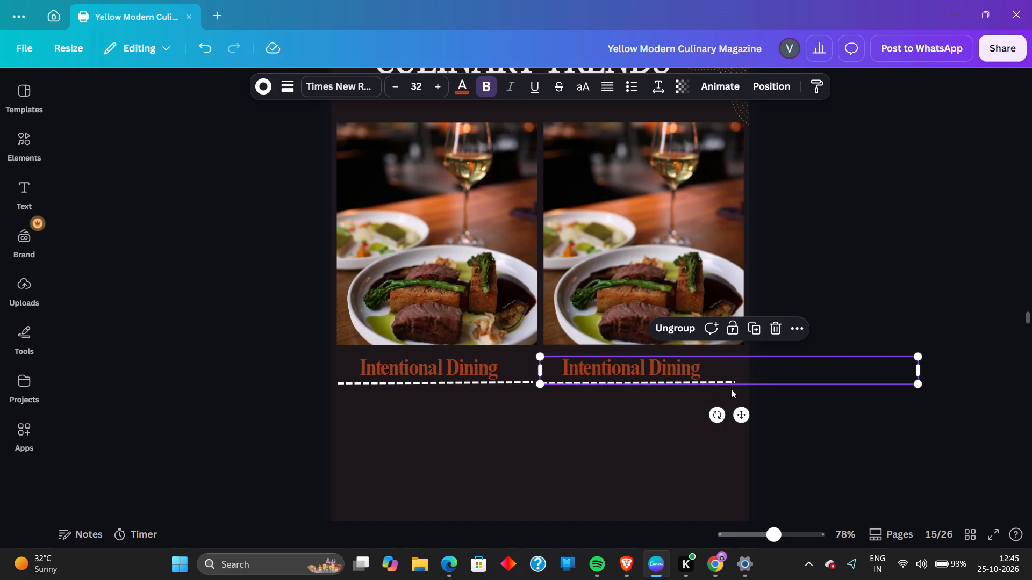
click(801, 420)
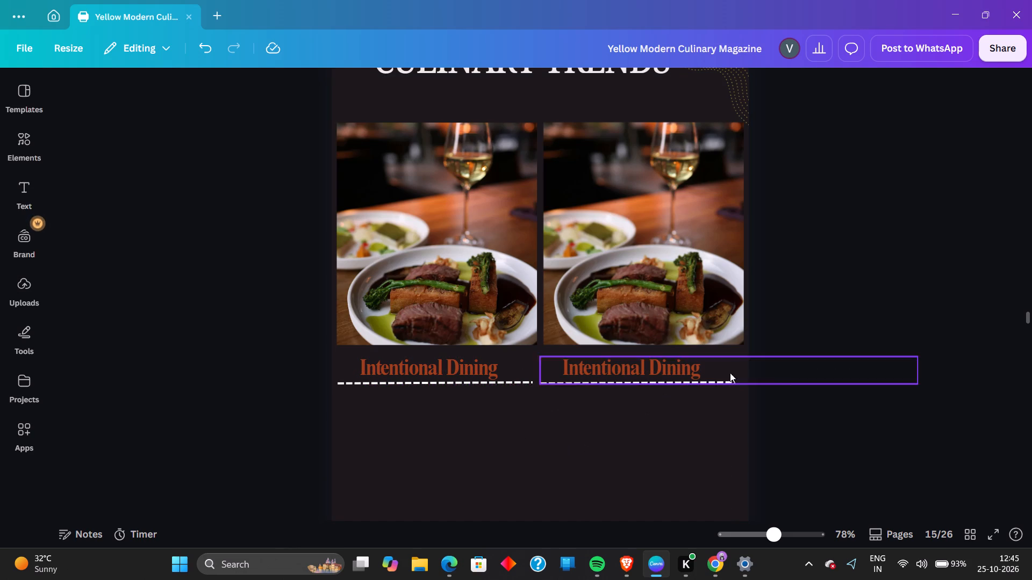
drag(689, 366, 696, 360)
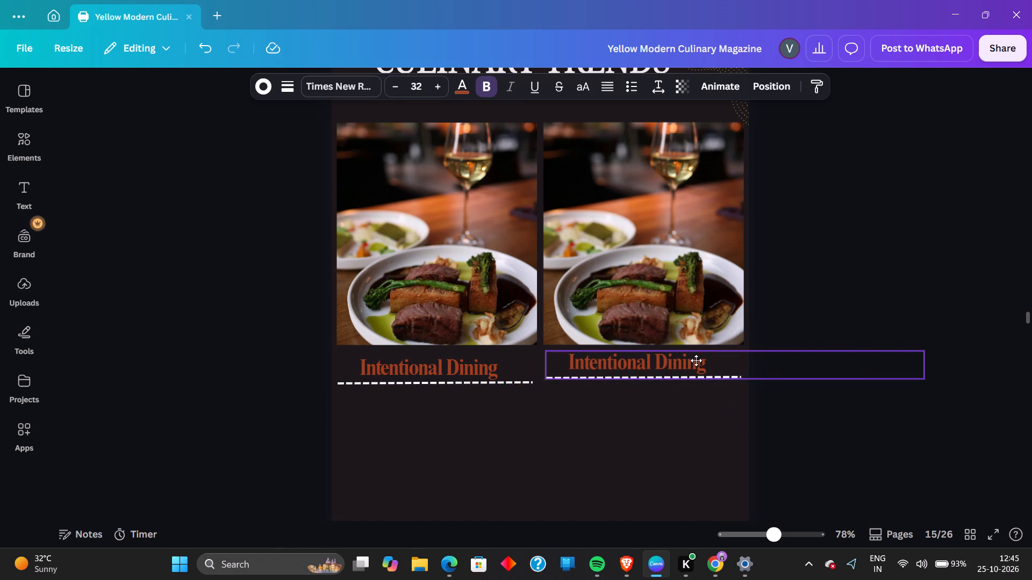
drag(696, 360, 698, 363)
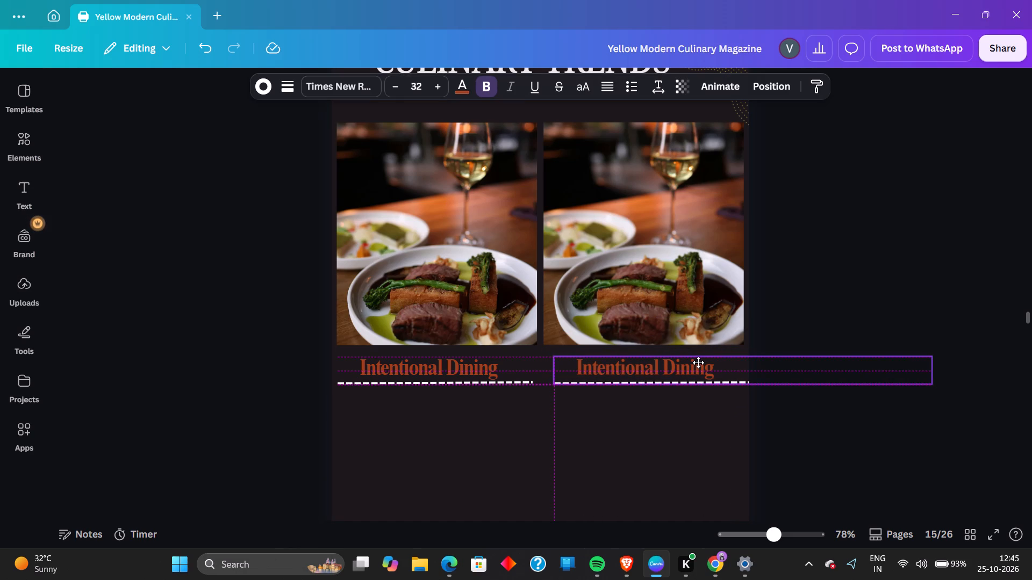
drag(698, 363, 697, 363)
click(872, 424)
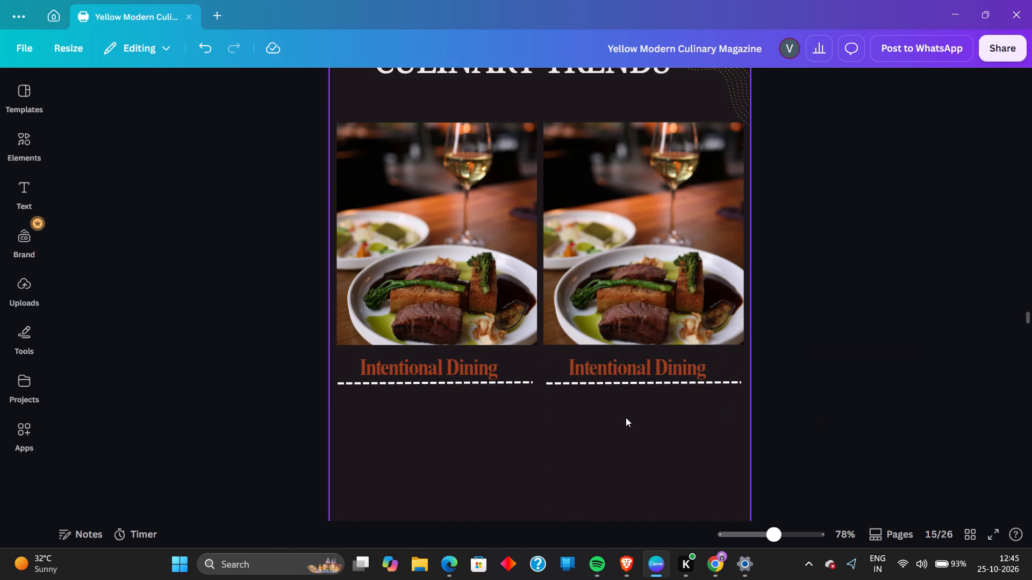
click(634, 370)
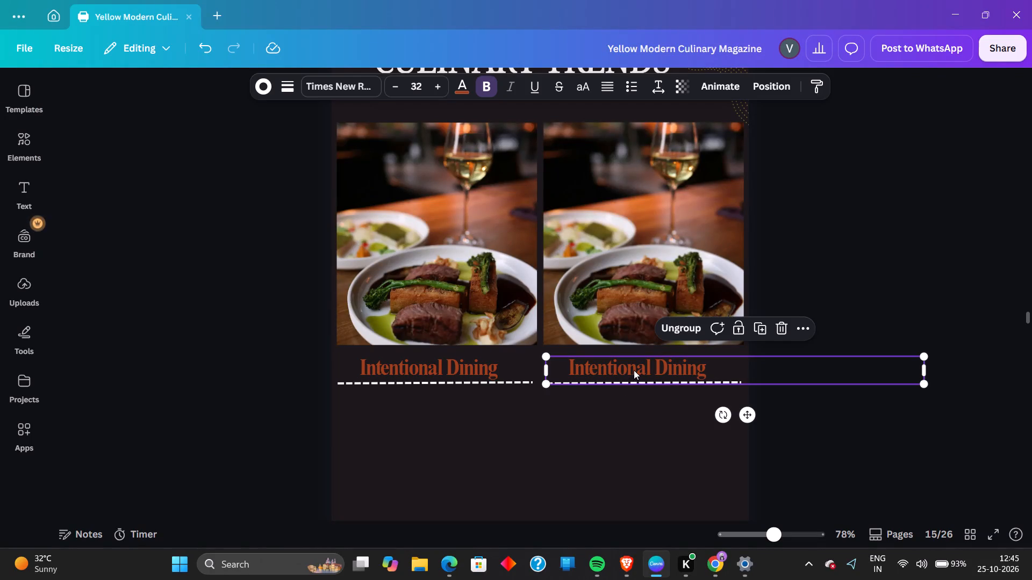
key(Up)
key(Down)
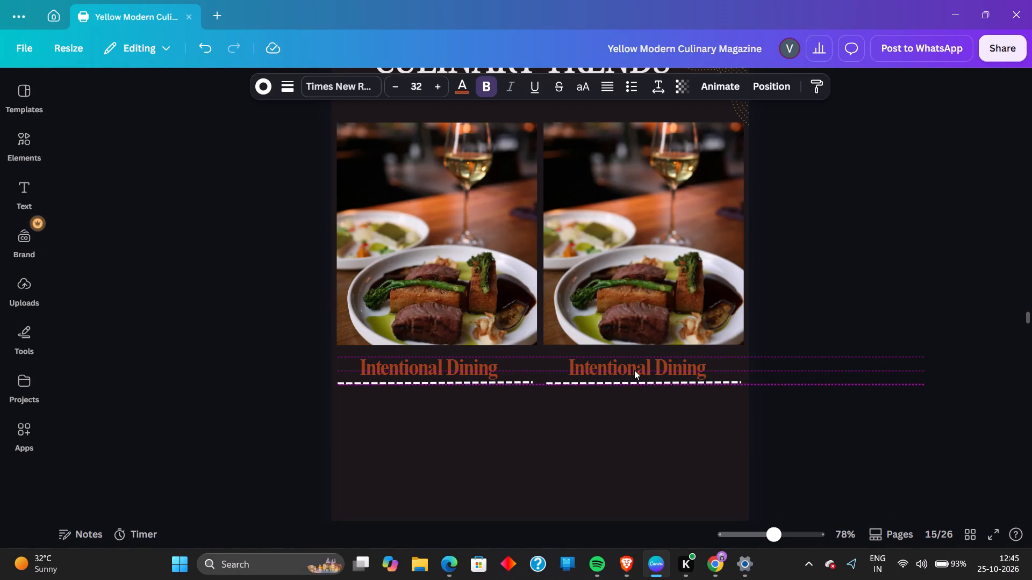
click(918, 444)
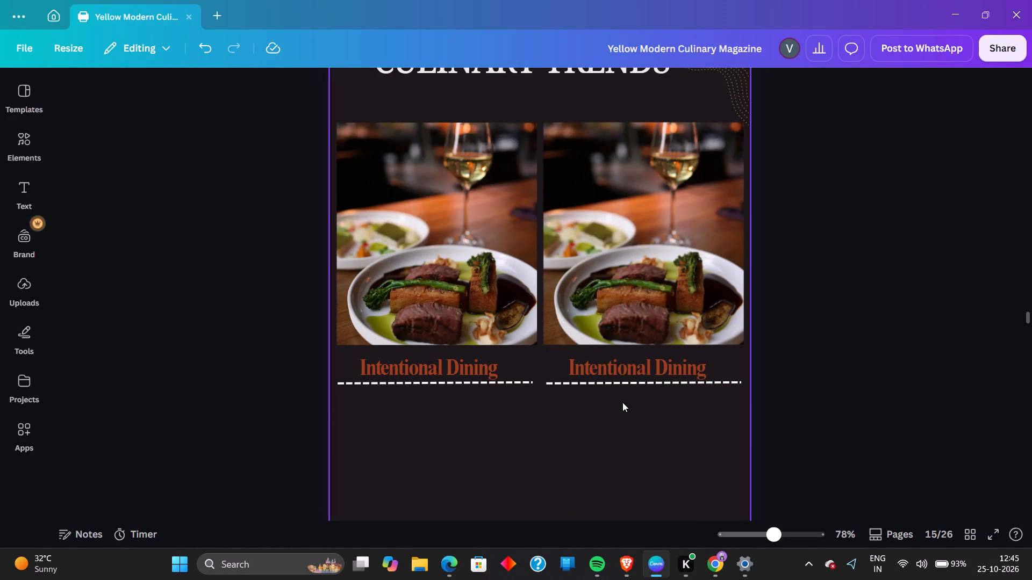
Replace the heading beneath the first photo, including its leading spaces, with "Fermentation" followed by a space.
scroll(625, 401, up, 7)
scroll(625, 401, down, 1)
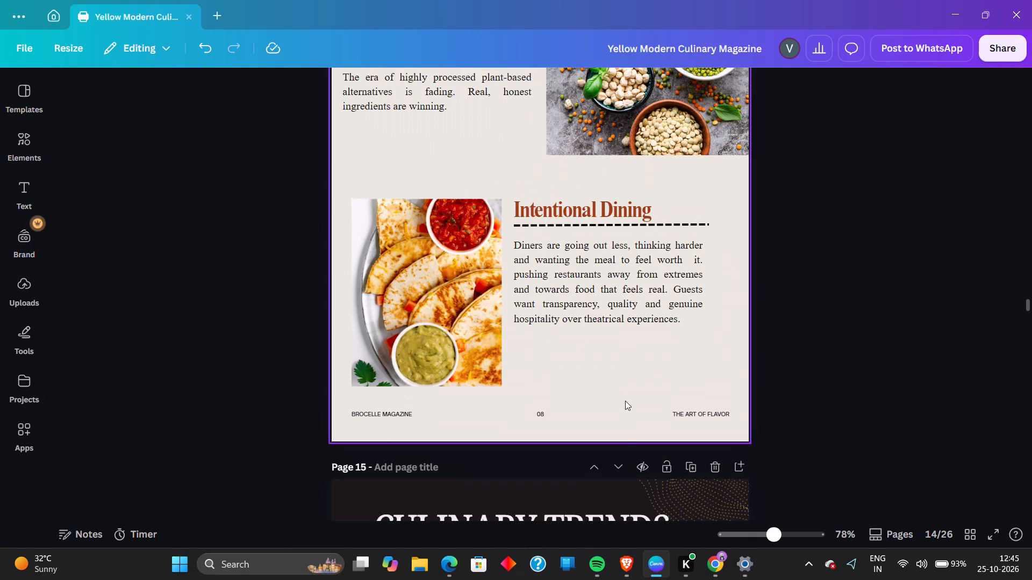
scroll(625, 401, down, 2)
scroll(625, 401, up, 2)
scroll(625, 401, down, 4)
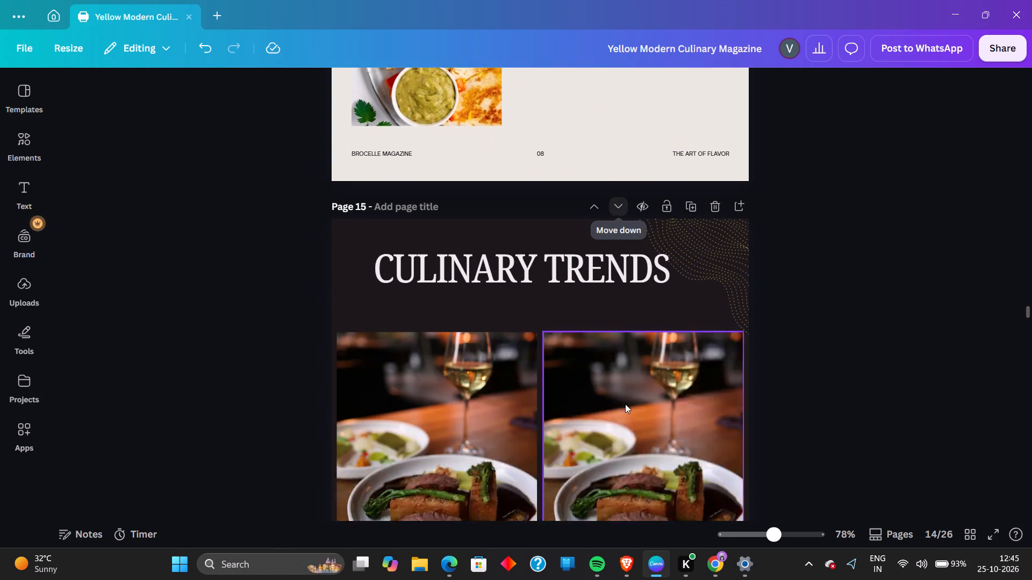
scroll(625, 404, down, 1)
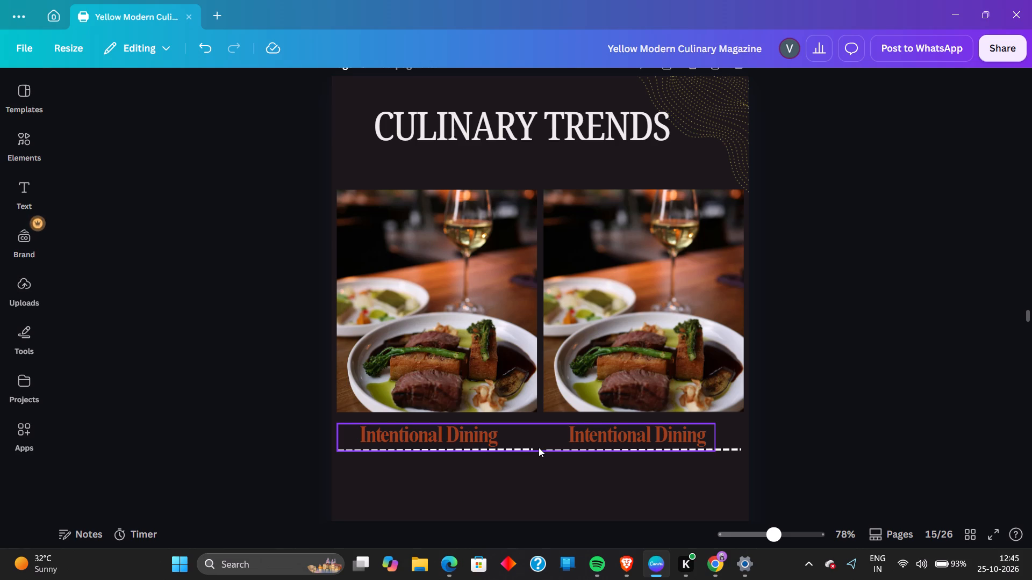
click(503, 432)
click(505, 436)
click(503, 436)
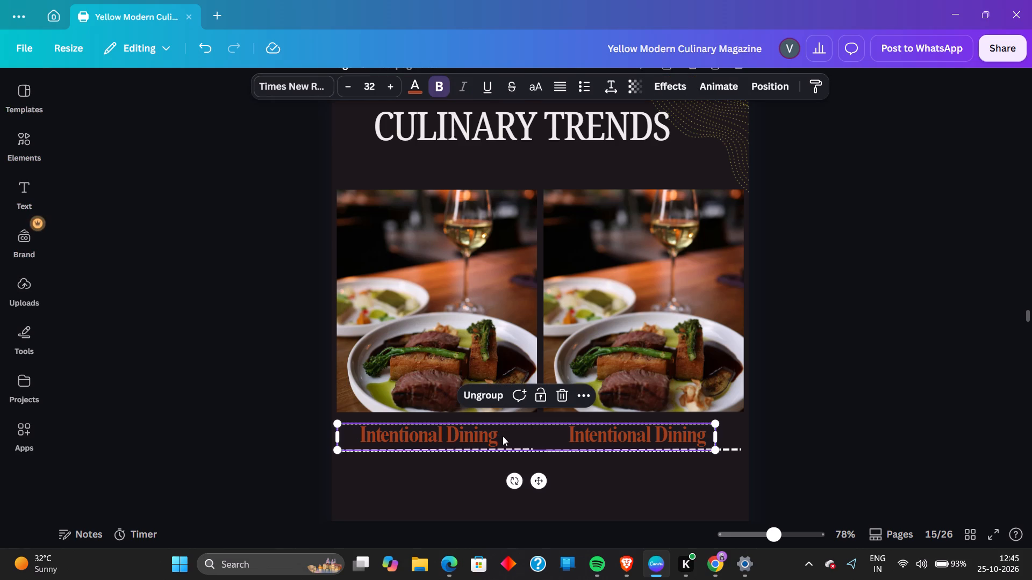
key(BackSpace)
key(BackSpace)
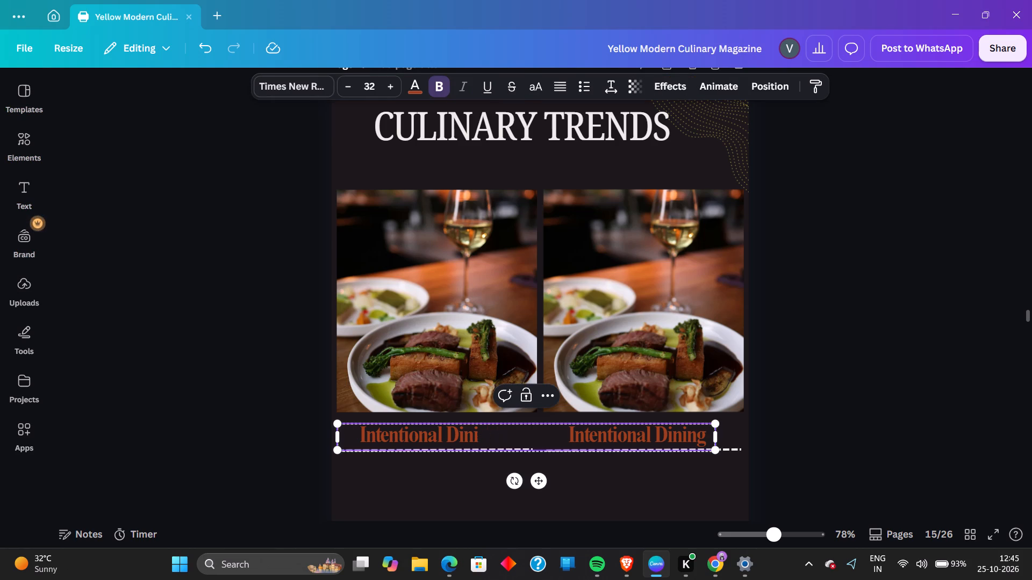
key(BackSpace)
key(BackSpace)
key(BackSpace)
key(BackSpace)
key(BackSpace)
key(BackSpace)
key(BackSpace)
key(BackSpace)
key(BackSpace)
key(BackSpace)
key(BackSpace)
key(BackSpace)
key(BackSpace)
key(BackSpace)
key(BackSpace)
key(BackSpace)
key(BackSpace)
key(BackSpace)
key(BackSpace)
key(BackSpace)
key(BackSpace)
key(BackSpace)
key(BackSpace)
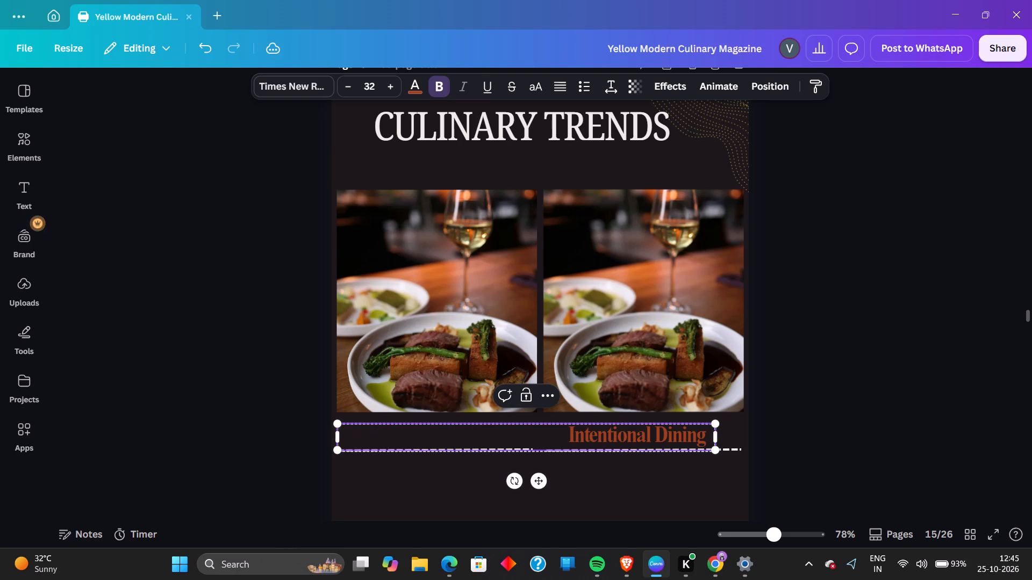
key(BackSpace)
key(BackSpace)
text(FER)
key(BackSpace)
key(BackSpace)
text(er)
text(mentation)
key(space)
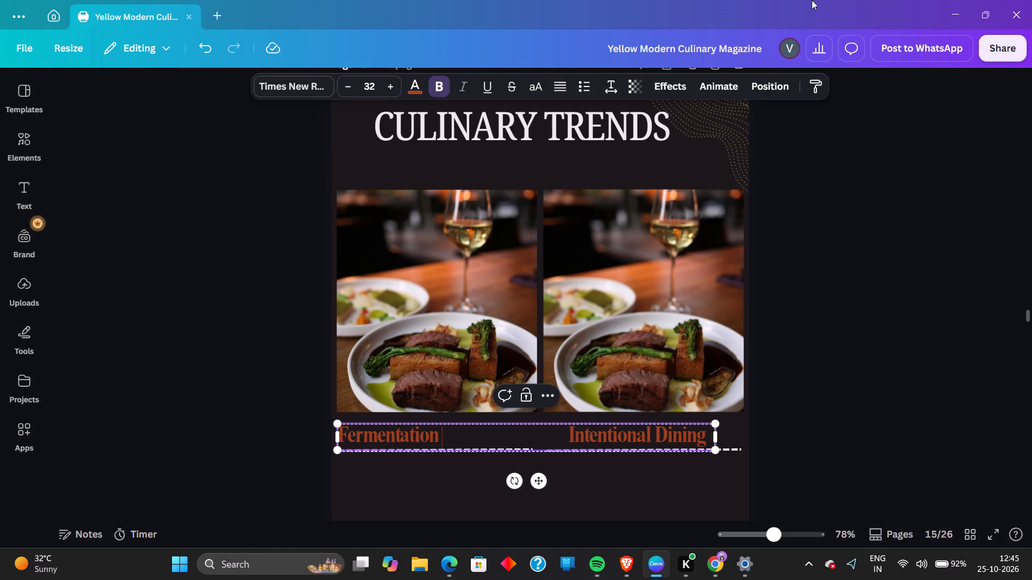
Extend the first heading to "Fermentation and Preservation" and reduce its font size to 26 to fit above its dashed line.
triple_click(349, 83)
click(351, 84)
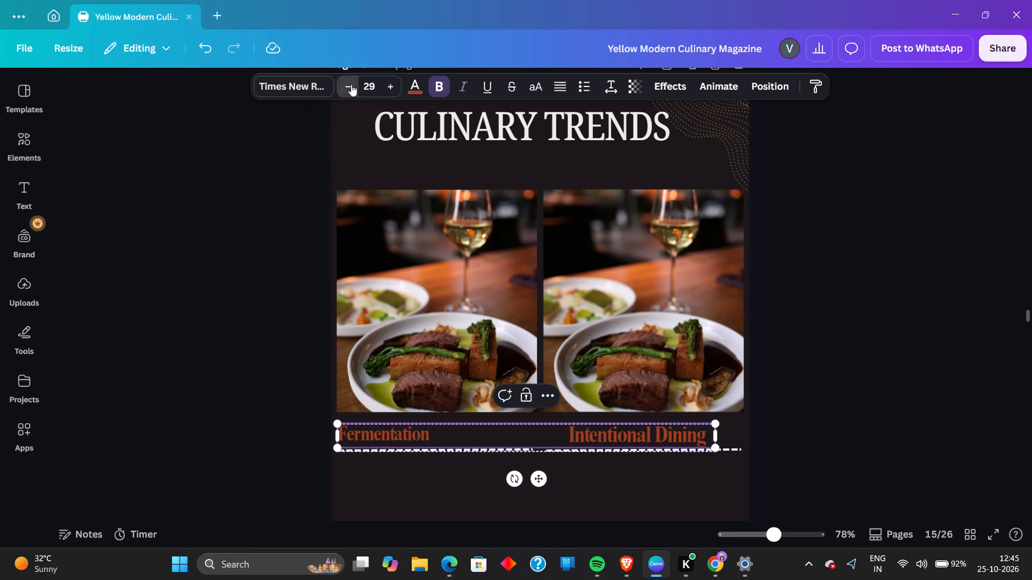
click(351, 84)
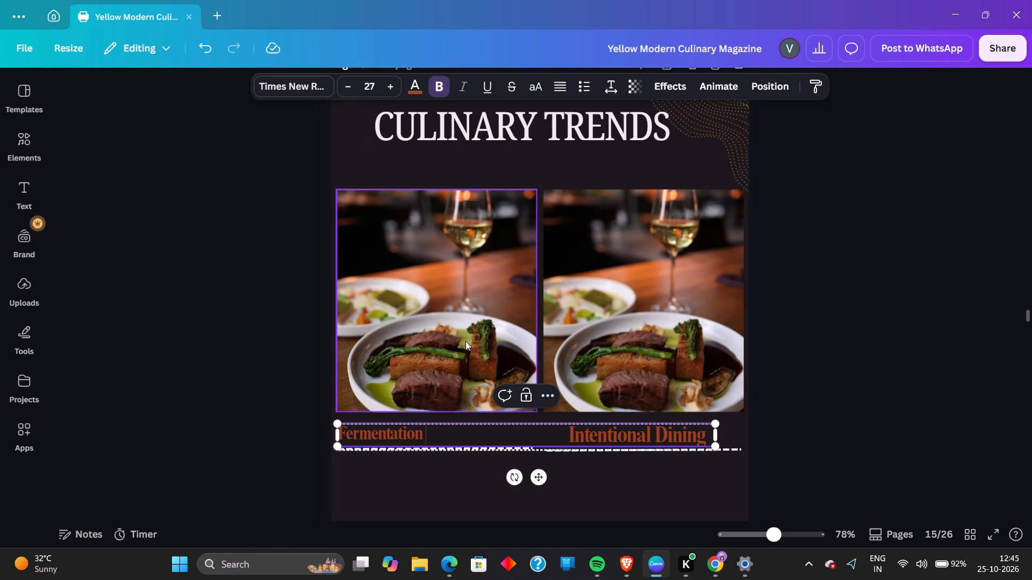
text(and)
key(space)
text(reservat)
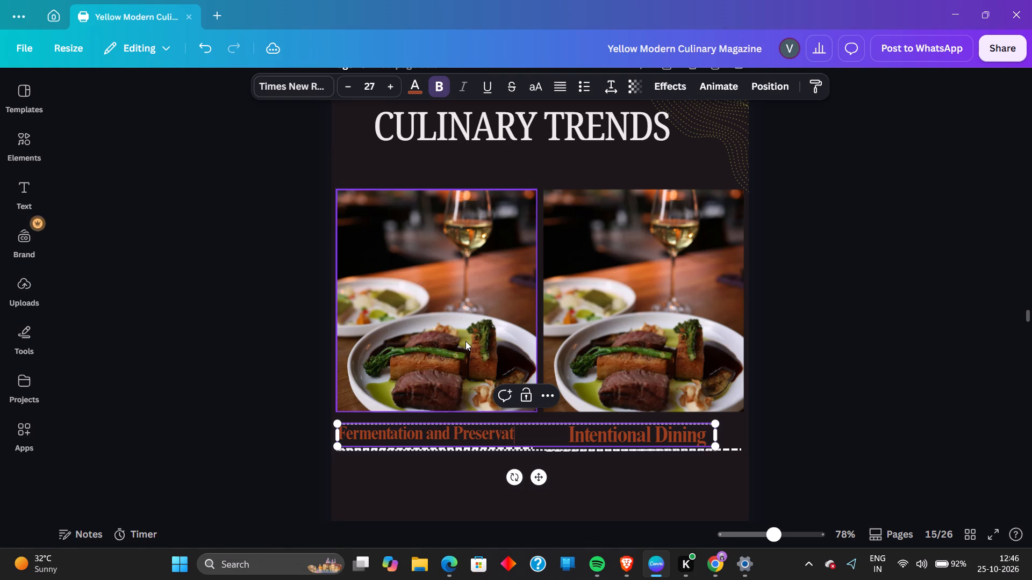
text(ion)
click(345, 93)
click(456, 518)
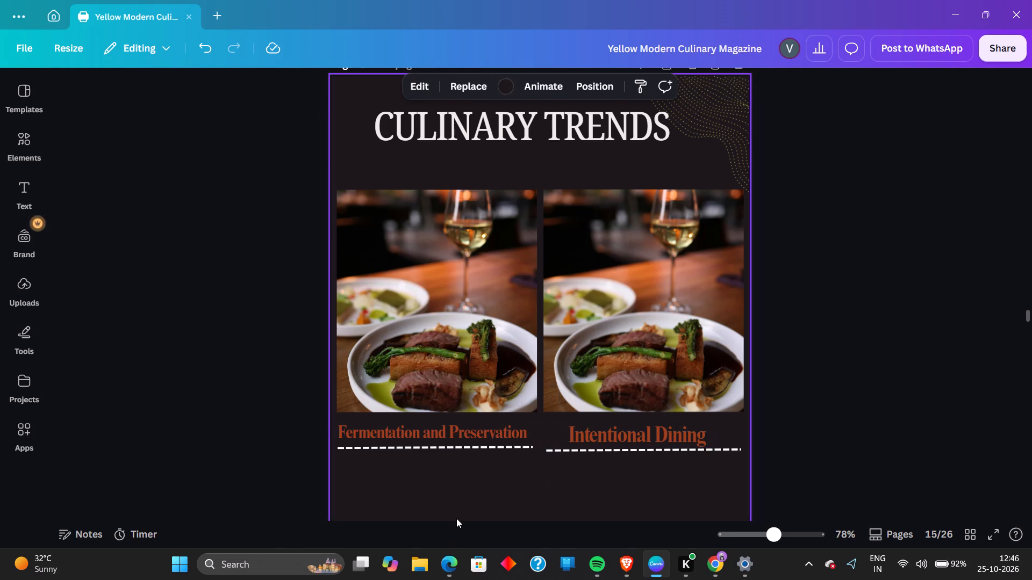
Set the font size of the "Intentional Dining" heading beneath the second photo to 26, matching the first heading.
click(590, 442)
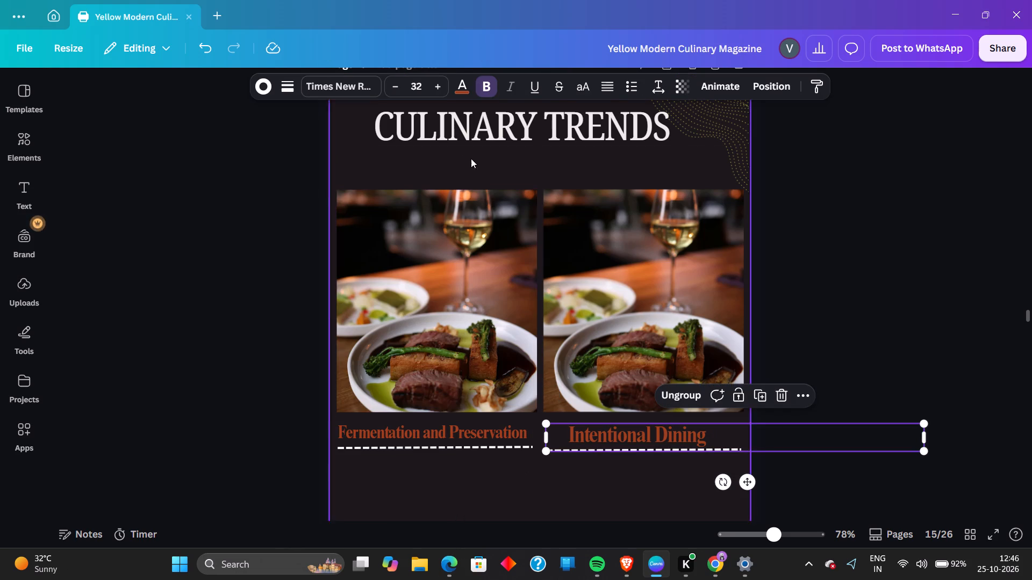
click(432, 439)
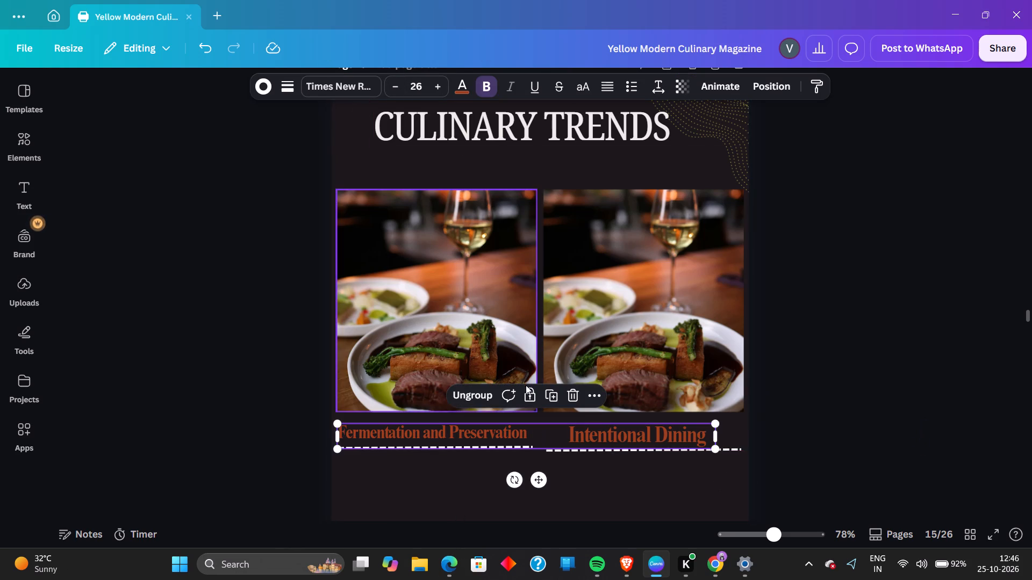
click(604, 440)
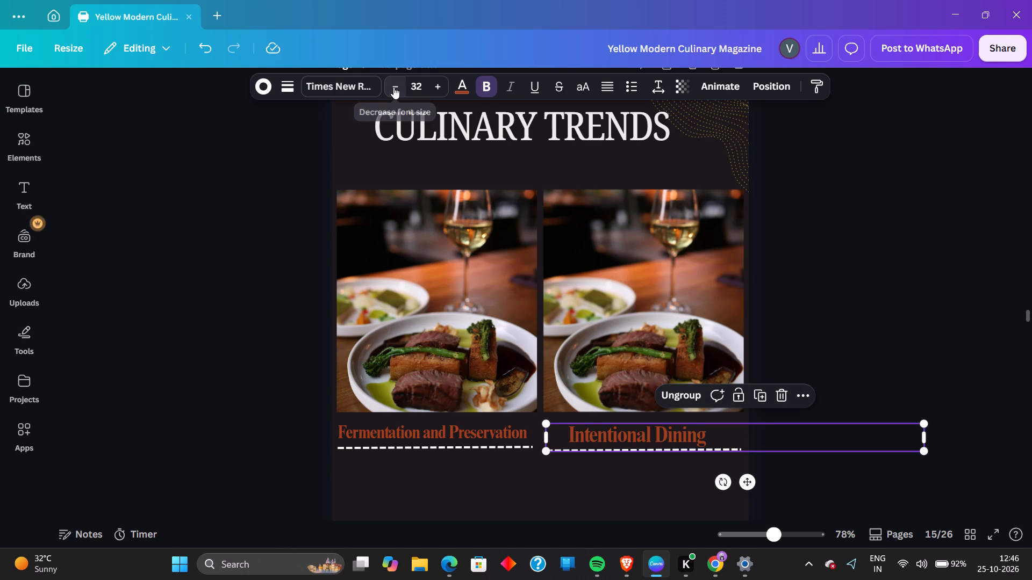
triple_click(393, 87)
triple_click(393, 87)
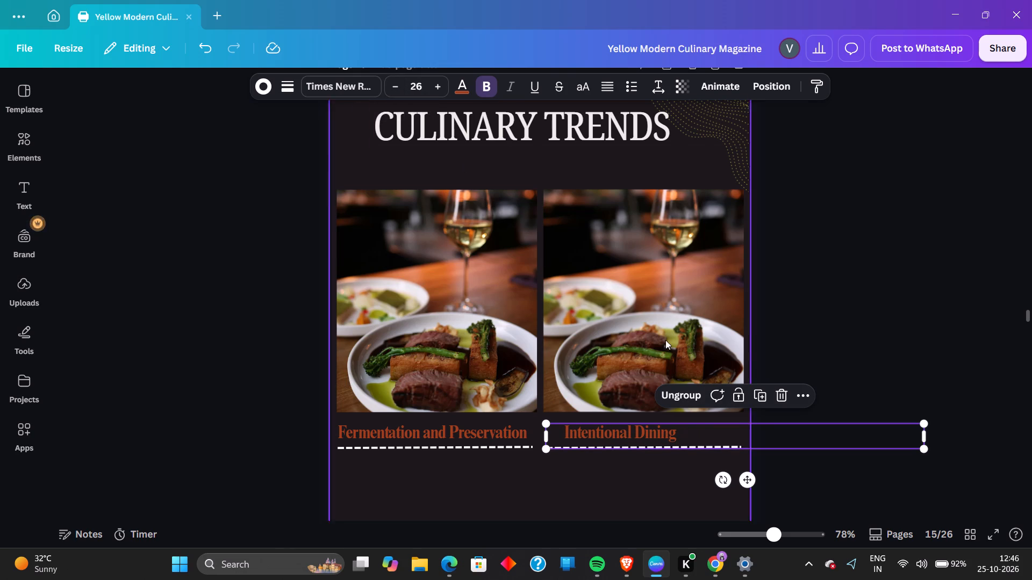
Replace the "Intentional Dining" heading beneath the second photo, including its leading spaces, with "Sustainability" followed by a space.
click(701, 434)
click(686, 434)
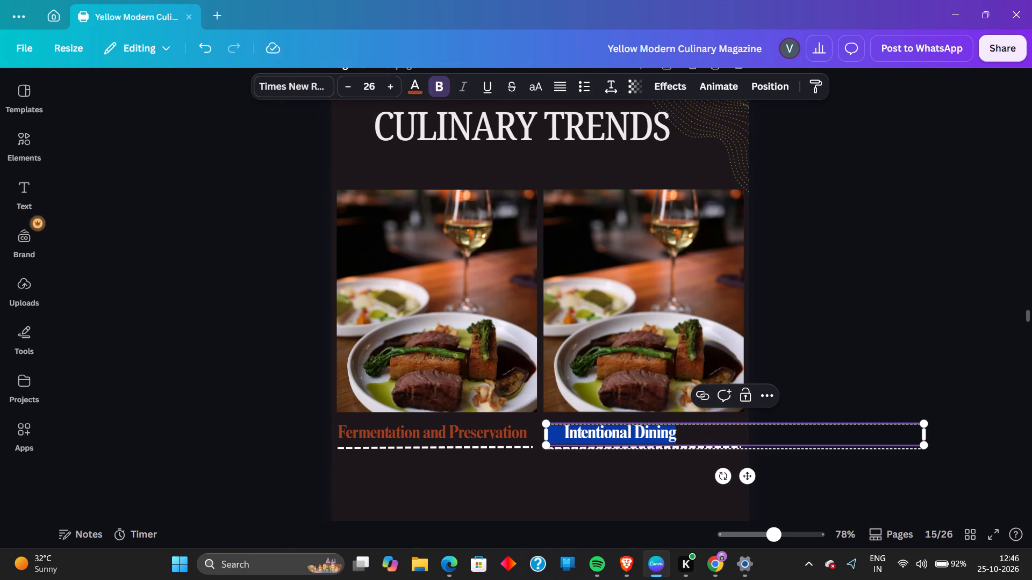
key(BackSpace)
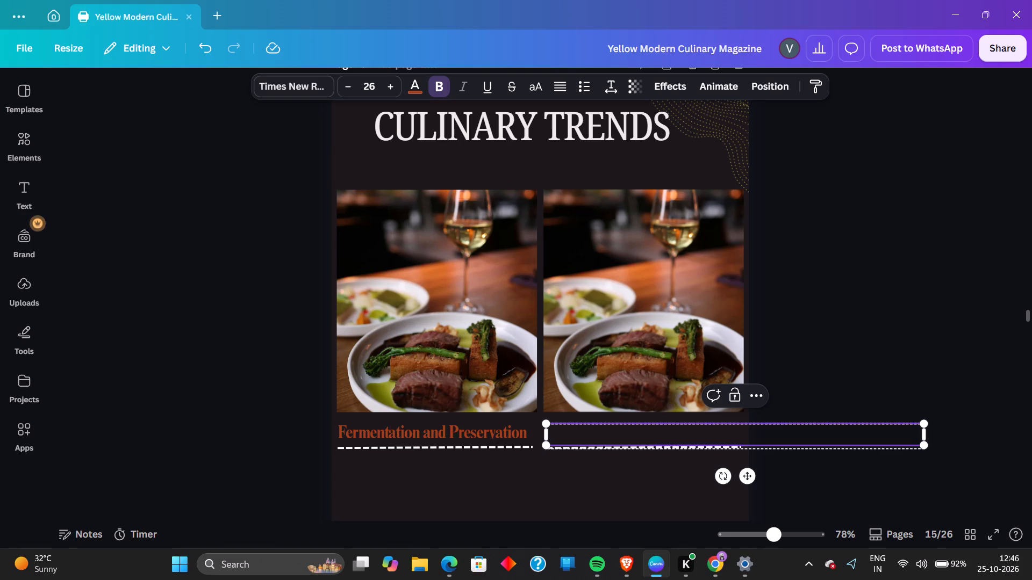
key(s)
text(ust)
text(ai)
text(na)
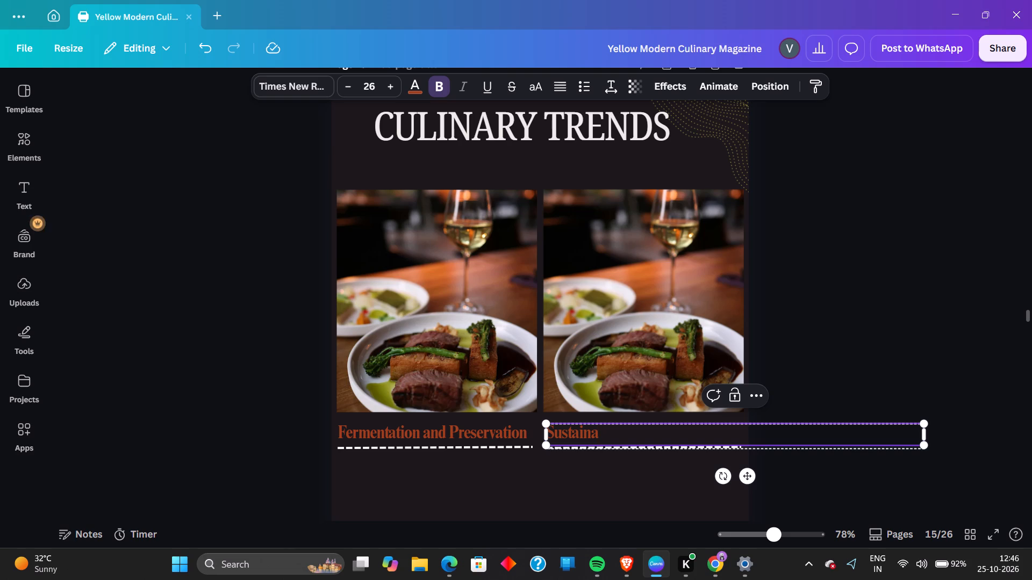
text(bio)
key(BackSpace)
text(lity)
key(space)
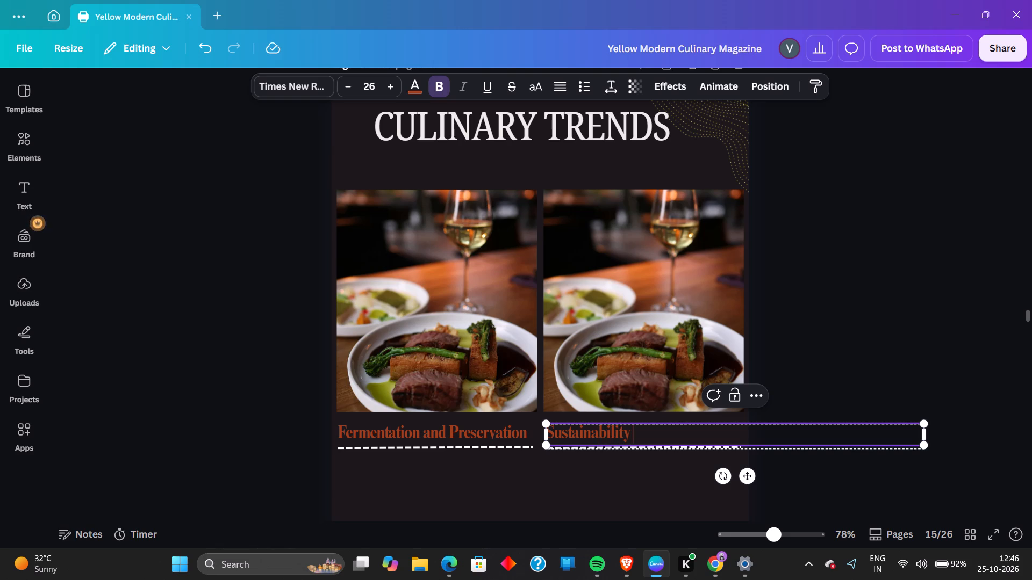
Extend the heading beneath the second photo to read "Sustainability becomes Standard".
text(becomes)
key(space)
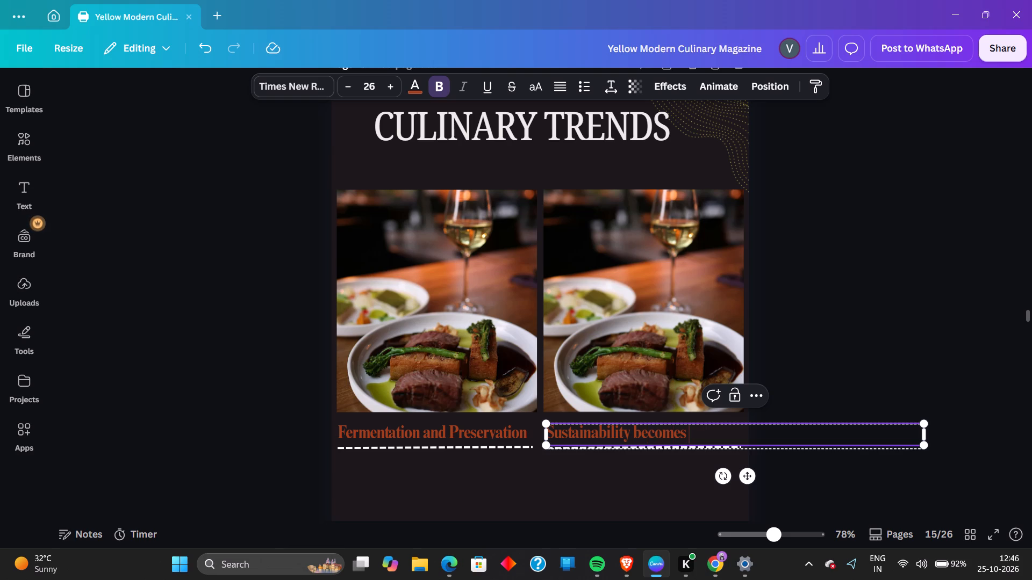
text(st)
key(BackSpace)
key(BackSpace)
key(space)
text(ta)
text(ndard)
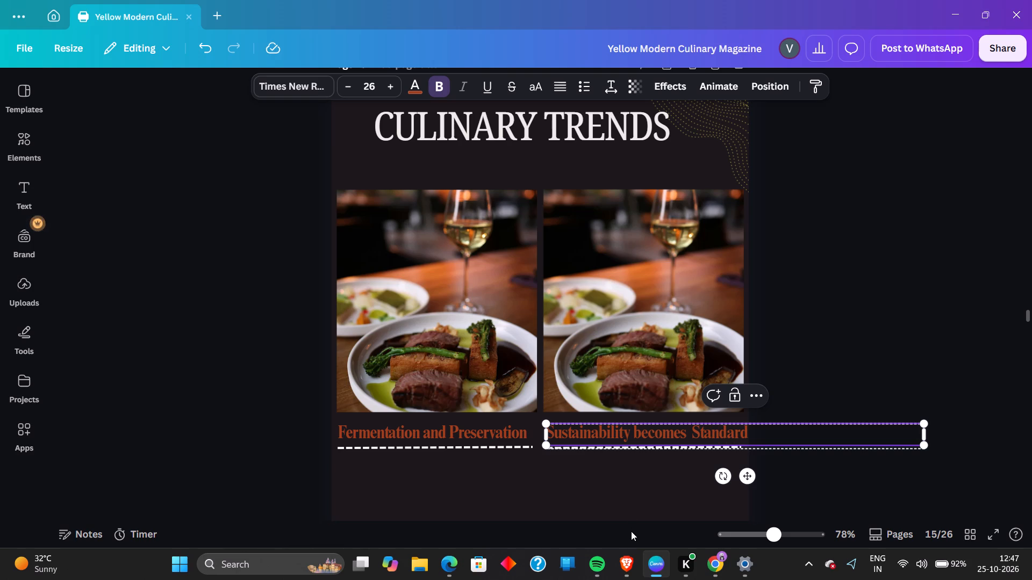
click(627, 499)
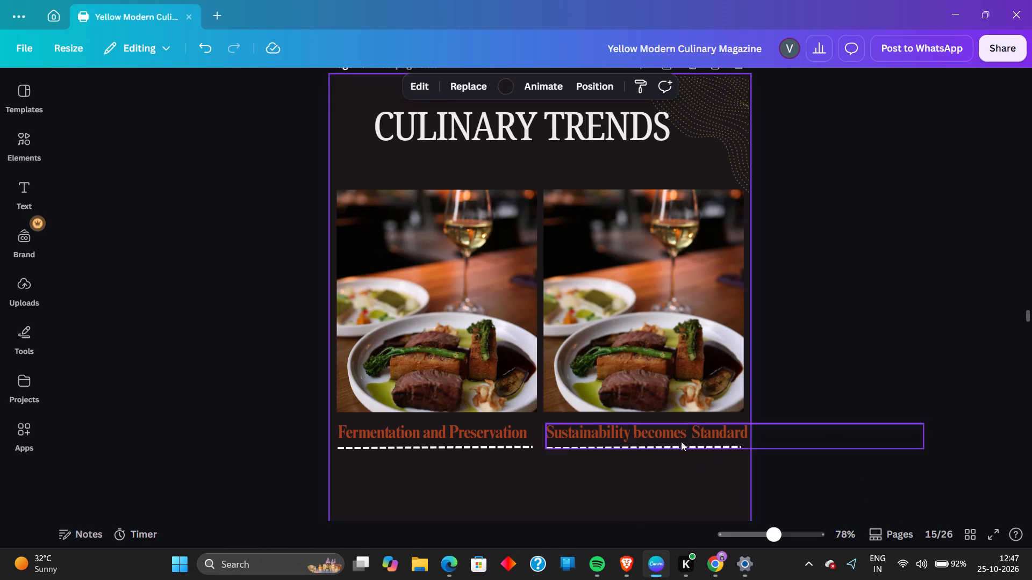
click(643, 435)
key(Left)
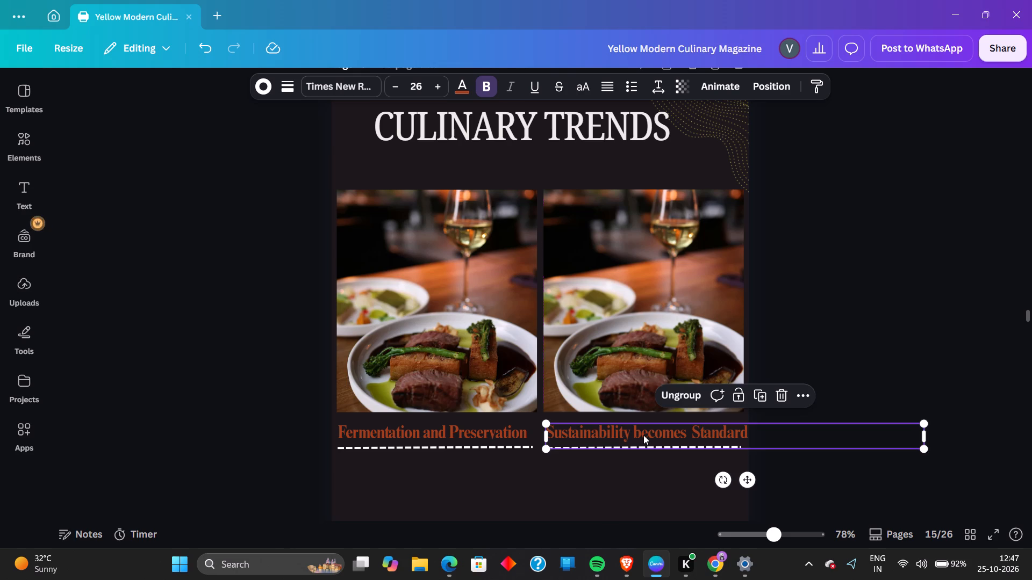
key(Right)
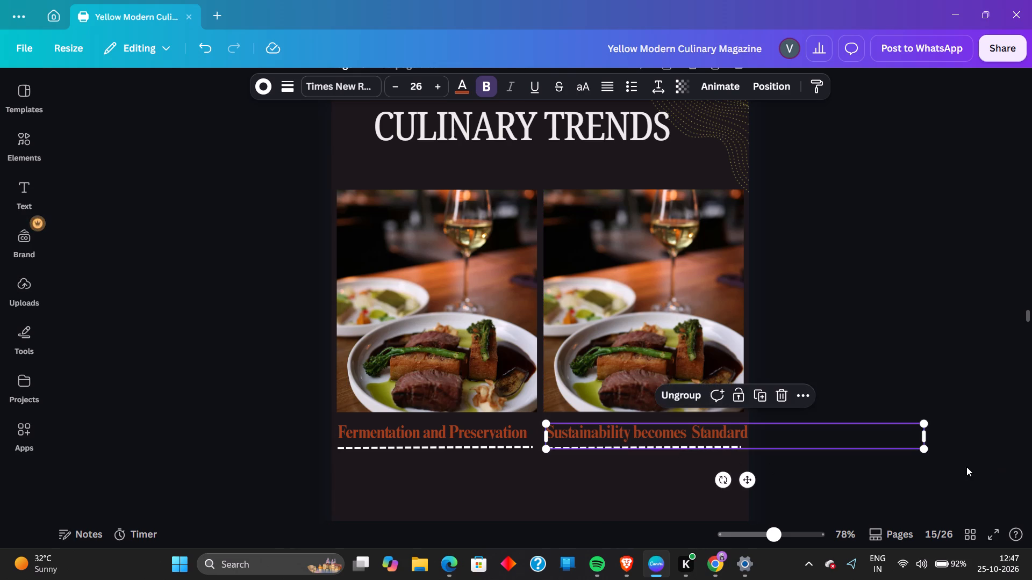
click(956, 465)
Duplicate the body paragraph under "Intentional Dining" on page 14 and move the copy onto page 15.
scroll(595, 258, down, 2)
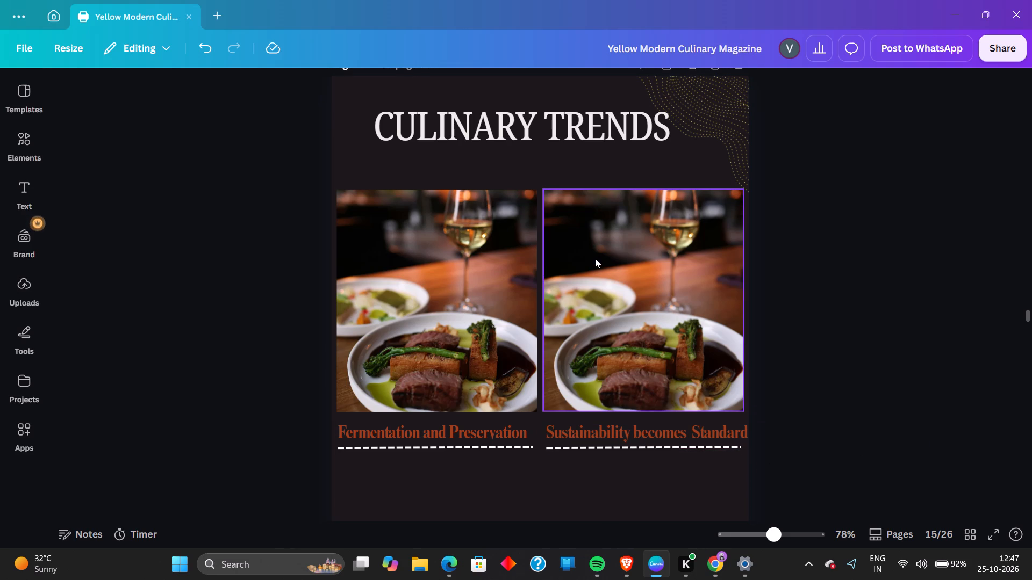
scroll(595, 258, down, 2)
scroll(595, 258, up, 9)
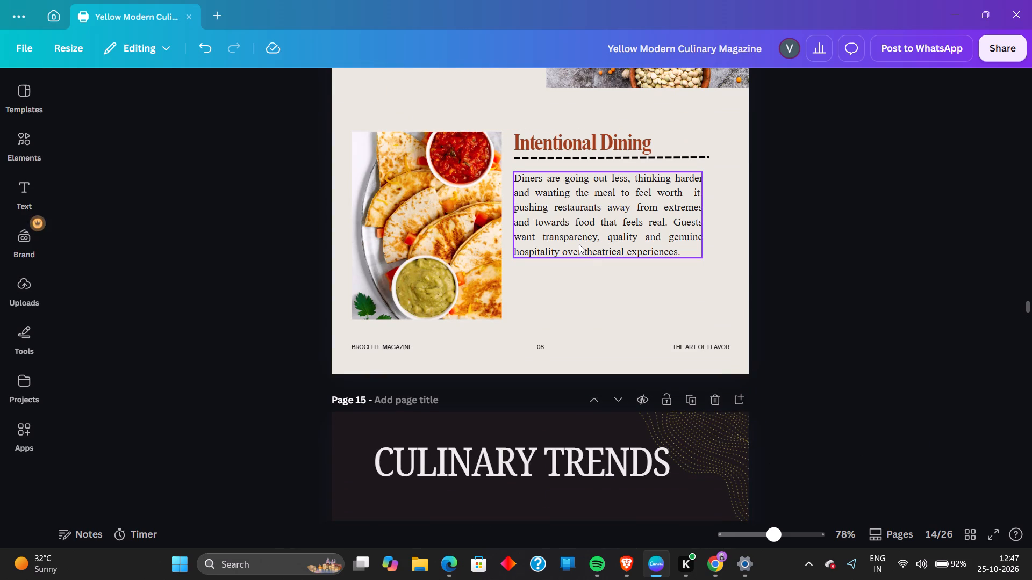
click(579, 244)
click(609, 144)
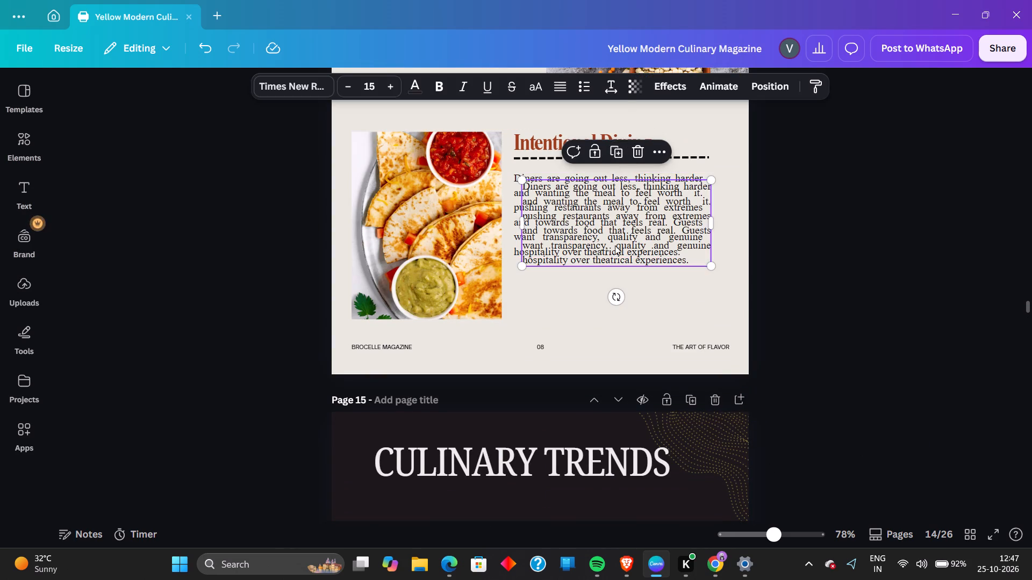
drag(616, 256, 556, 542)
scroll(808, 403, down, 4)
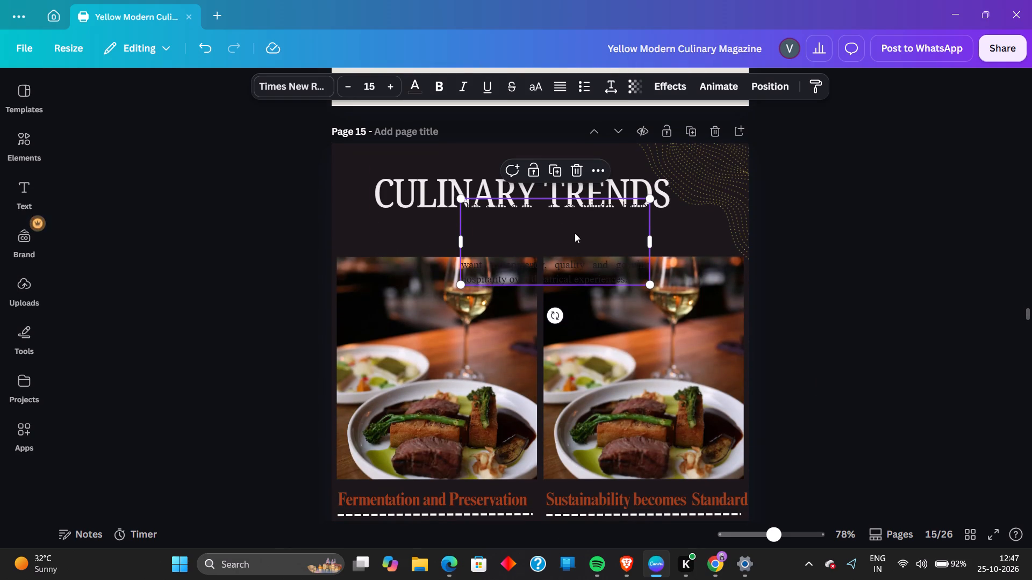
Set the copied paragraph's text colour to the off-white #edece9 so it reads on the dark page.
click(409, 85)
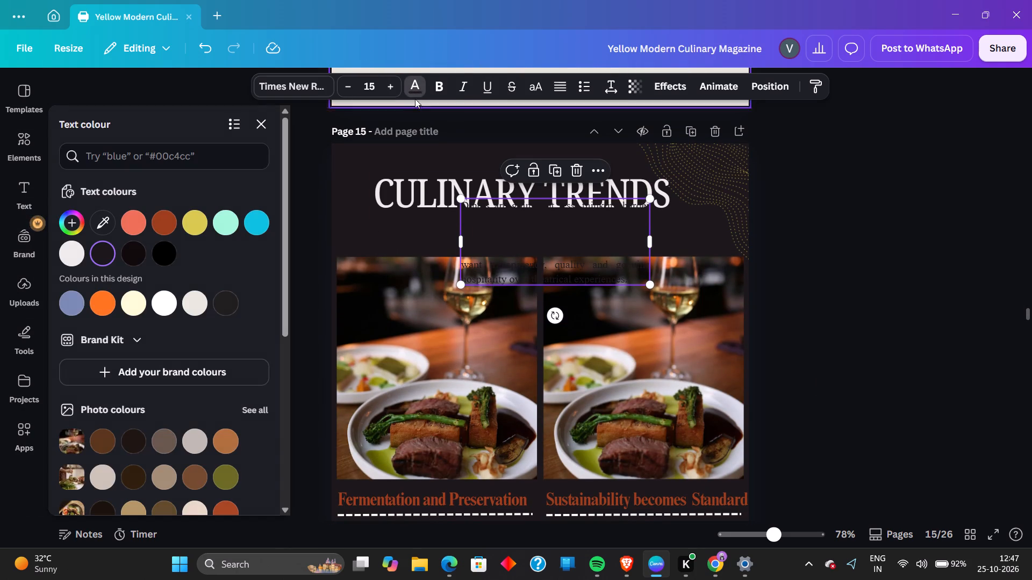
click(66, 252)
click(1031, 289)
Move the copied paragraph beneath the "Fermentation and Preservation" heading and its dashed line.
scroll(936, 280, down, 2)
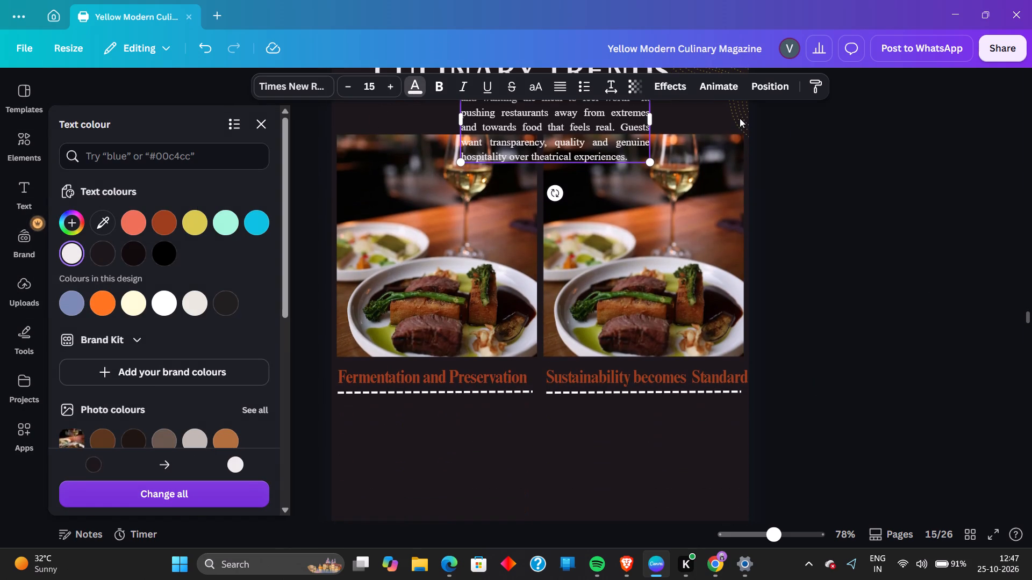
drag(570, 112, 440, 466)
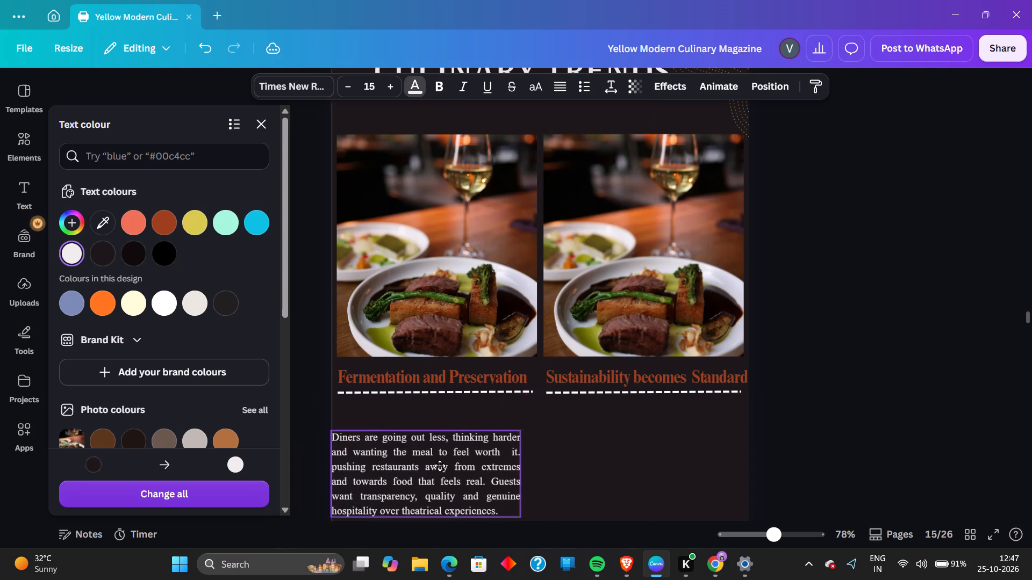
drag(440, 466, 441, 464)
scroll(914, 369, down, 3)
scroll(816, 305, up, 2)
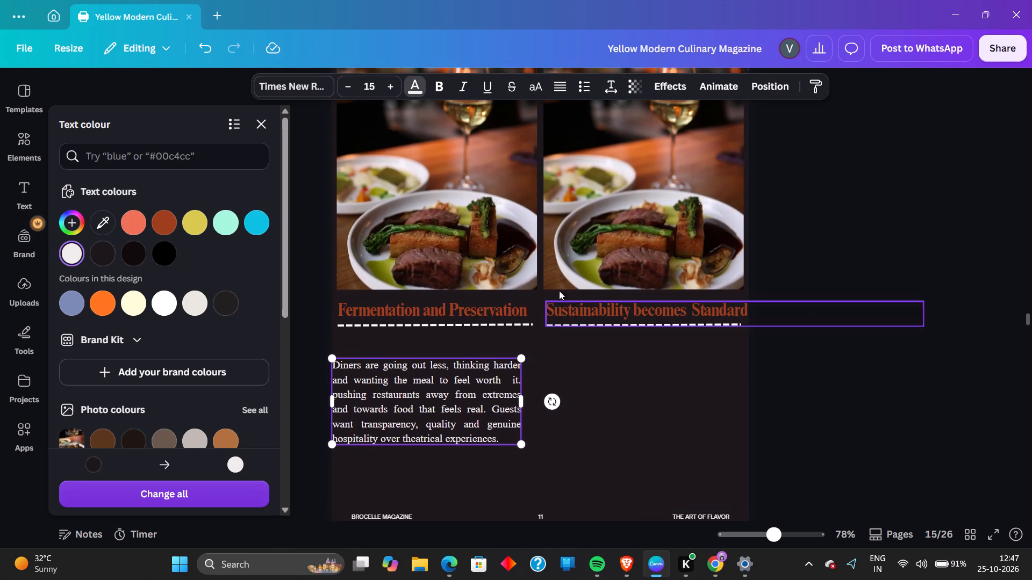
Replace the first photo with the two jars of green pickled vegetables, found by searching photos for "fermentation and preservation".
click(461, 274)
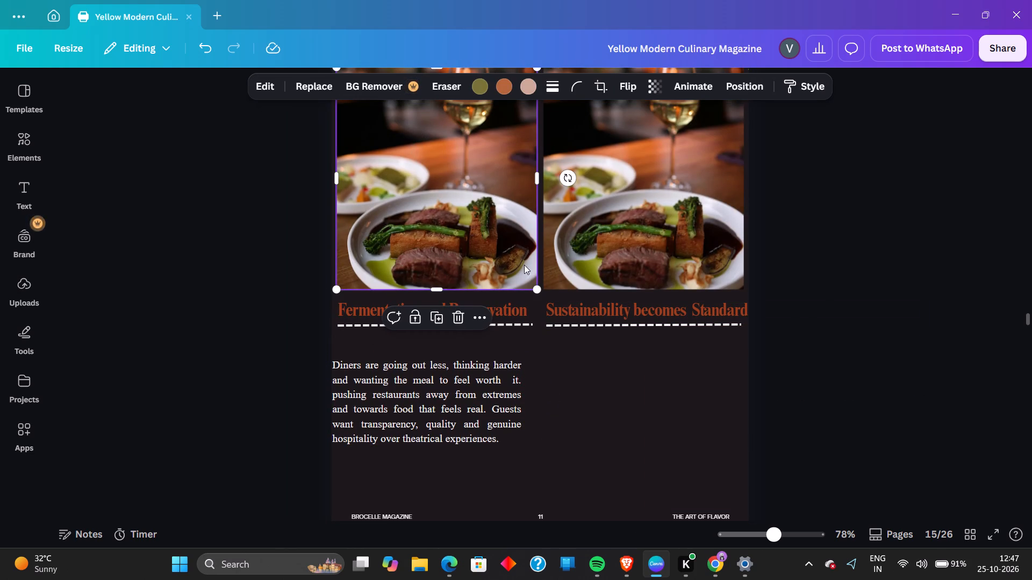
scroll(556, 265, up, 2)
click(456, 313)
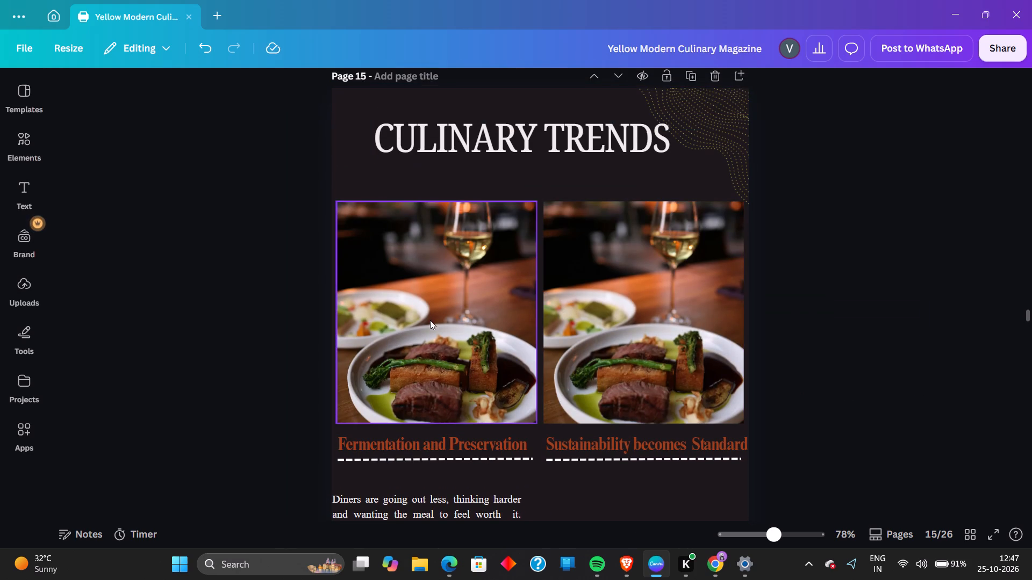
click(430, 323)
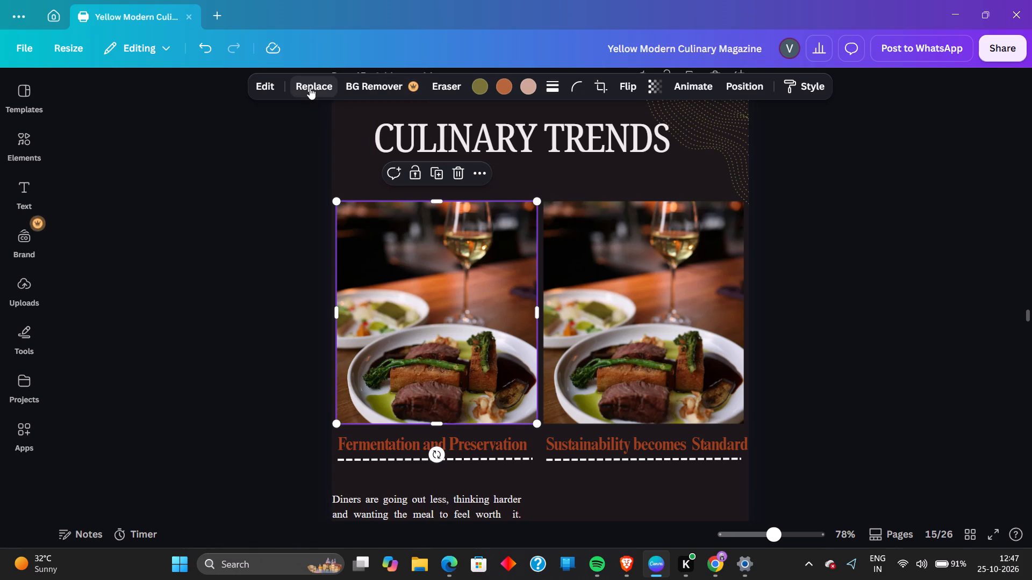
click(310, 88)
click(232, 125)
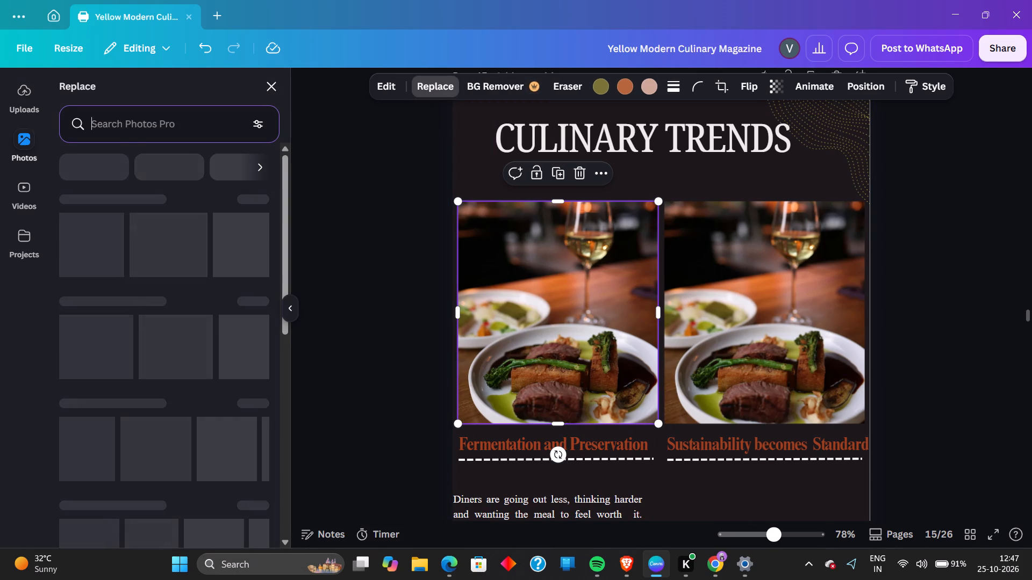
text(fermentation)
key(space)
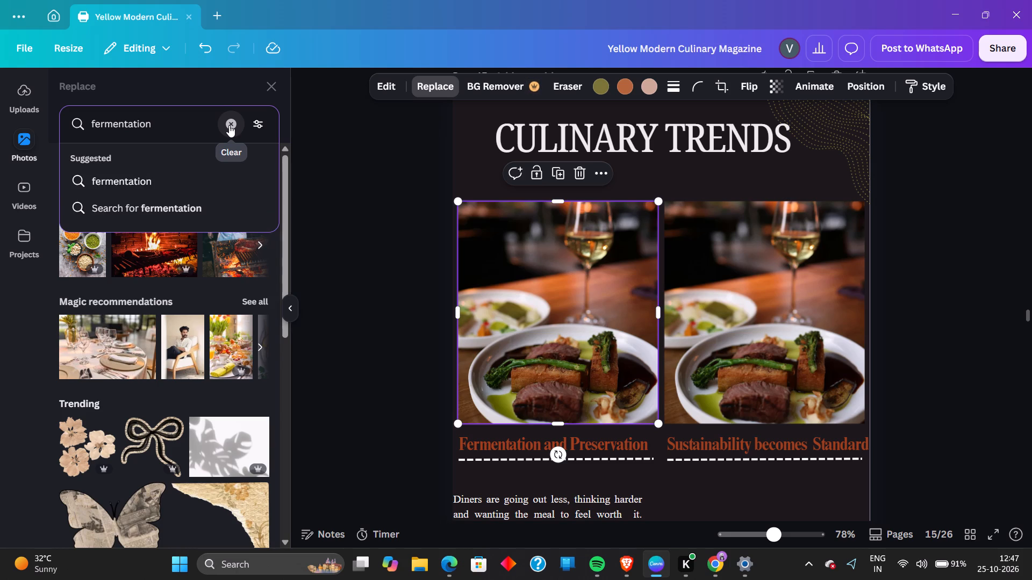
text(and pre)
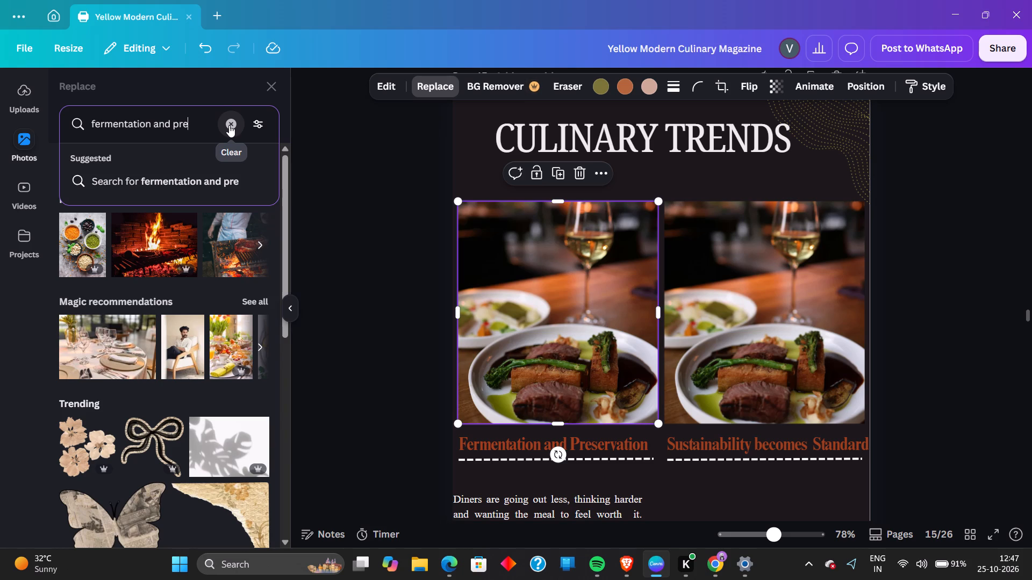
text(ser)
text(vation)
key(Return)
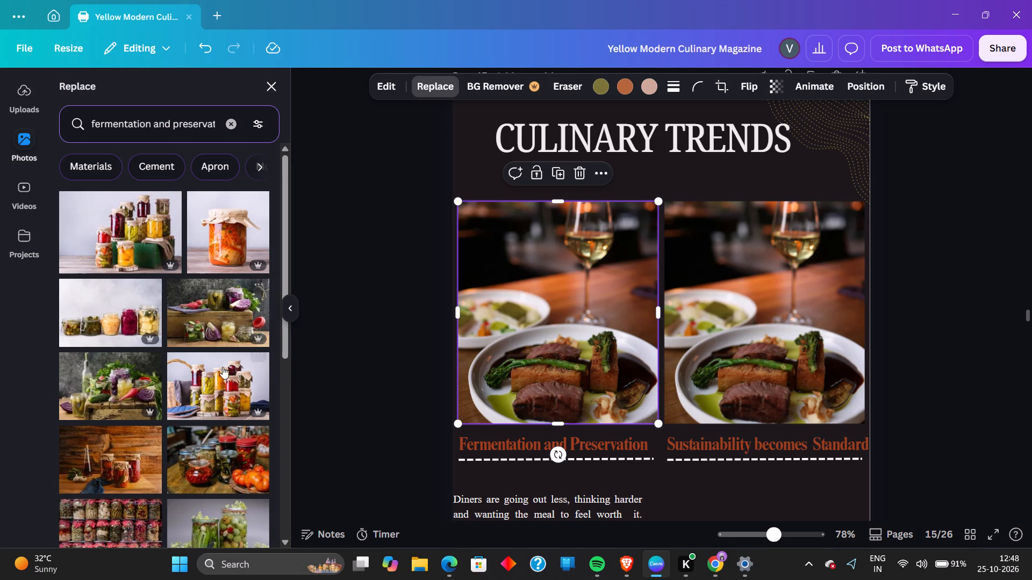
scroll(228, 377, down, 2)
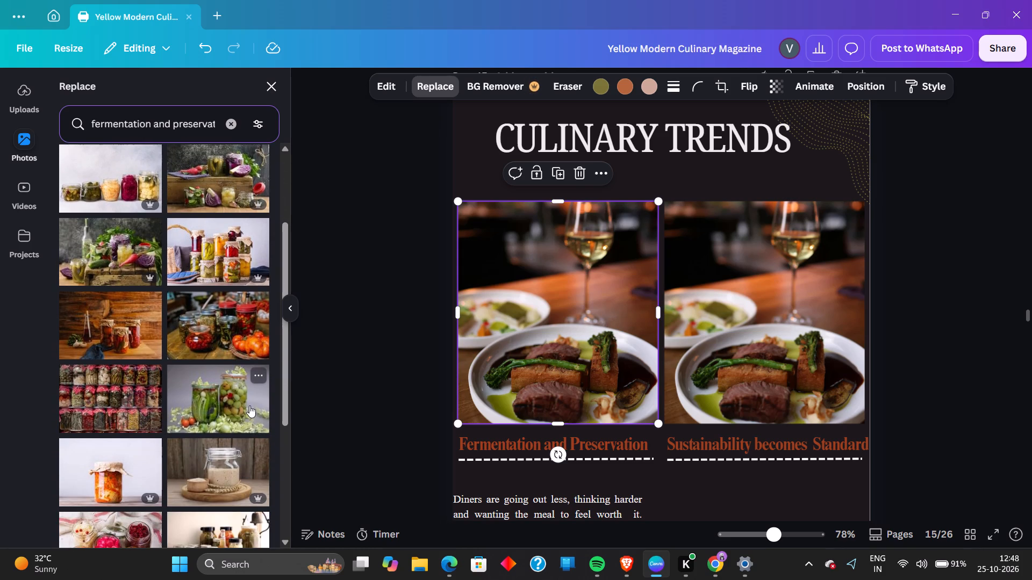
scroll(239, 413, down, 2)
scroll(239, 413, up, 2)
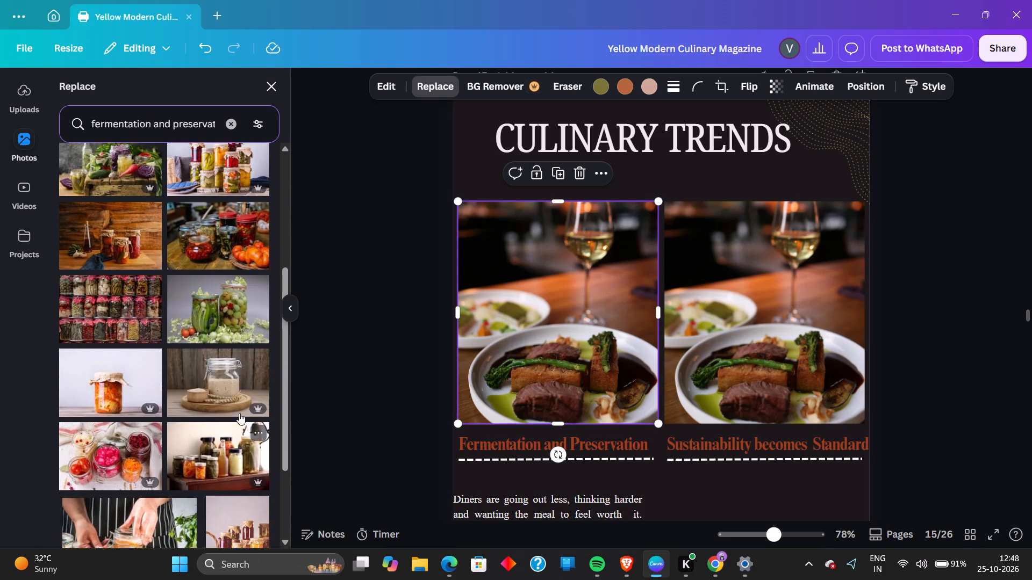
click(226, 410)
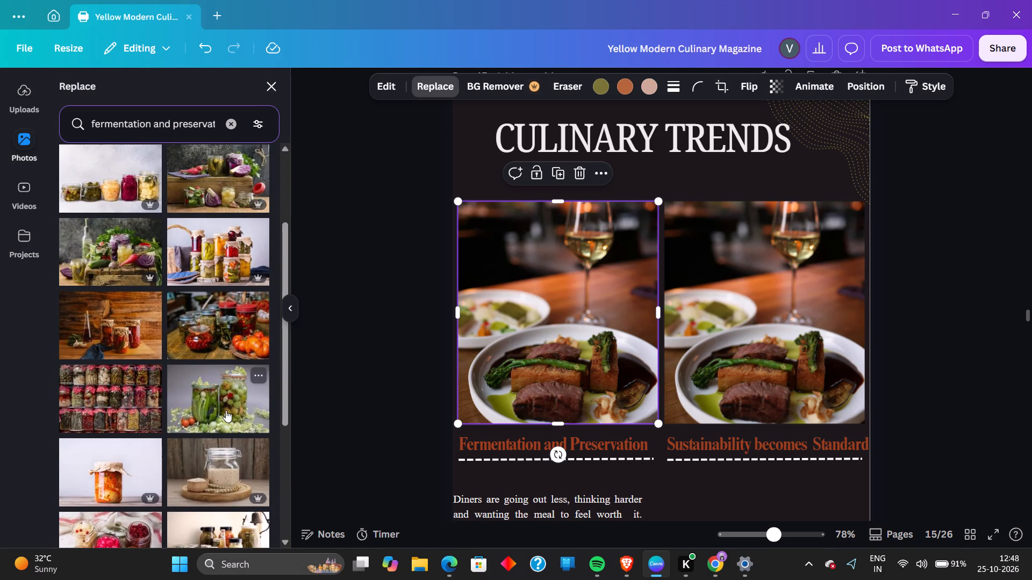
click(876, 355)
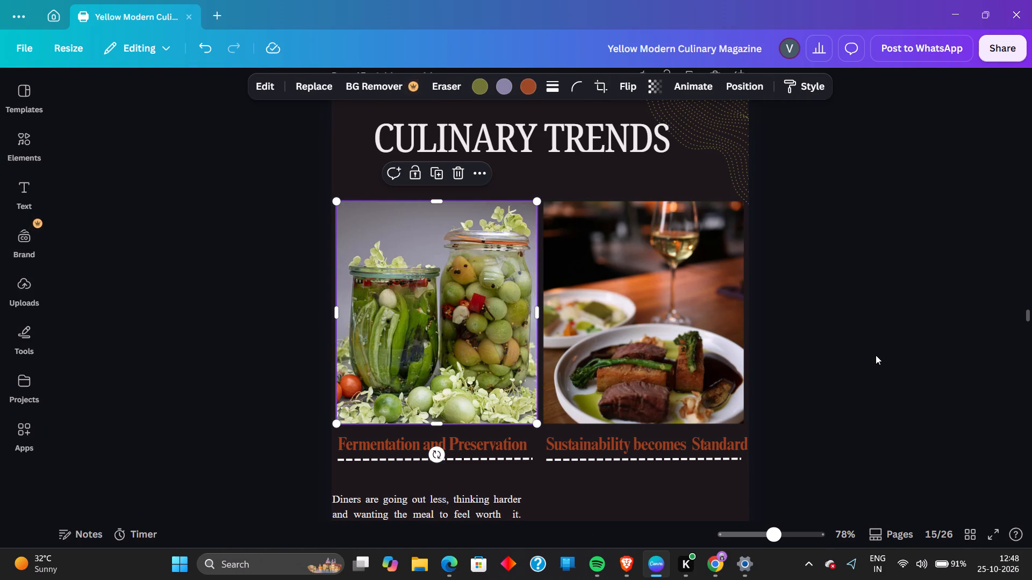
Replace the photo above "Sustainability becomes Standard" with the hands holding seedlings, found by searching photos for "sustainability food".
click(693, 363)
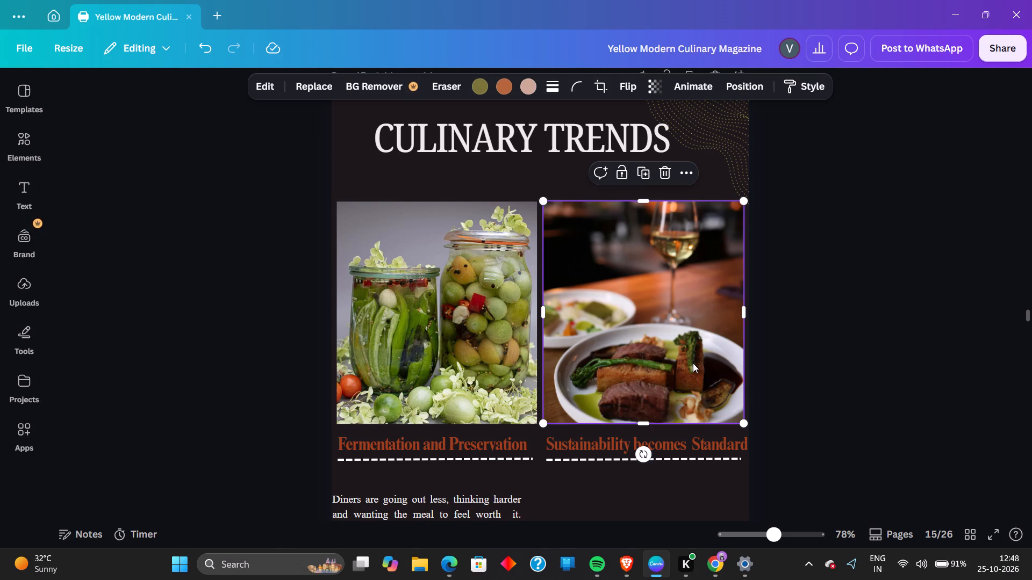
click(306, 84)
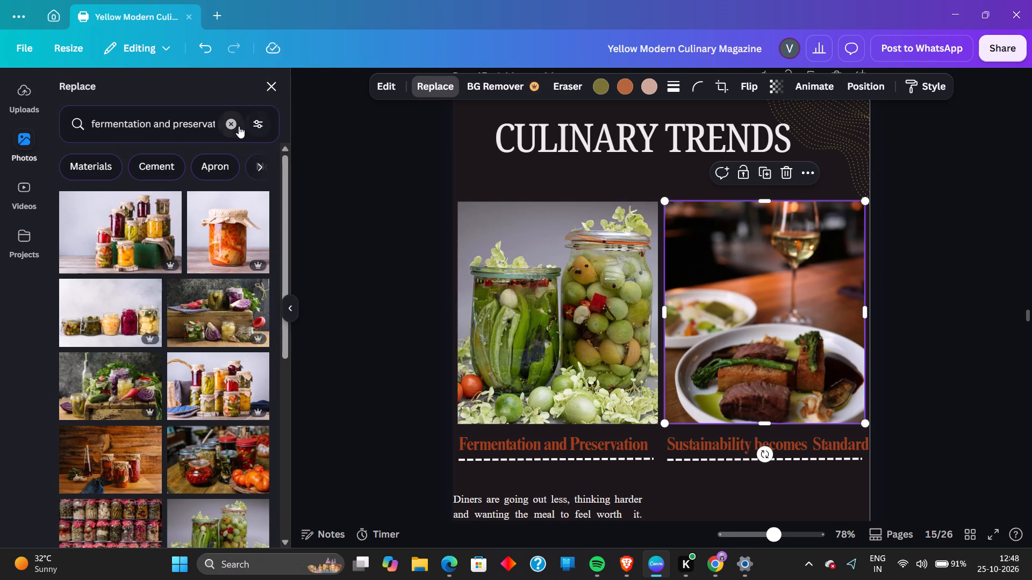
click(235, 125)
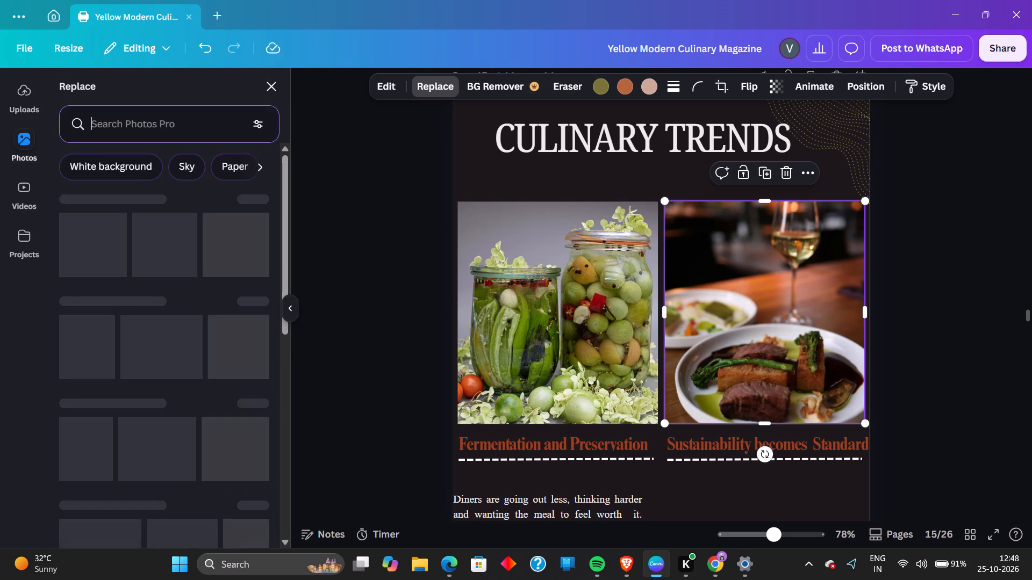
text(sustai)
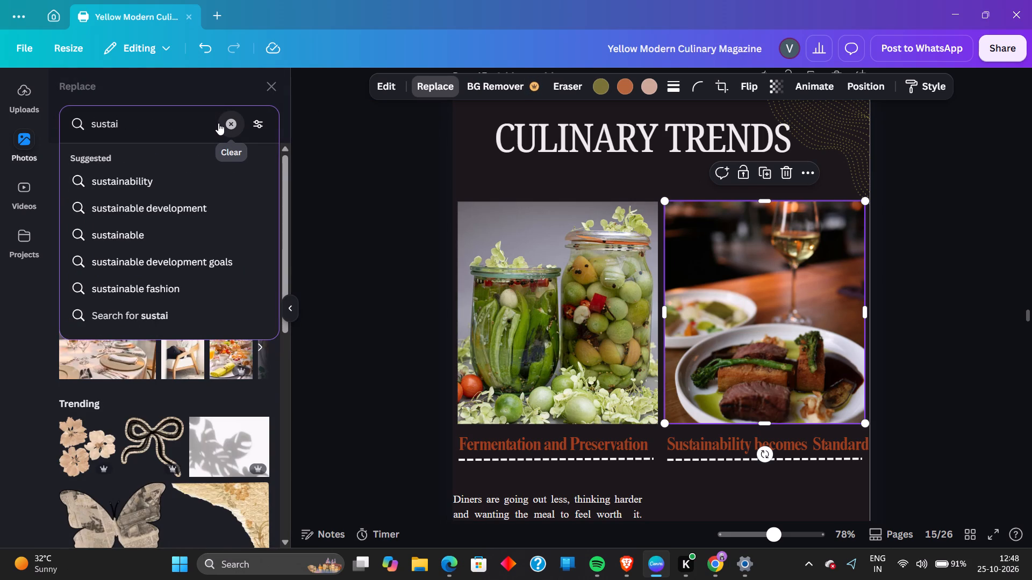
click(170, 180)
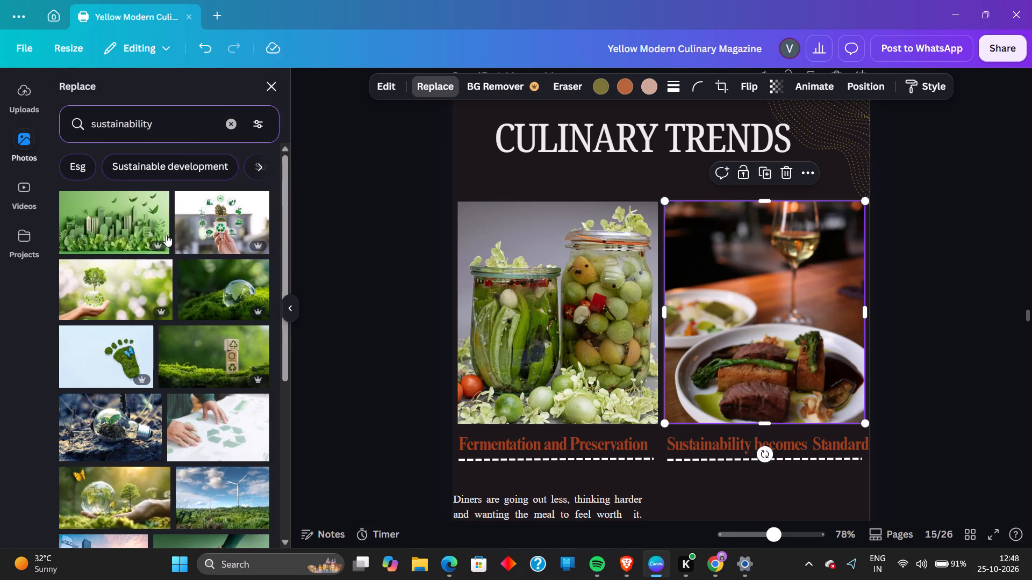
click(158, 119)
key(space)
text(food)
key(Return)
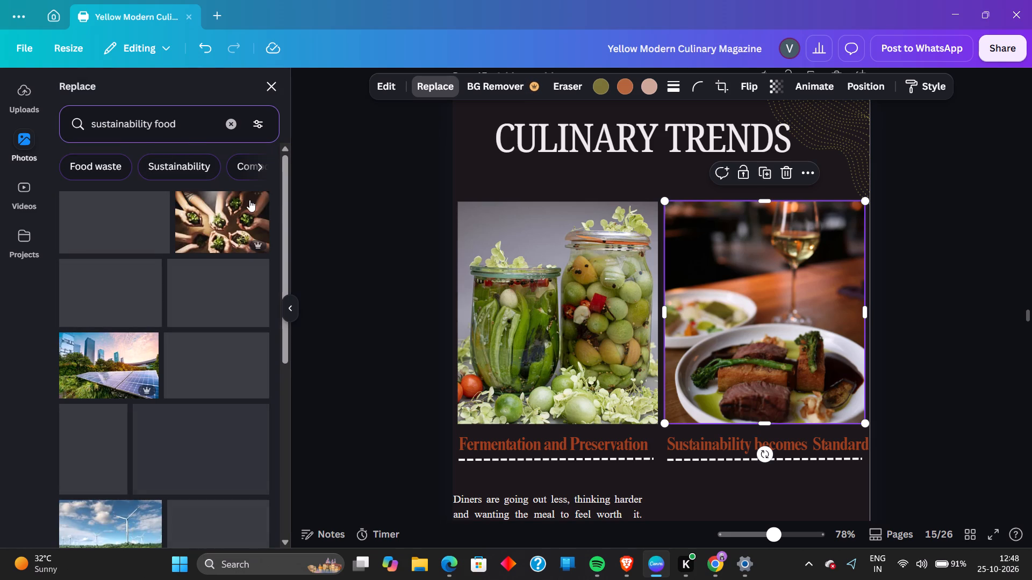
click(209, 242)
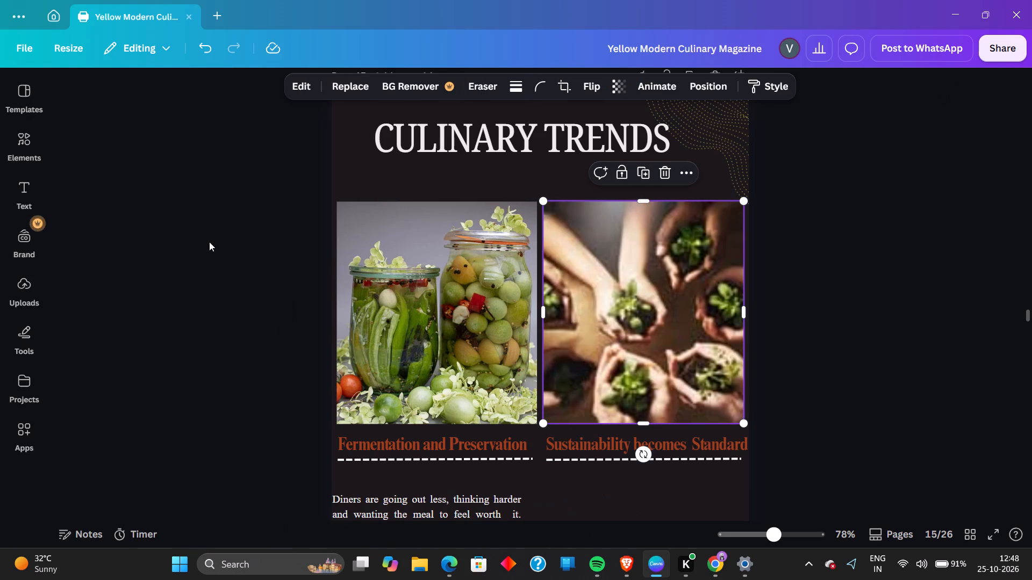
click(1000, 322)
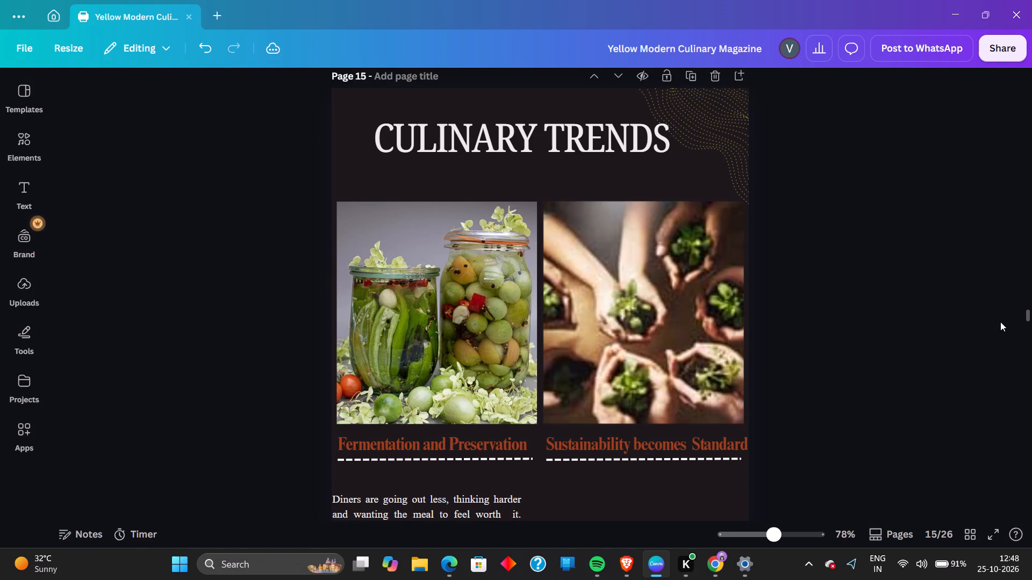
Search photos for "fermentation and preservation" and browse for an alternative to the pickled-jars photo.
click(388, 343)
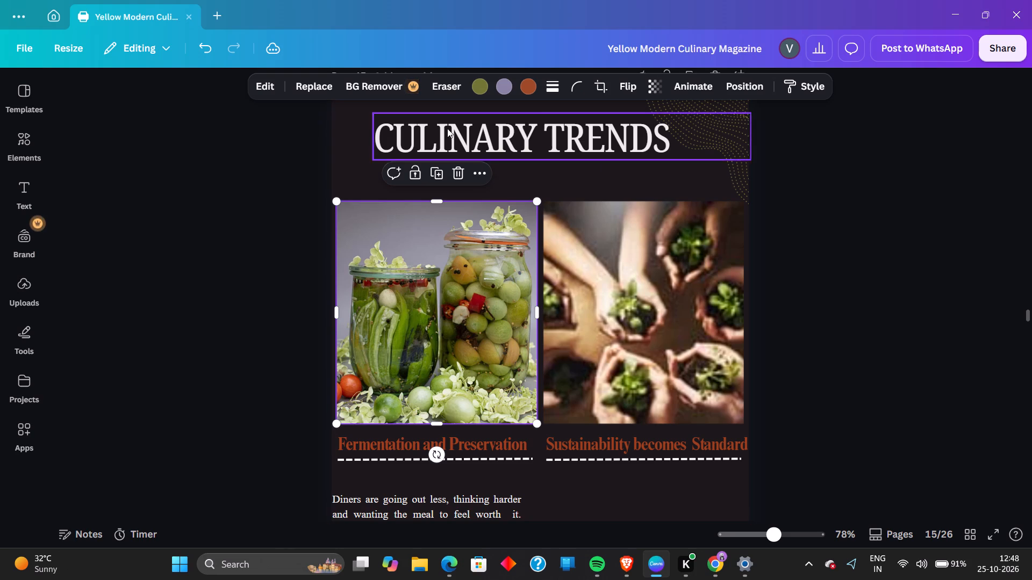
click(317, 81)
click(232, 121)
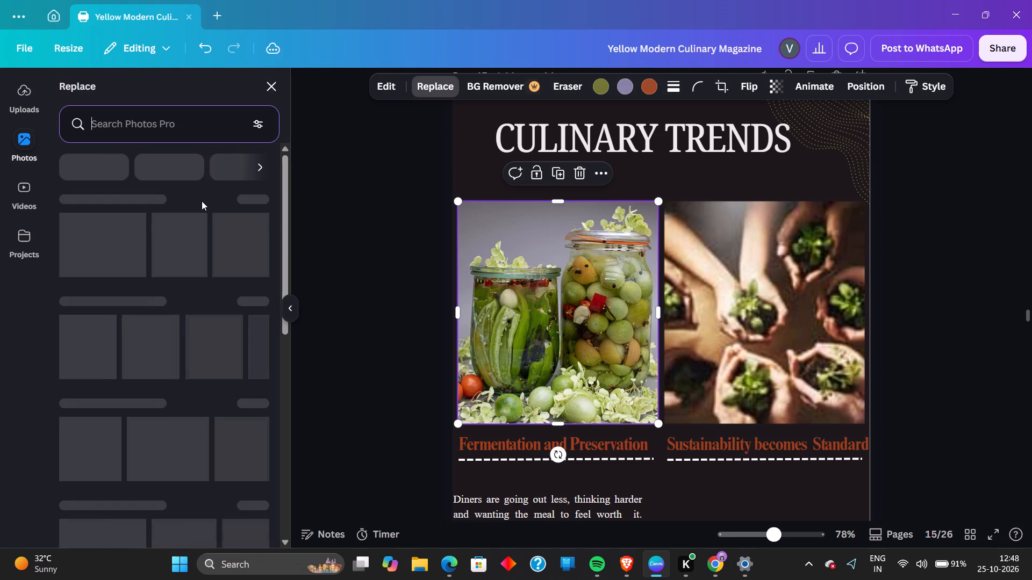
text(fer)
click(186, 181)
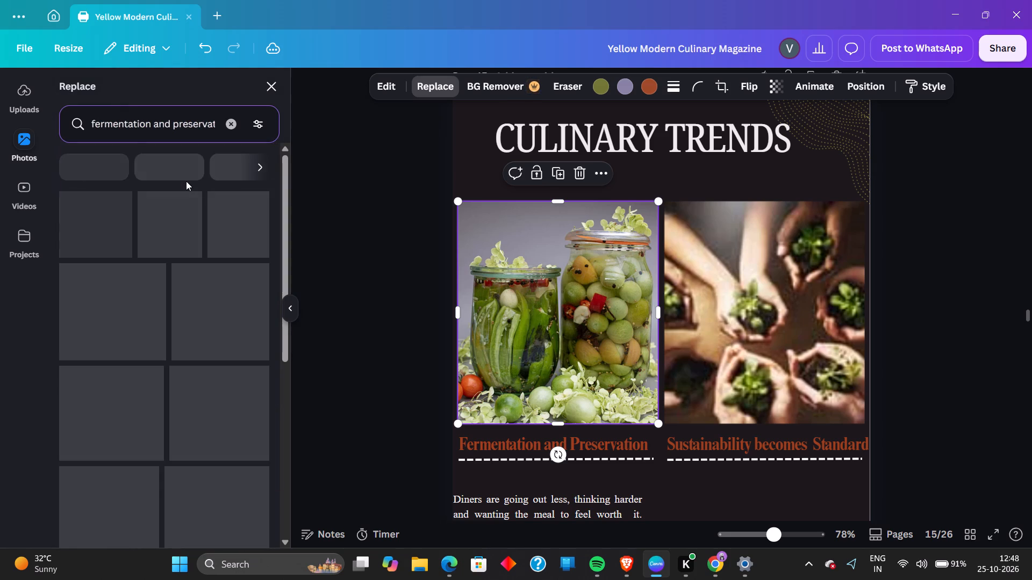
scroll(142, 395, down, 1)
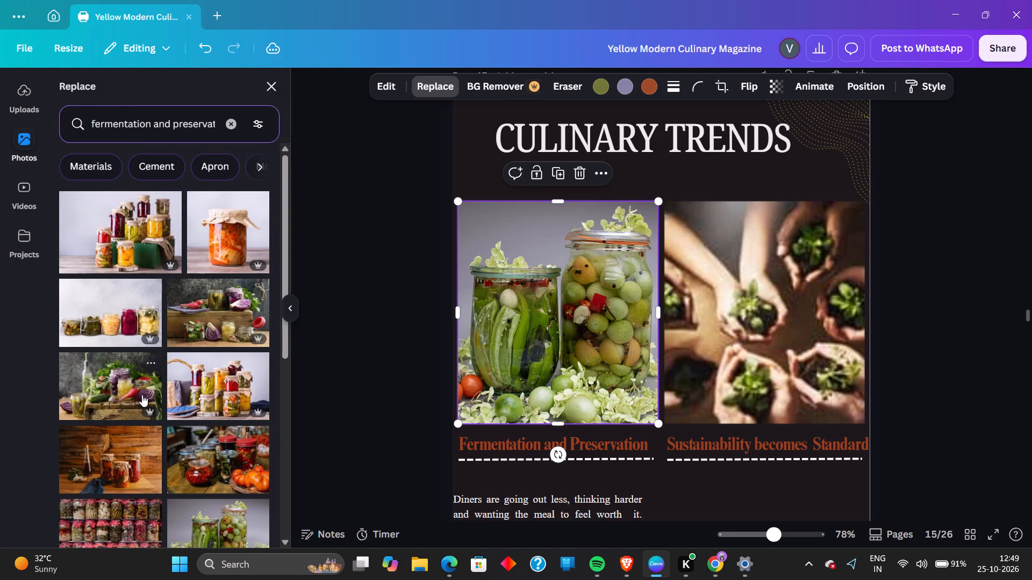
scroll(142, 395, down, 7)
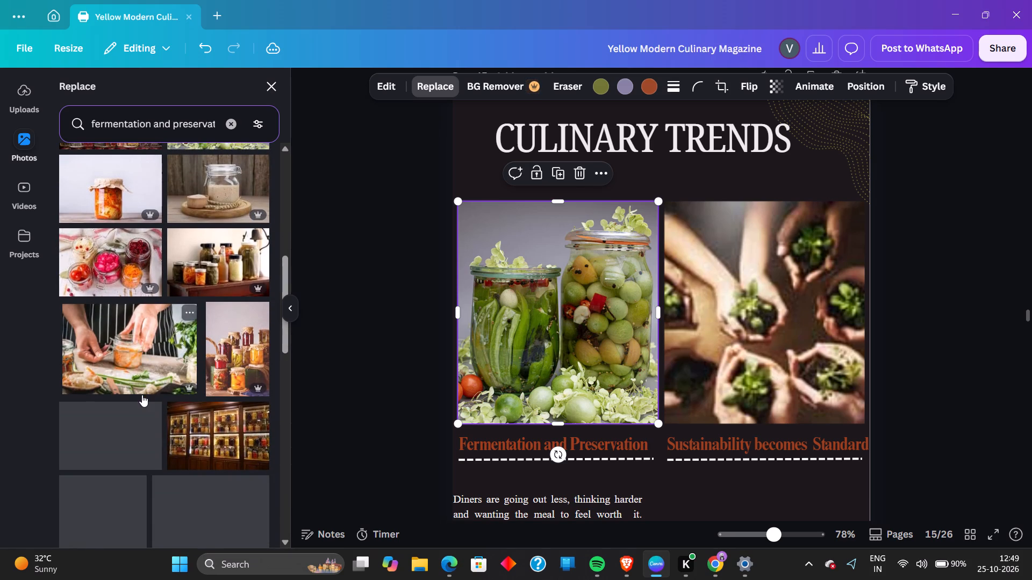
scroll(142, 395, down, 2)
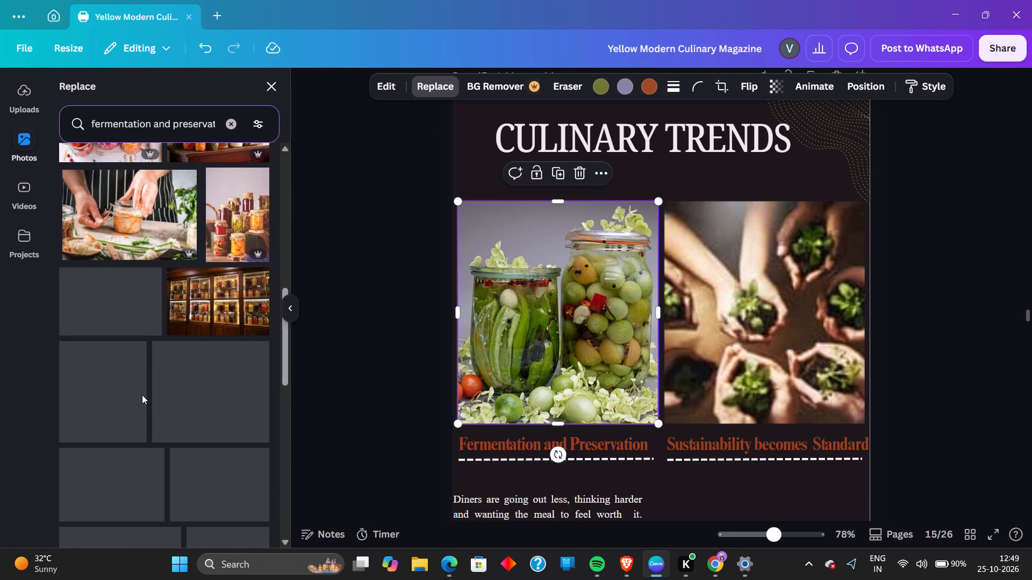
scroll(176, 386, down, 5)
scroll(196, 383, up, 5)
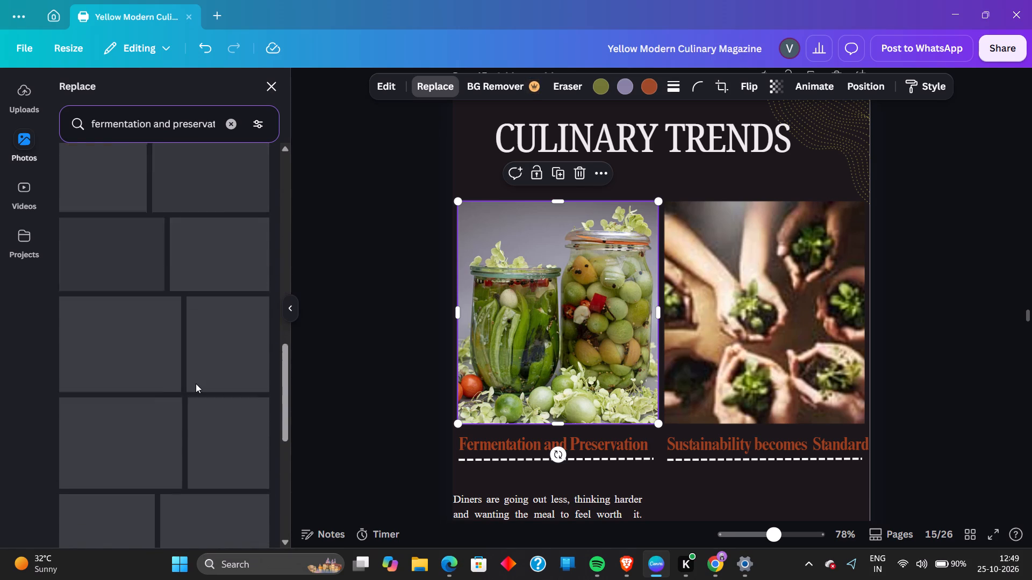
scroll(196, 383, up, 6)
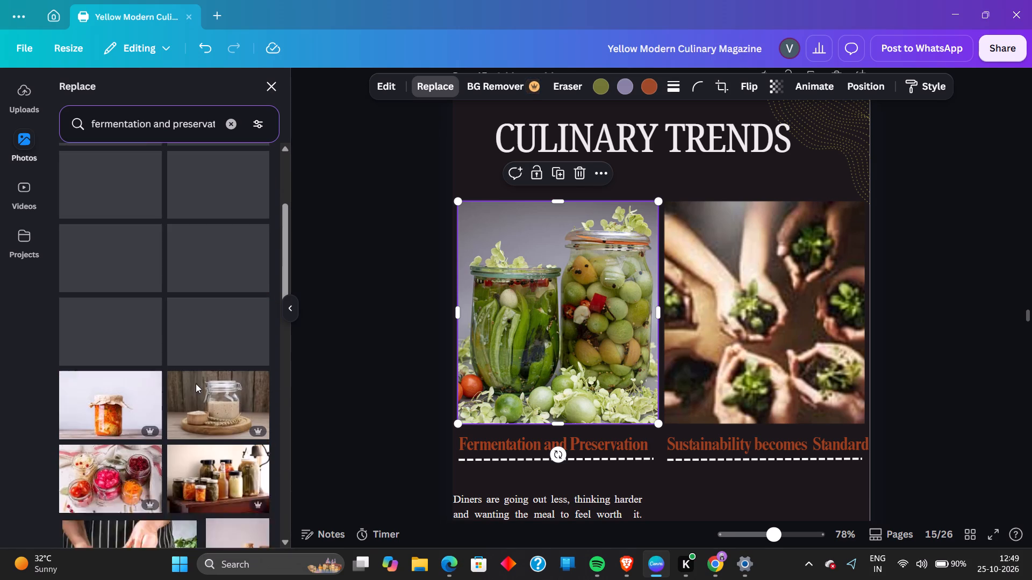
scroll(196, 383, up, 6)
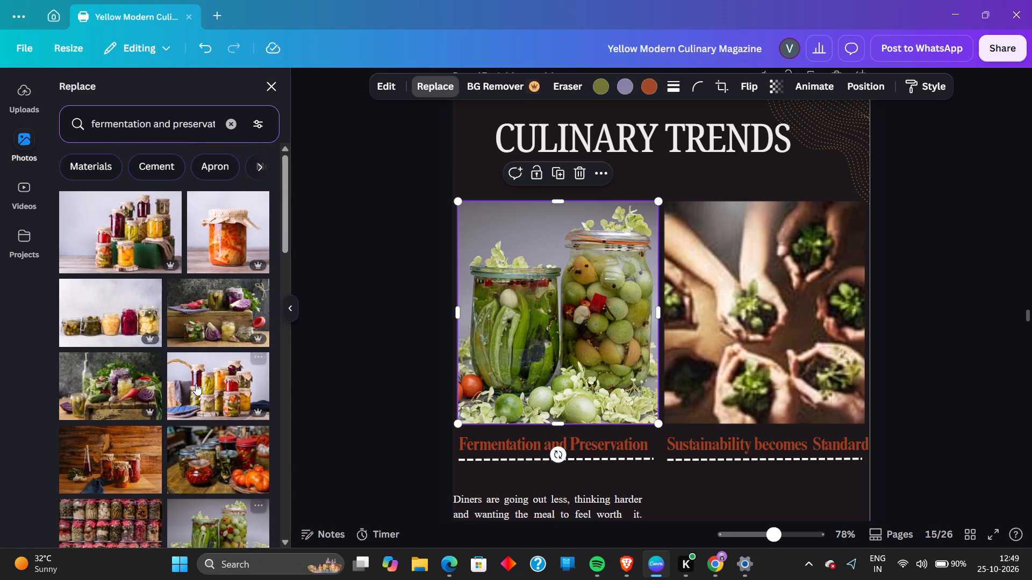
Replace the pickled-jars photo above "Fermentation and Preservation" with the photo of vegetables and preserve jars on a rustic wooden crate.
click(138, 395)
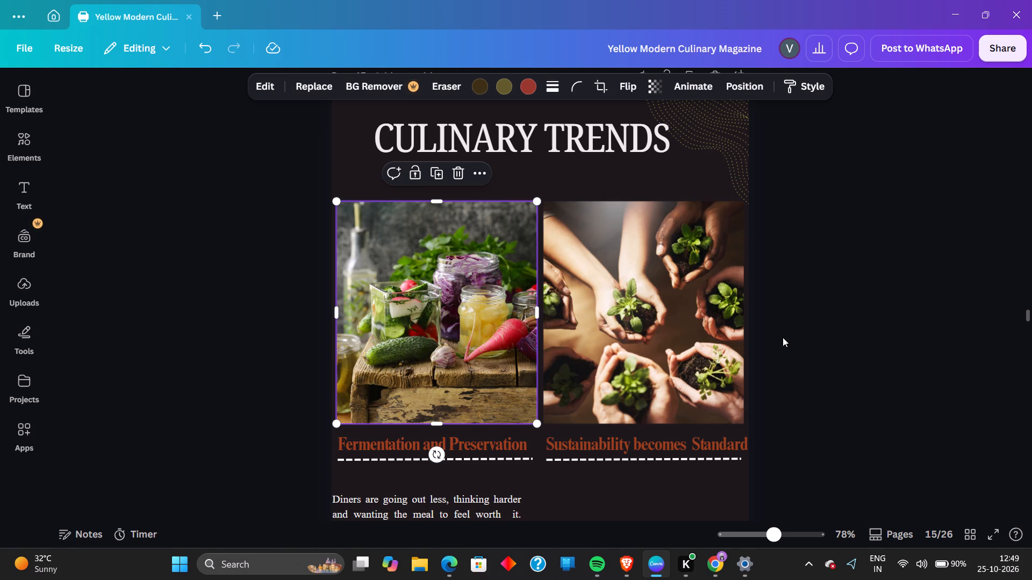
click(880, 328)
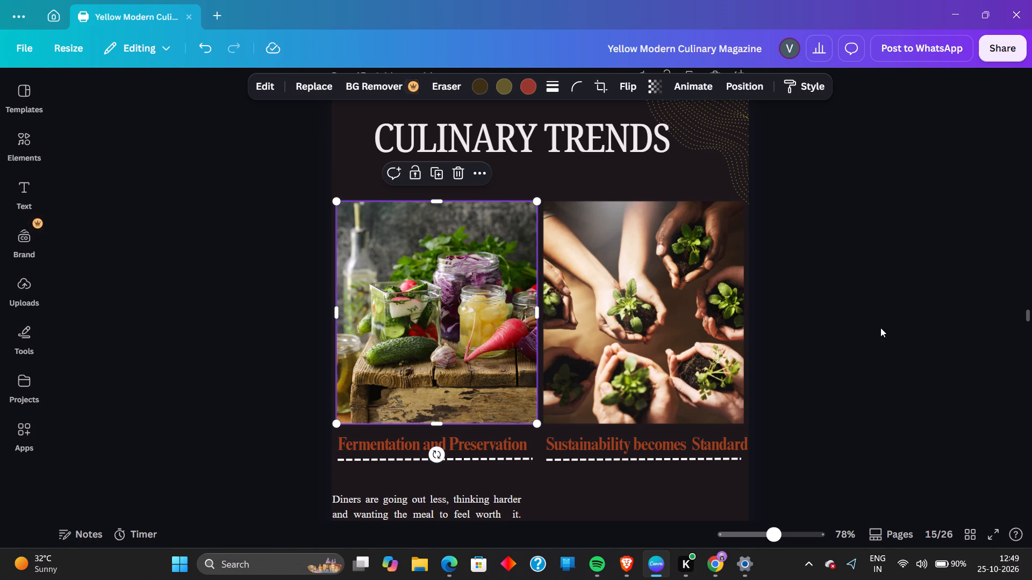
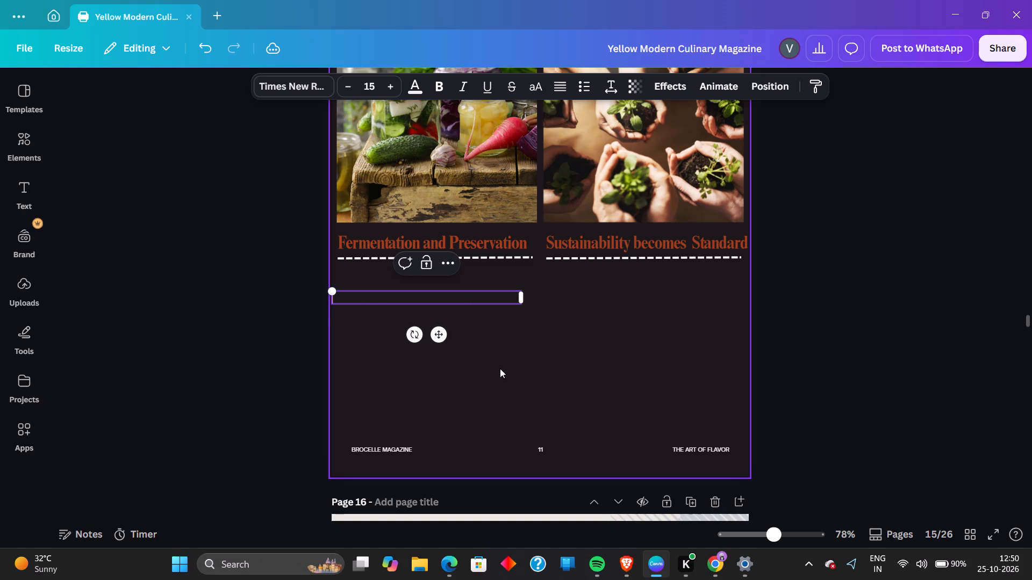
Paste the copied paragraph about preserved and fermented flavours shaping dining in 2026 into the emptied text box under "Fermentation and Preservation".
key(ctrl+v)
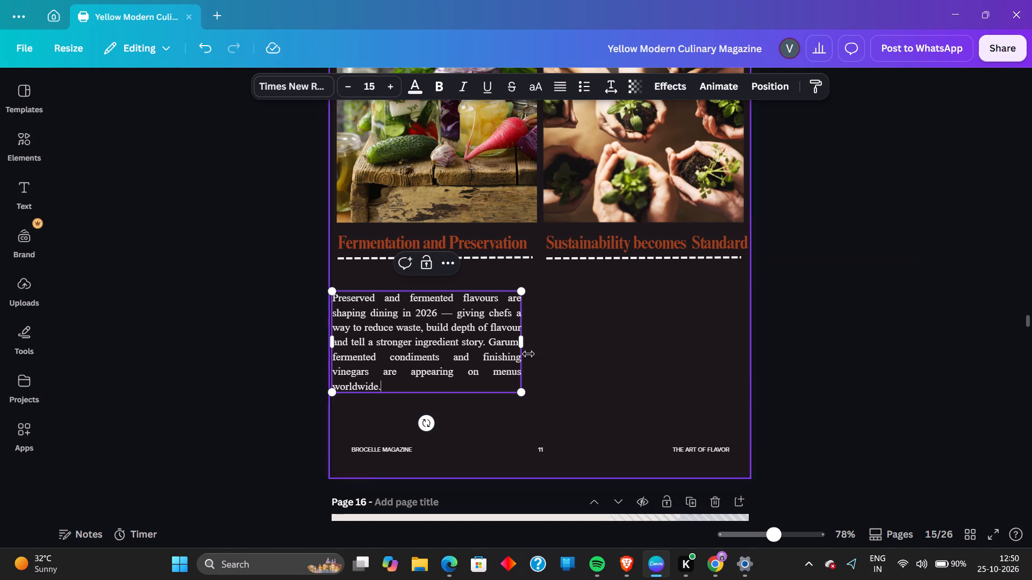
Delete the dash after "2026" in the "Fermentation and Preservation" paragraph and re-enter the space between "fermented" and "condiments".
click(454, 316)
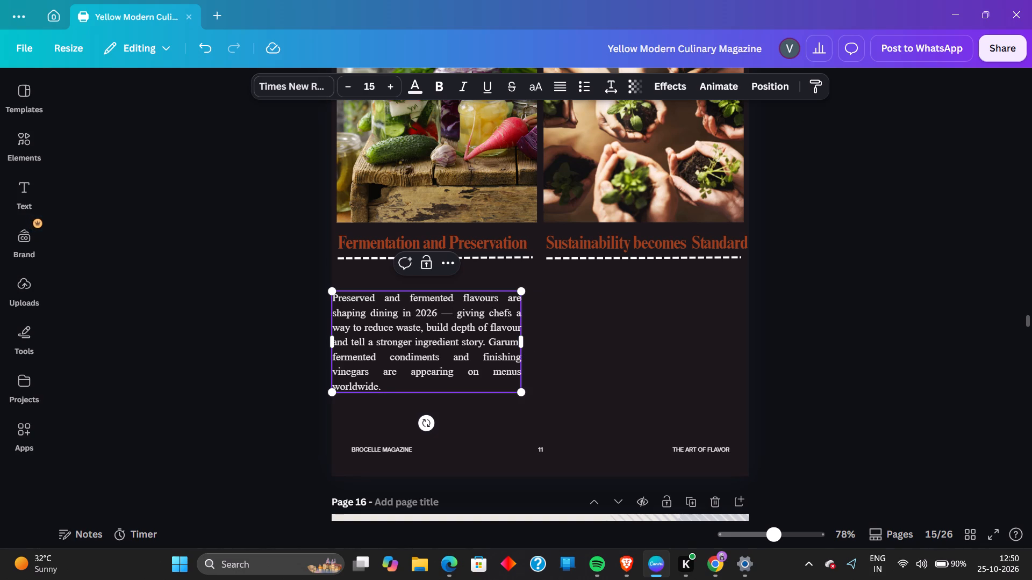
key(BackSpace)
key(BackSpace)
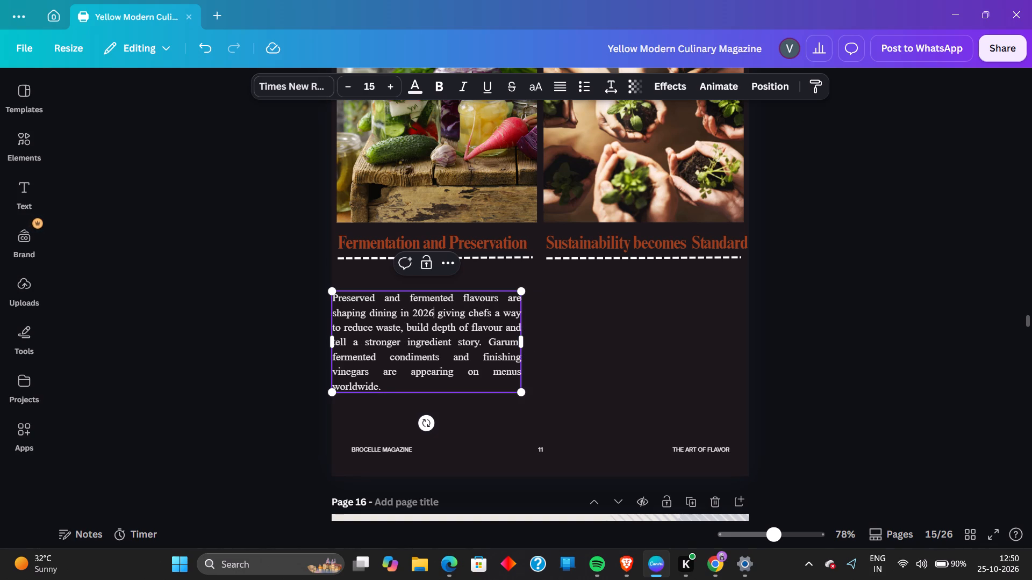
click(388, 361)
key(BackSpace)
key(space)
Re-enter the space after "2026" in the "Fermentation and Preservation" paragraph and delete the space before "Garum".
key(BackSpace)
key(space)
click(930, 407)
click(489, 347)
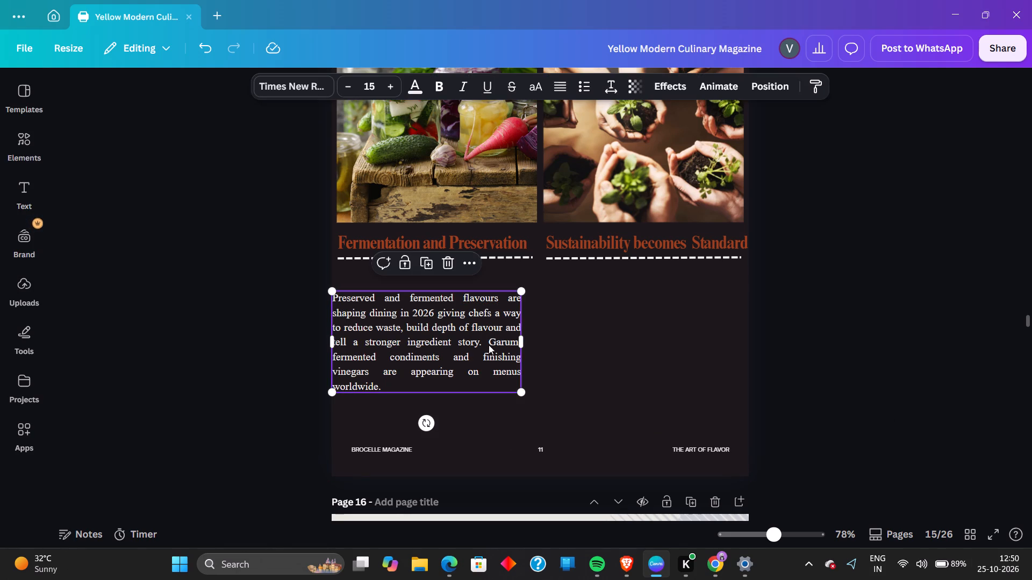
click(489, 345)
key(BackSpace)
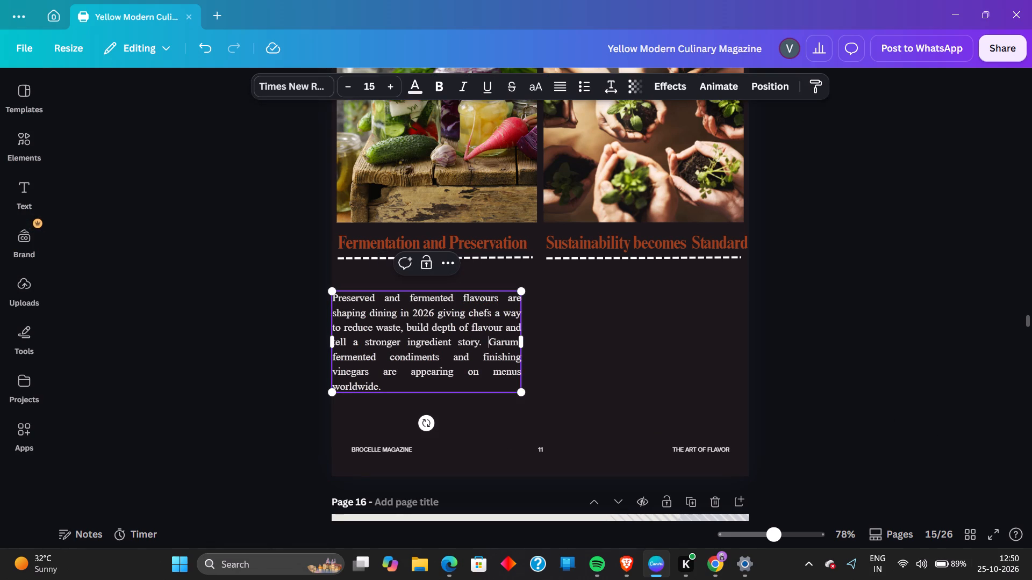
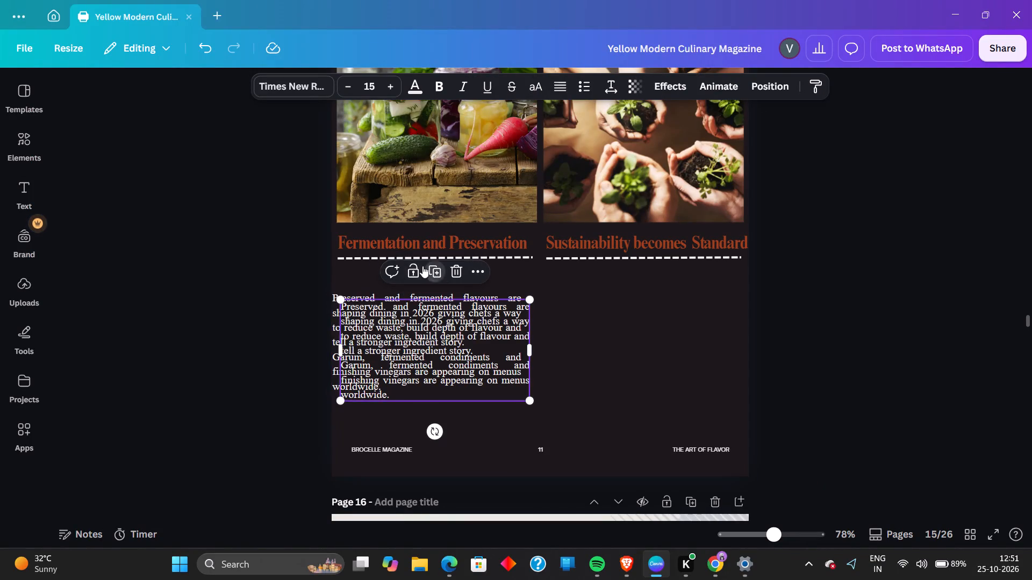
Move the duplicated paragraph beneath the "Sustainability becomes Standard" heading, level with the "Fermentation and Preservation" paragraph.
drag(478, 352, 697, 354)
drag(692, 351, 673, 343)
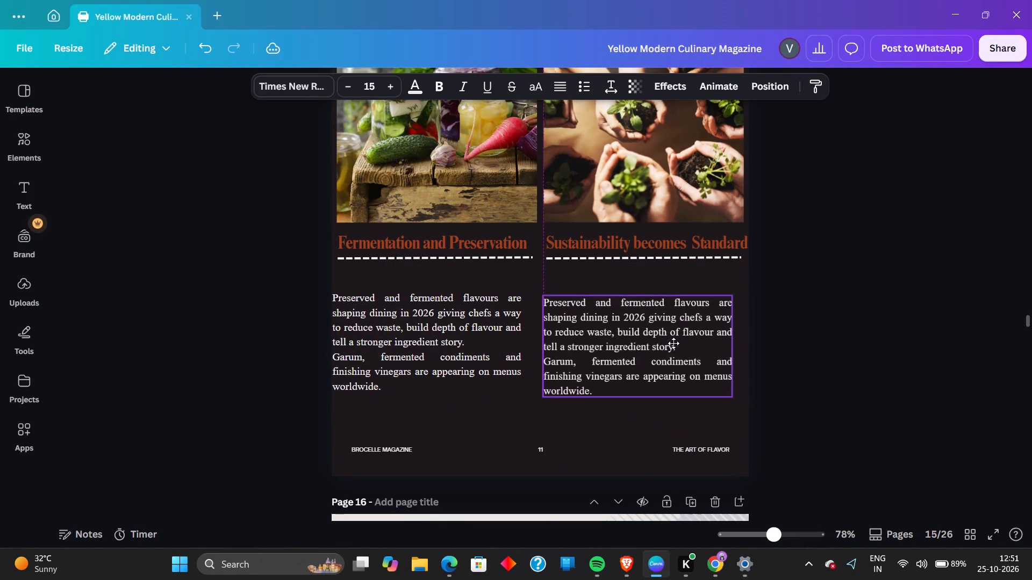
drag(673, 343, 678, 344)
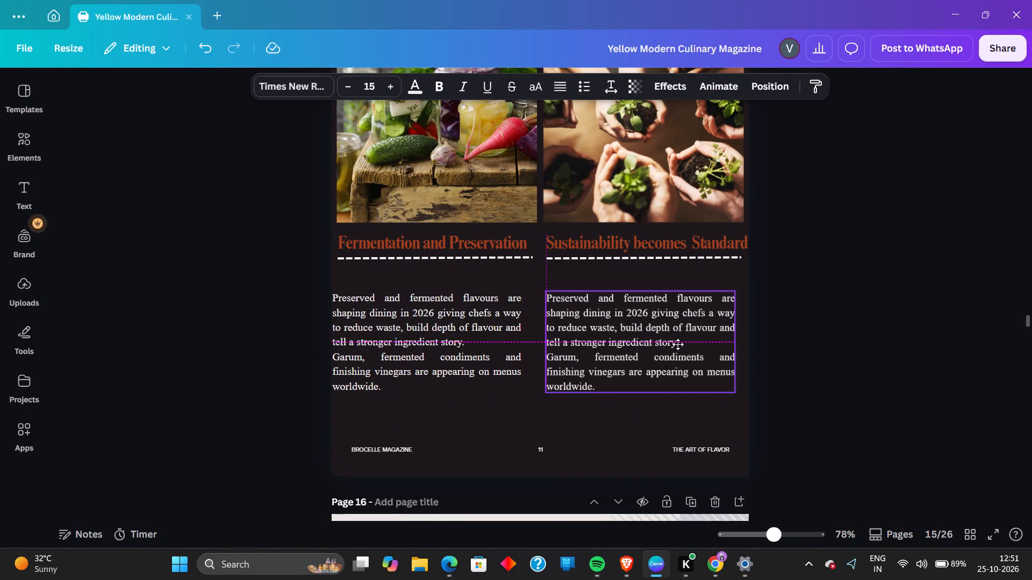
drag(678, 344, 678, 344)
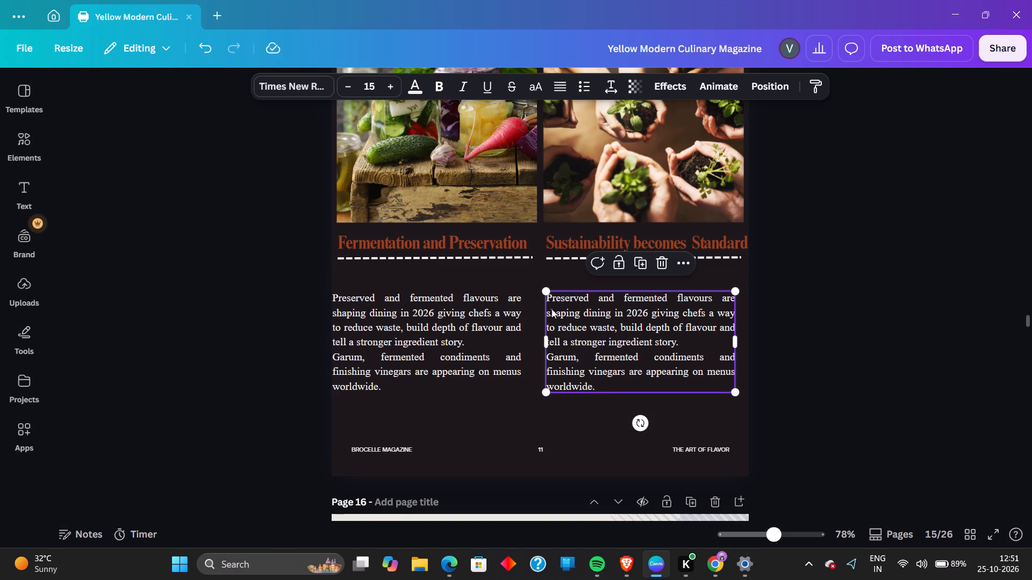
drag(557, 293, 568, 298)
drag(578, 316, 565, 305)
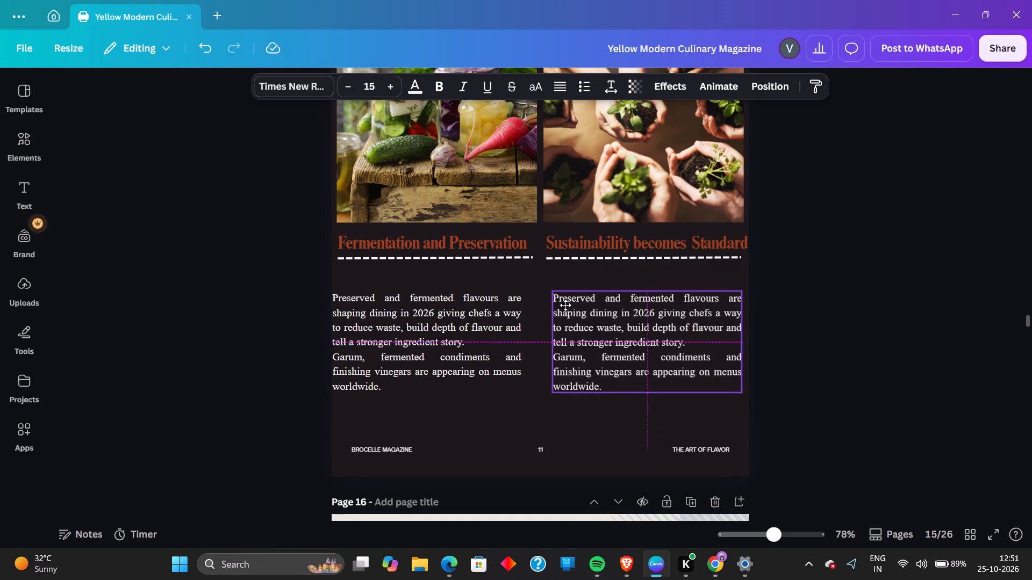
Align the duplicated text box under "Sustainability becomes Standard" and replace its text with the copied paragraph beginning "Restaurants are deepening community ties".
drag(565, 305, 562, 304)
click(597, 376)
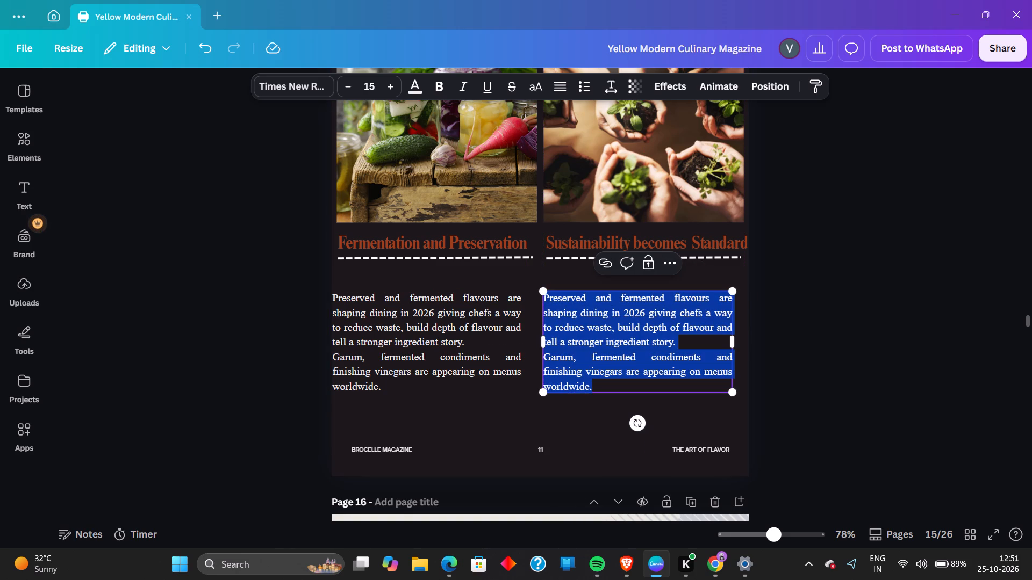
key(BackSpace)
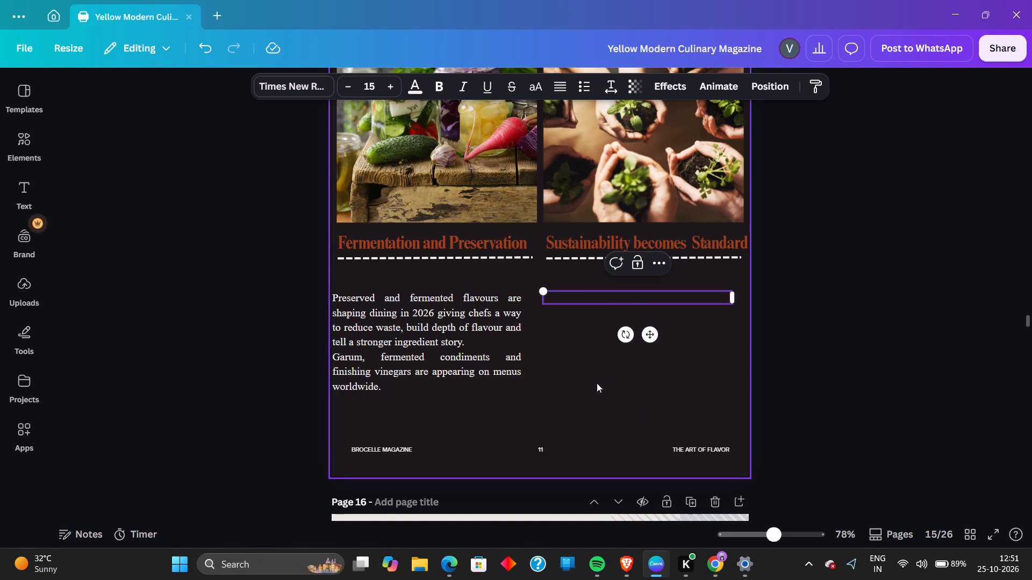
key(ctrl+v)
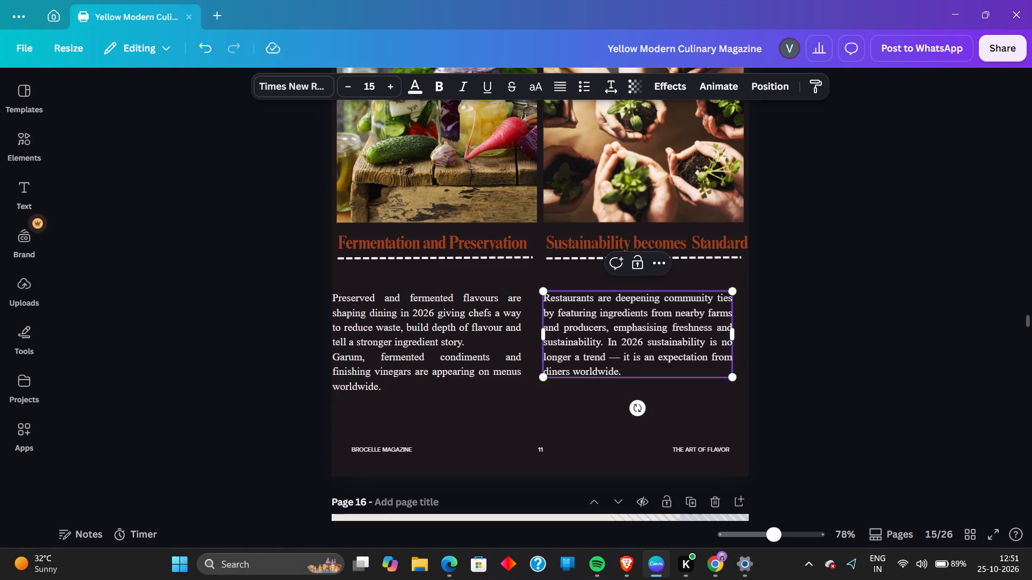
In the sustainability paragraph, delete the dash after "trend" and start "In 2026" on a new line.
click(619, 362)
key(BackSpace)
key(BackSpace)
click(606, 344)
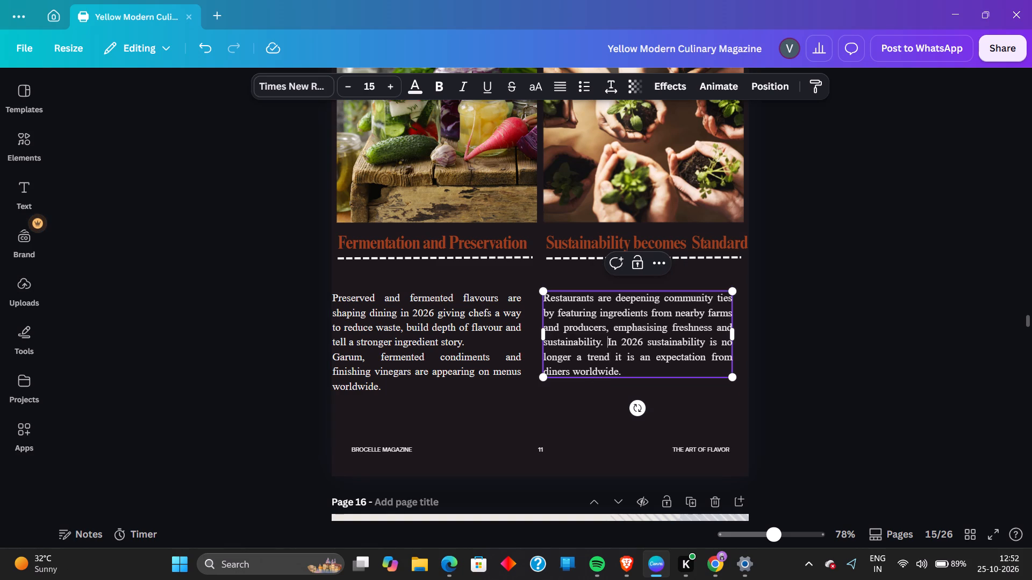
key(BackSpace)
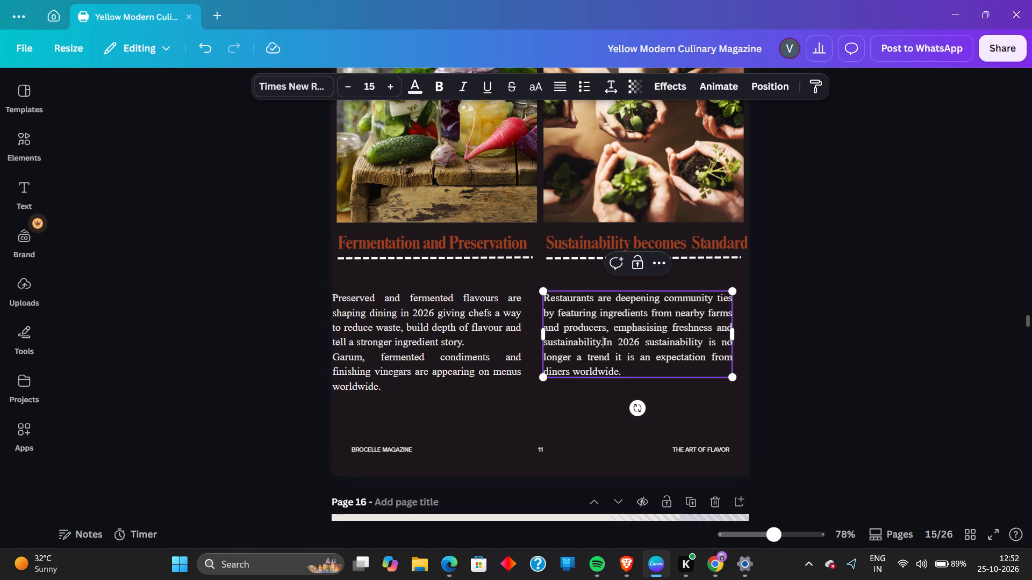
key(Return)
click(798, 419)
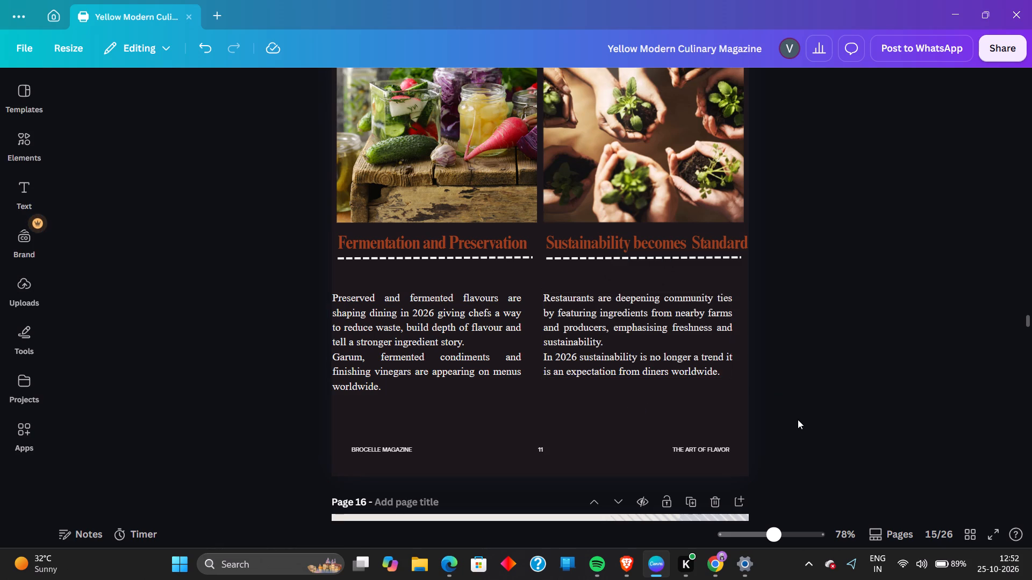
Review pages 13 to 16 for leftover template content, dismissing the antivirus notification.
scroll(871, 435, up, 1)
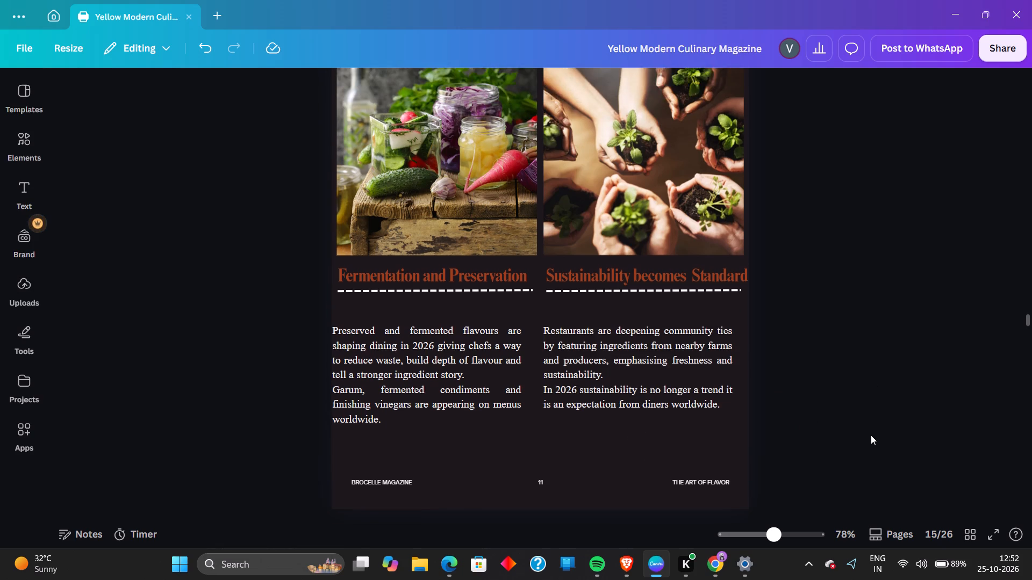
scroll(871, 435, up, 3)
scroll(865, 417, down, 2)
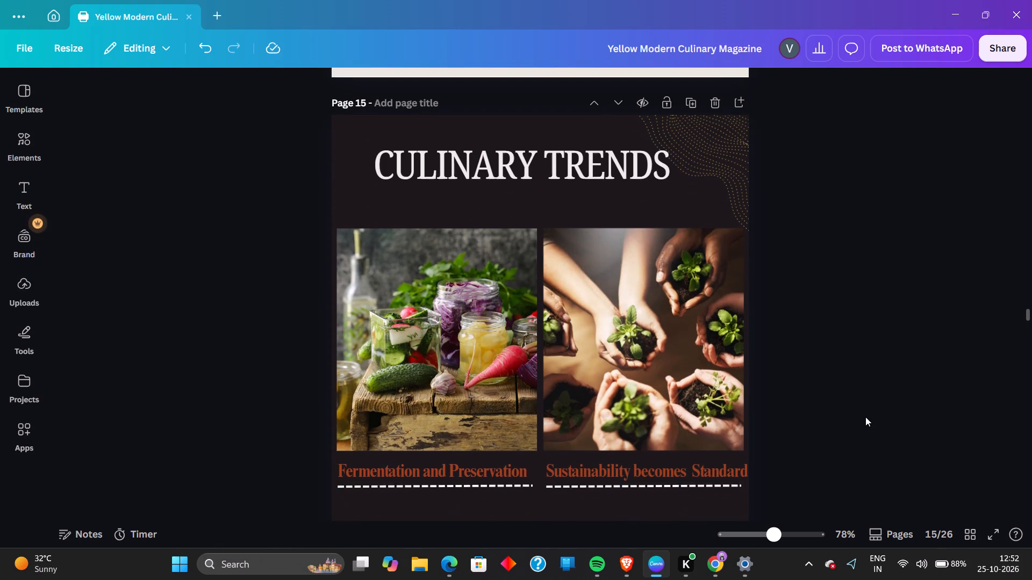
scroll(865, 417, down, 5)
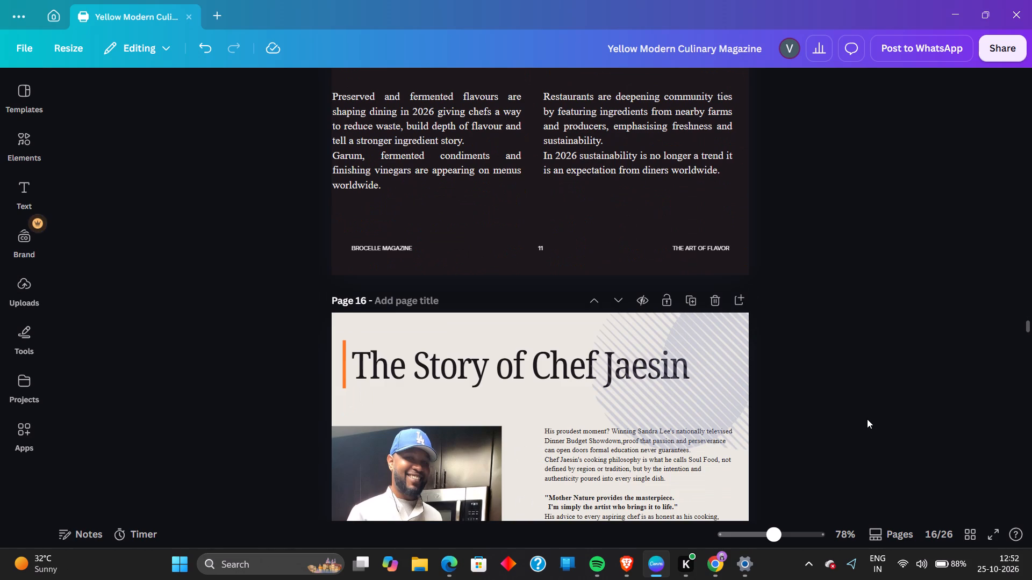
scroll(867, 419, down, 1)
scroll(867, 419, up, 10)
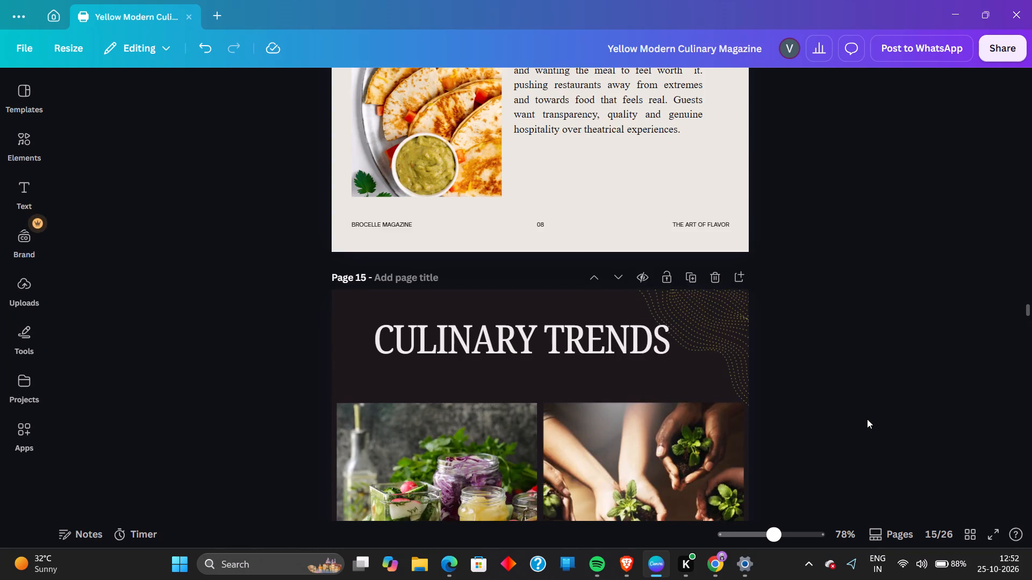
scroll(867, 419, up, 14)
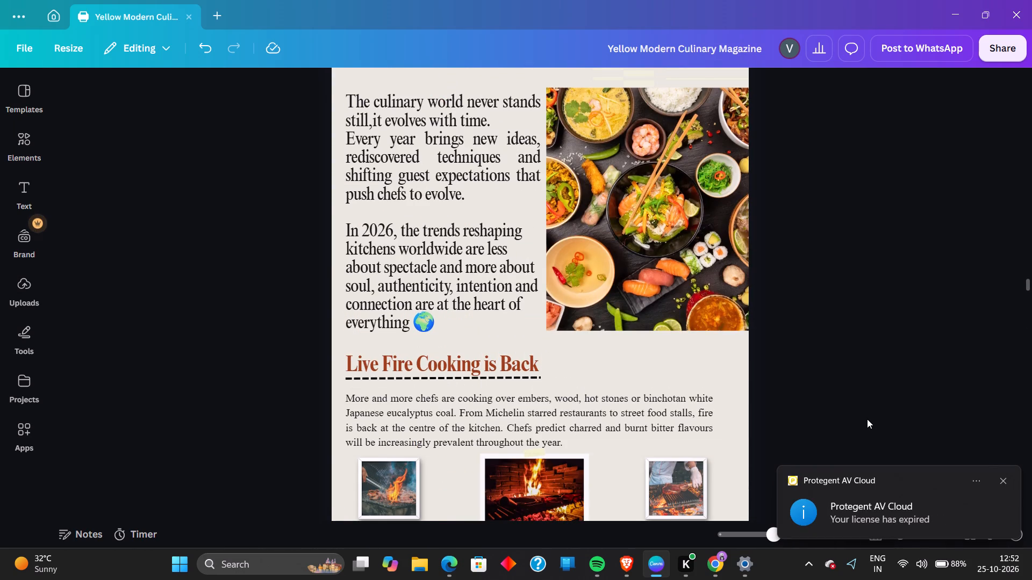
scroll(867, 419, up, 5)
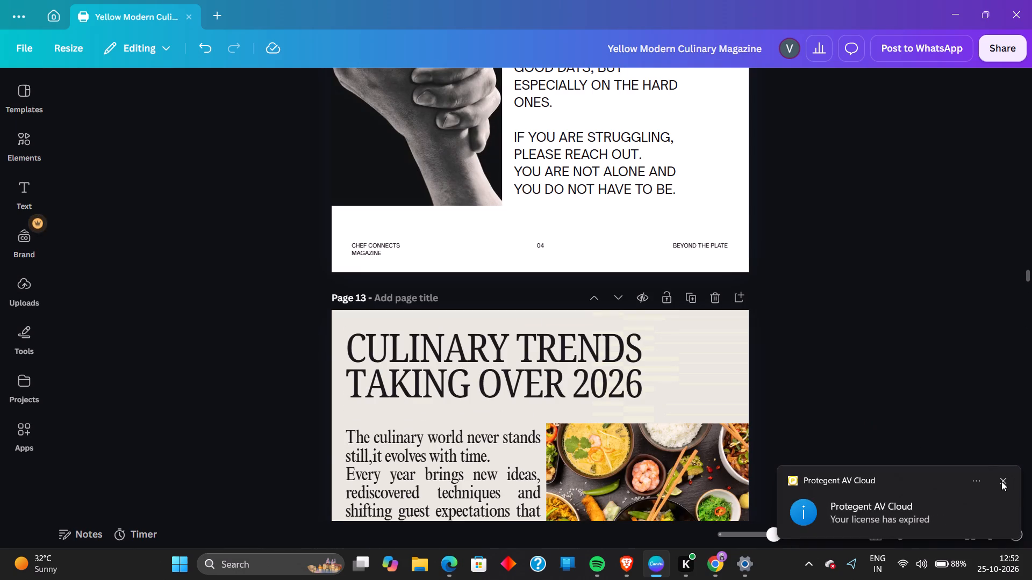
click(1001, 481)
Delete the "THE ART OF FLAVOR" and "BROCELLE MAGAZINE" footer texts from page 13.
scroll(1002, 474, down, 9)
scroll(793, 438, down, 4)
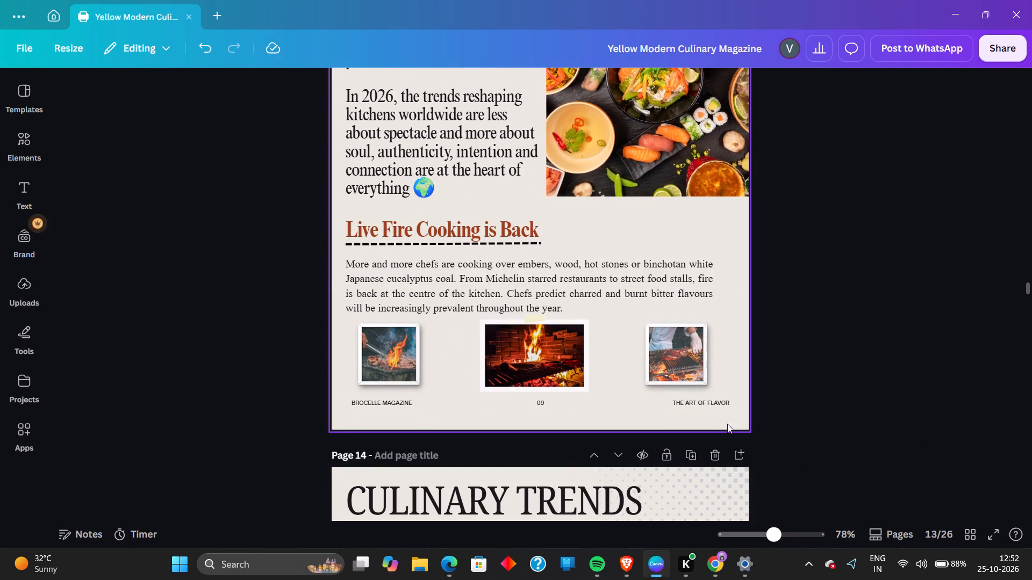
click(714, 401)
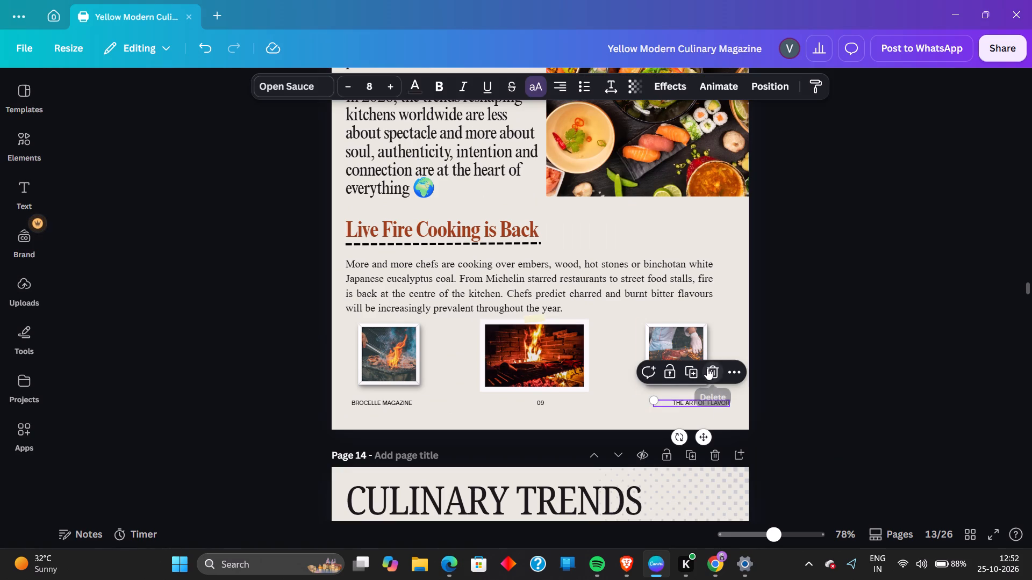
click(707, 368)
click(375, 404)
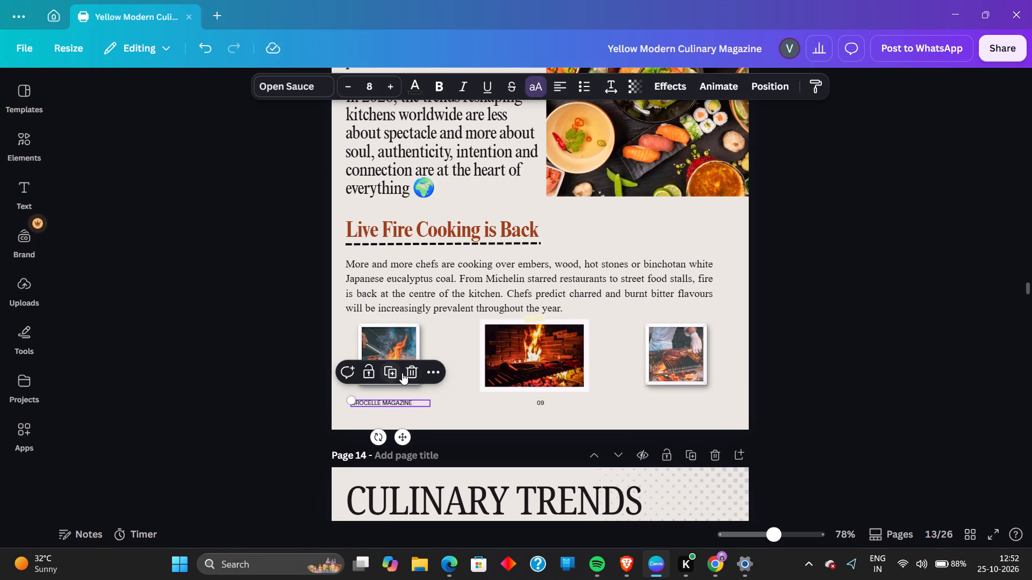
click(403, 373)
Delete the "THE ART OF FLAVOR" and "BROCELLE MAGAZINE" footer texts from page 14.
scroll(537, 393, down, 11)
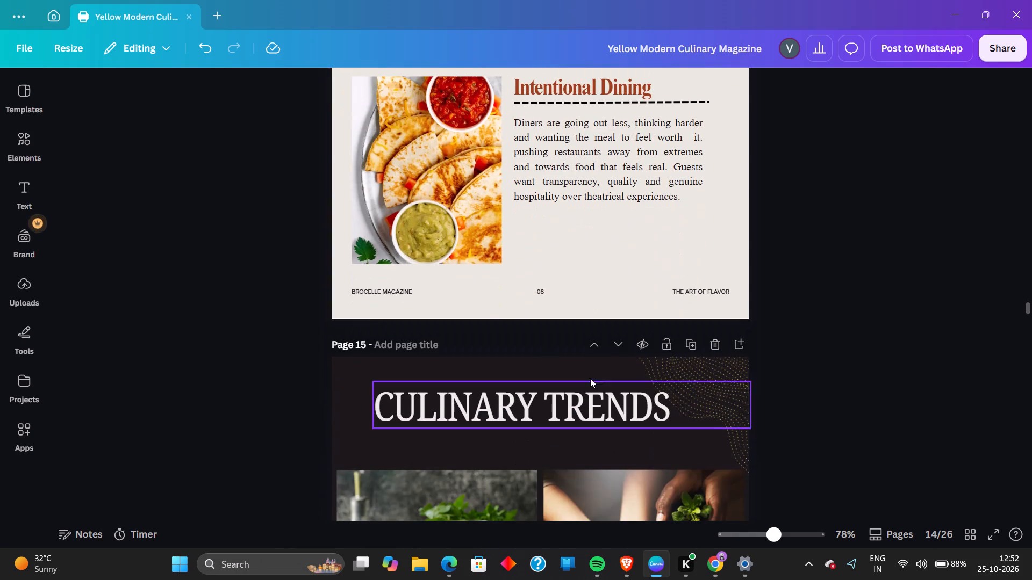
click(709, 289)
click(709, 260)
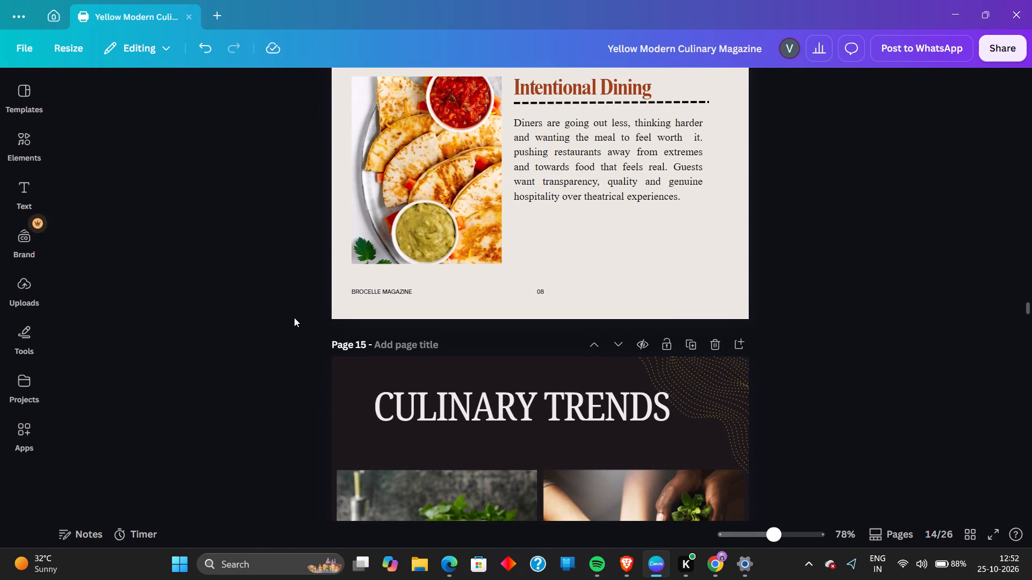
click(359, 290)
click(414, 267)
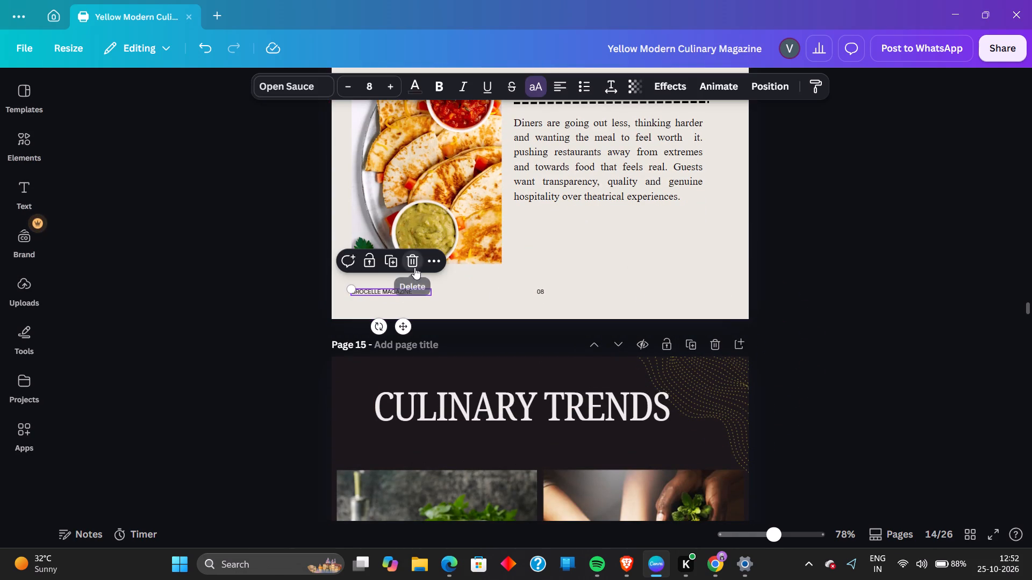
Delete the "THE ART OF FLAVOR" and "BROCELLE MAGAZINE" footer texts from page 15.
scroll(619, 342, down, 9)
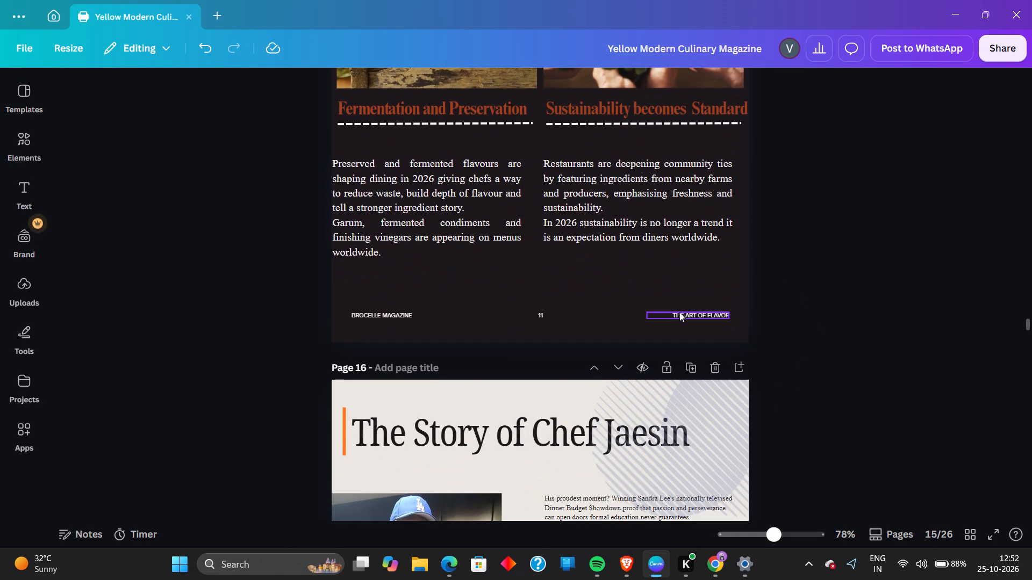
click(680, 313)
click(702, 290)
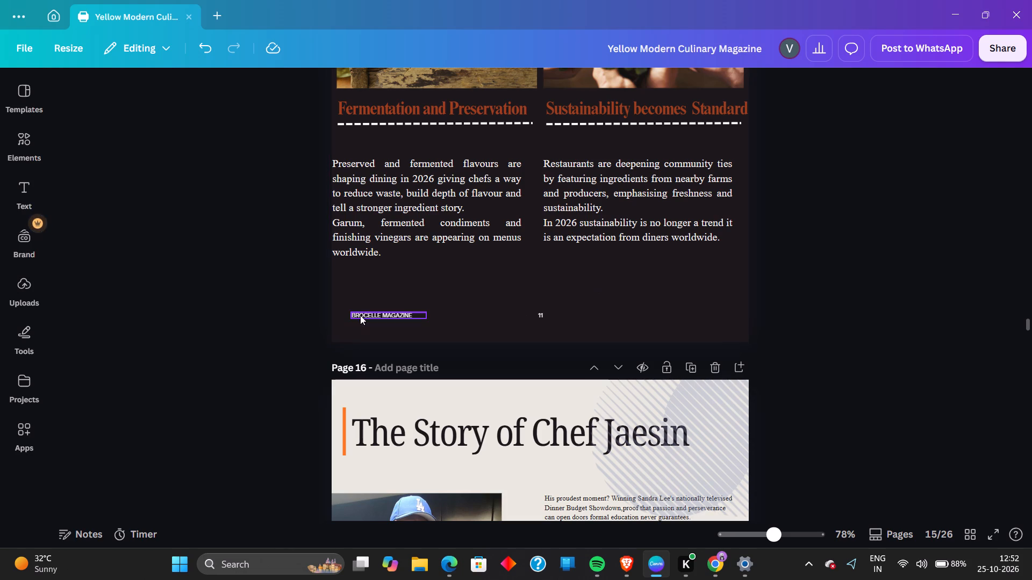
click(361, 314)
click(411, 292)
Copy the "CHEF CONNECTS MAGAZINE" footer text from page 12.
scroll(424, 387, down, 6)
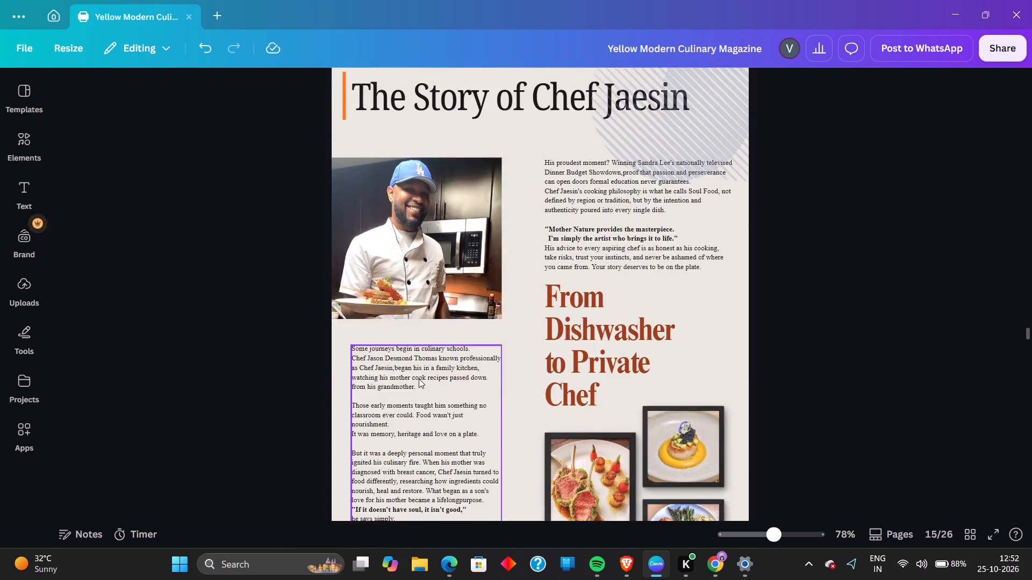
scroll(419, 379, down, 2)
scroll(419, 376, up, 20)
scroll(419, 376, up, 6)
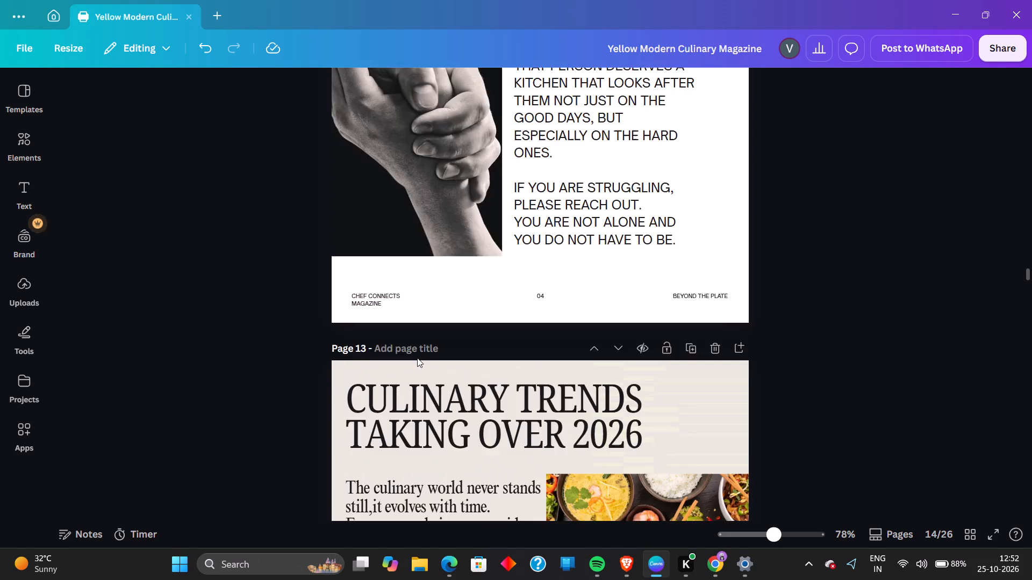
scroll(417, 358, up, 3)
scroll(417, 358, down, 4)
click(356, 231)
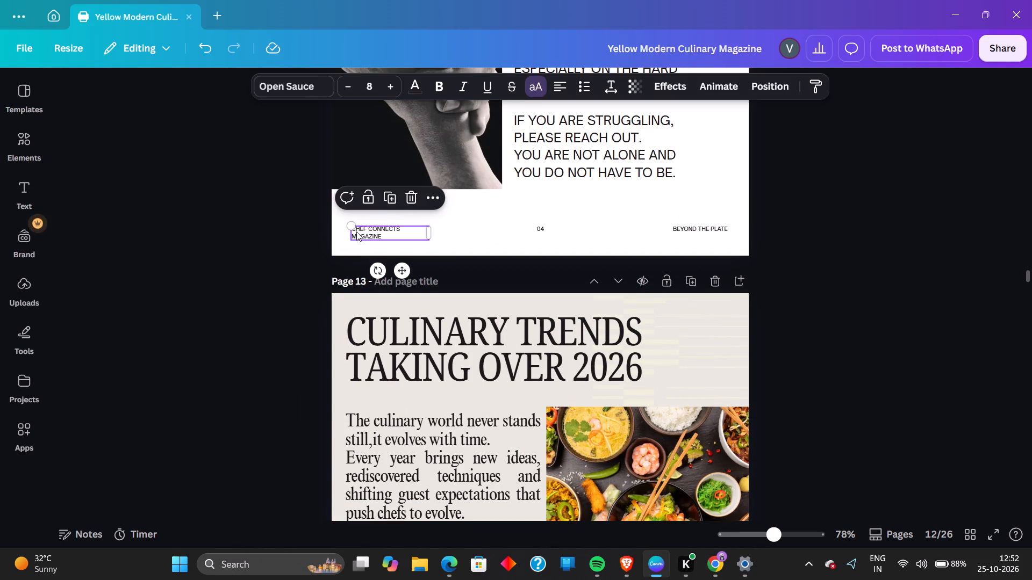
click(428, 191)
click(454, 231)
Paste the copied "CHEF CONNECTS MAGAZINE" footer onto pages 13 and 14.
scroll(457, 231, down, 9)
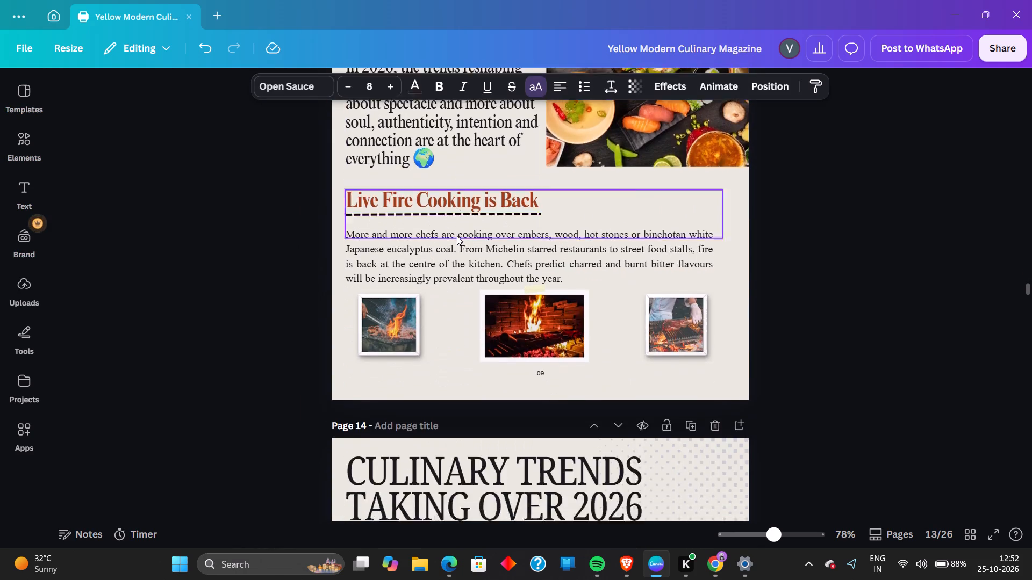
right_click(432, 253)
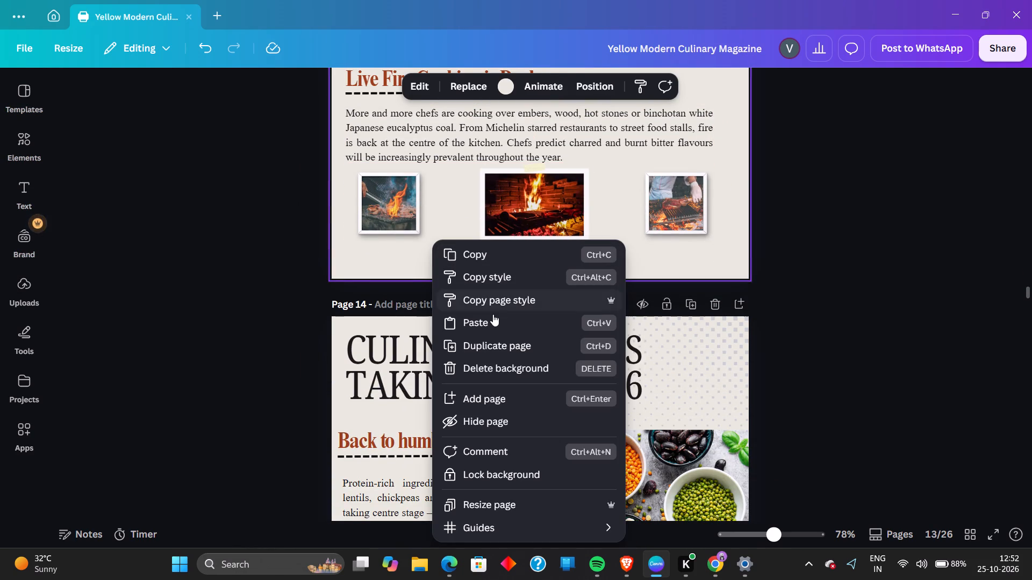
click(493, 314)
scroll(431, 299, down, 8)
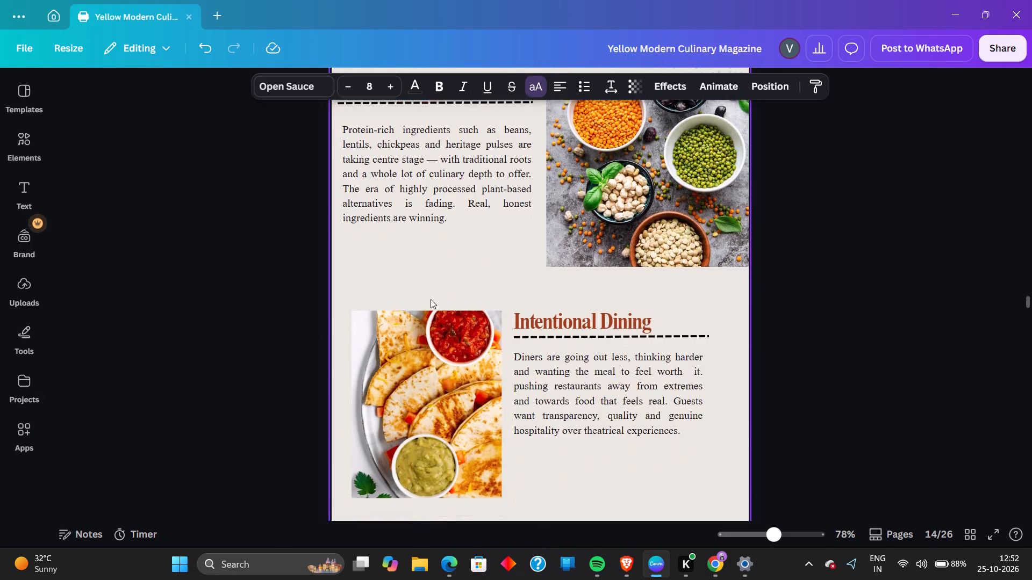
click(487, 328)
right_click(487, 328)
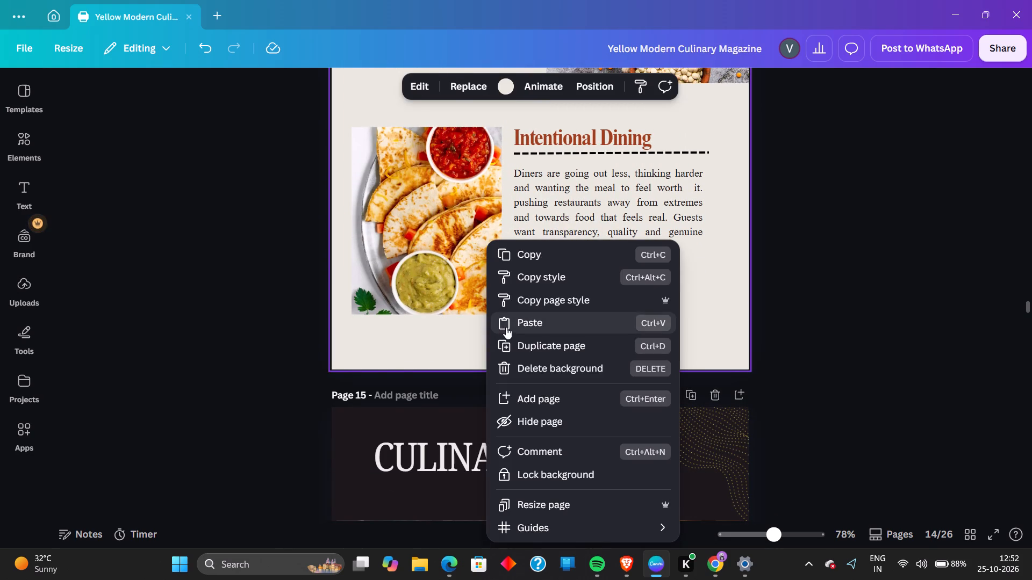
click(506, 327)
Paste the "CHEF CONNECTS MAGAZINE" footer onto page 15 and change its text colour to off-white.
scroll(506, 327, down, 12)
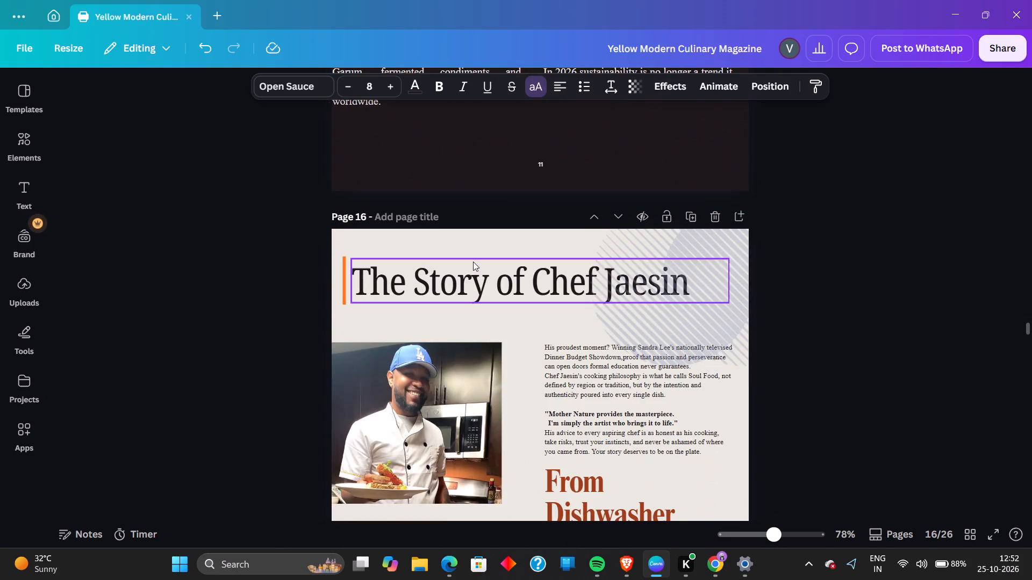
scroll(473, 260, up, 2)
right_click(478, 390)
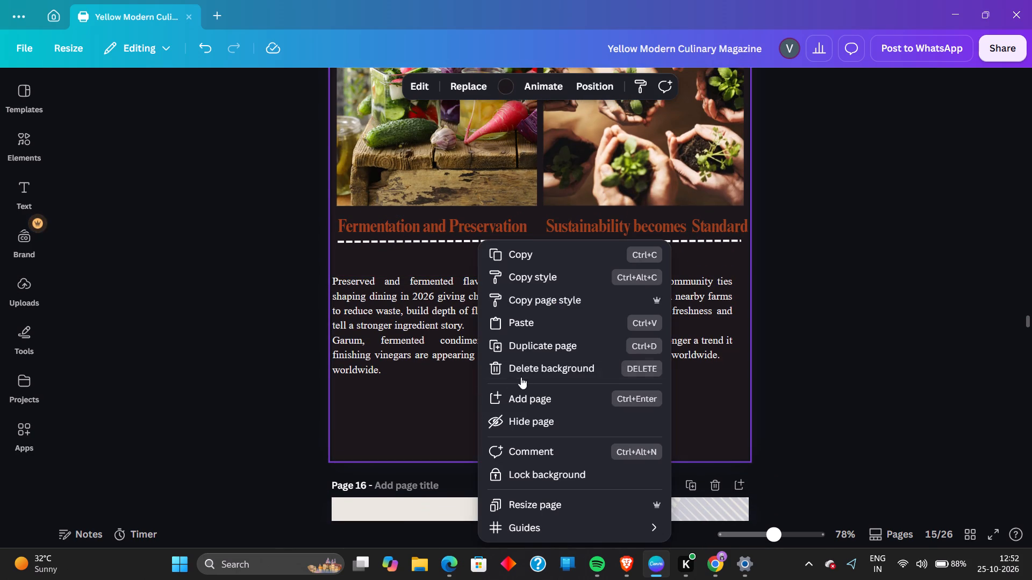
click(534, 327)
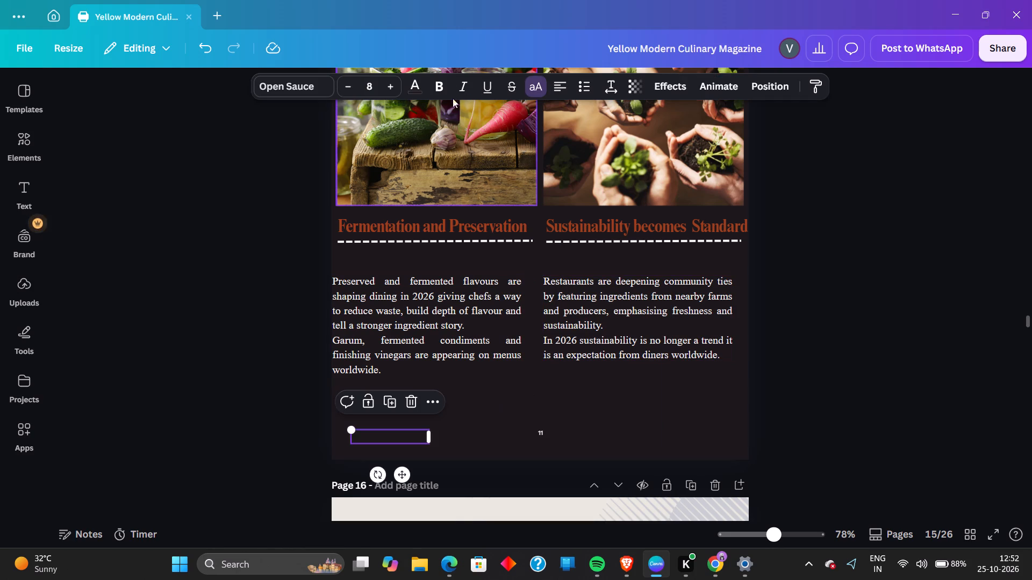
click(419, 83)
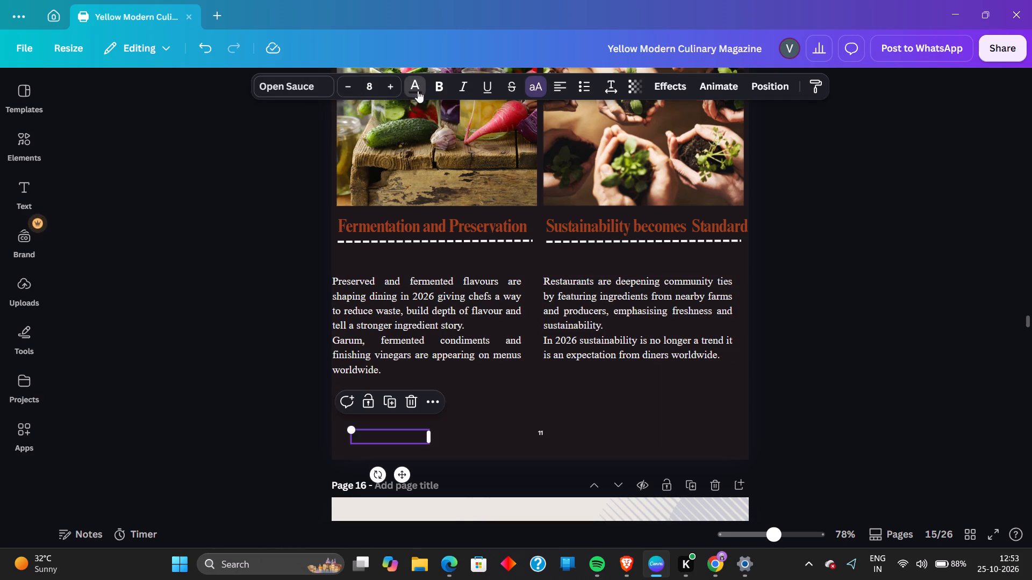
click(69, 258)
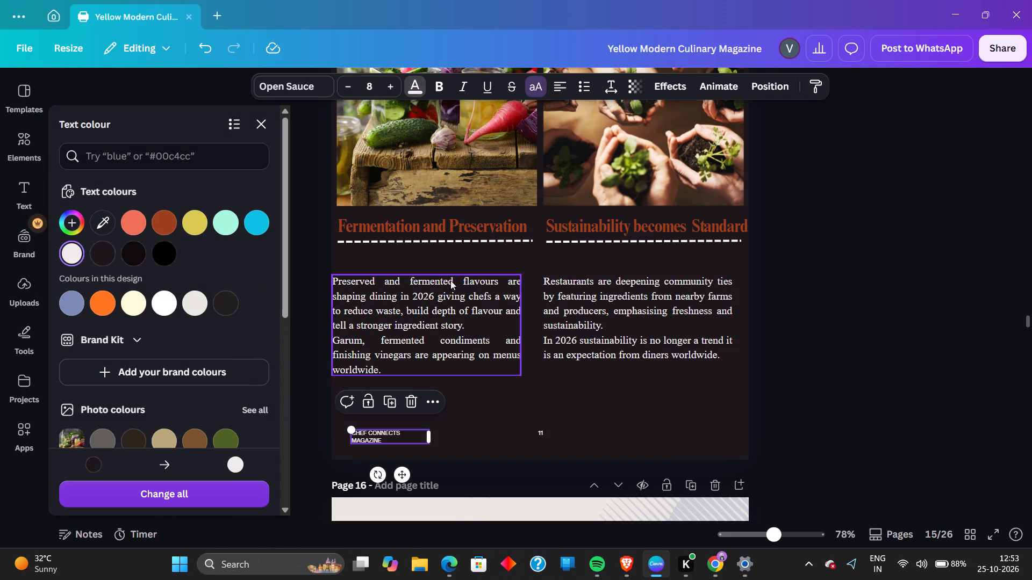
click(844, 282)
scroll(571, 342, up, 4)
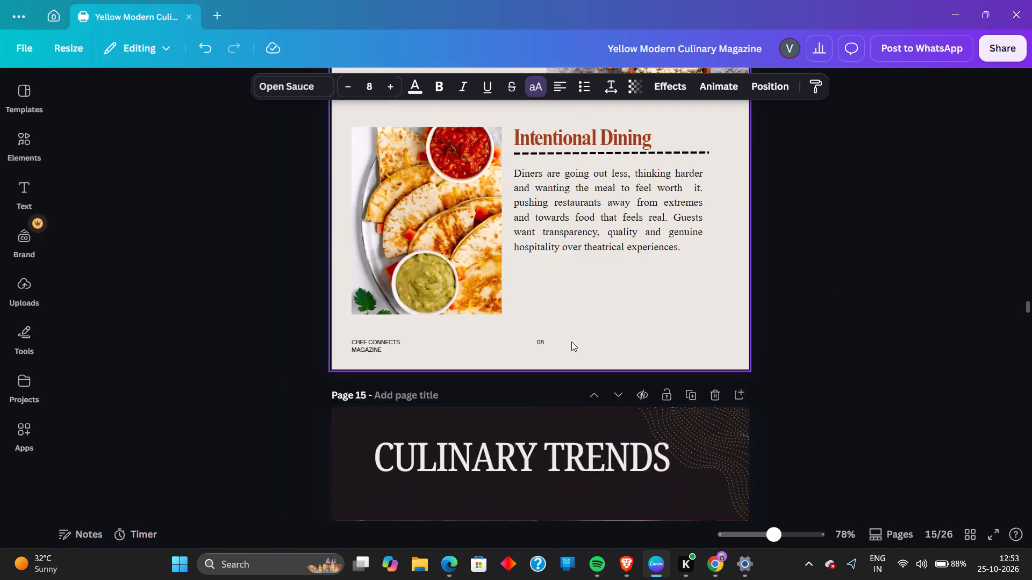
Copy the "BEYOND THE PLATE" footer text from page 12.
scroll(571, 342, down, 10)
scroll(571, 342, up, 14)
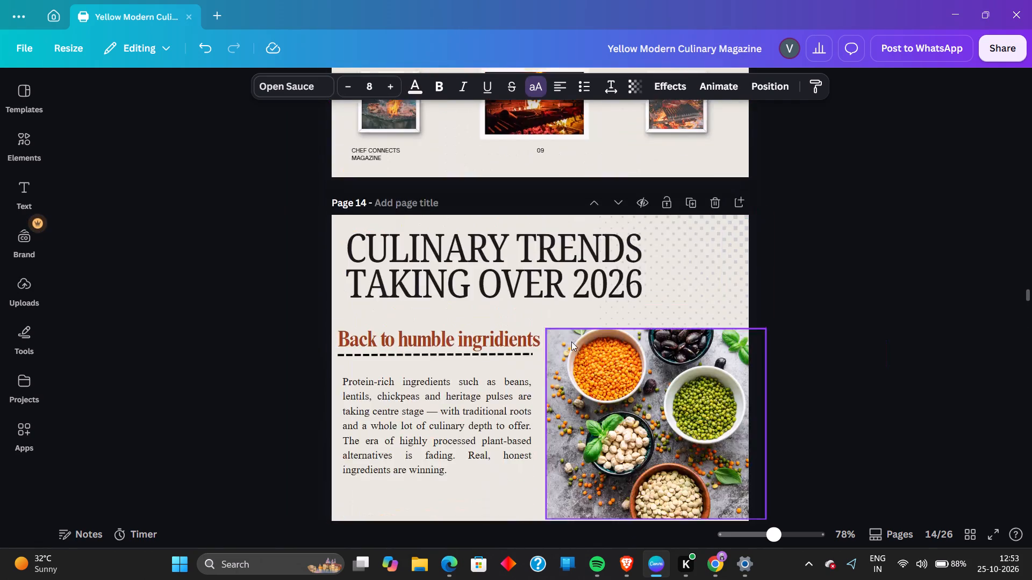
scroll(571, 342, up, 7)
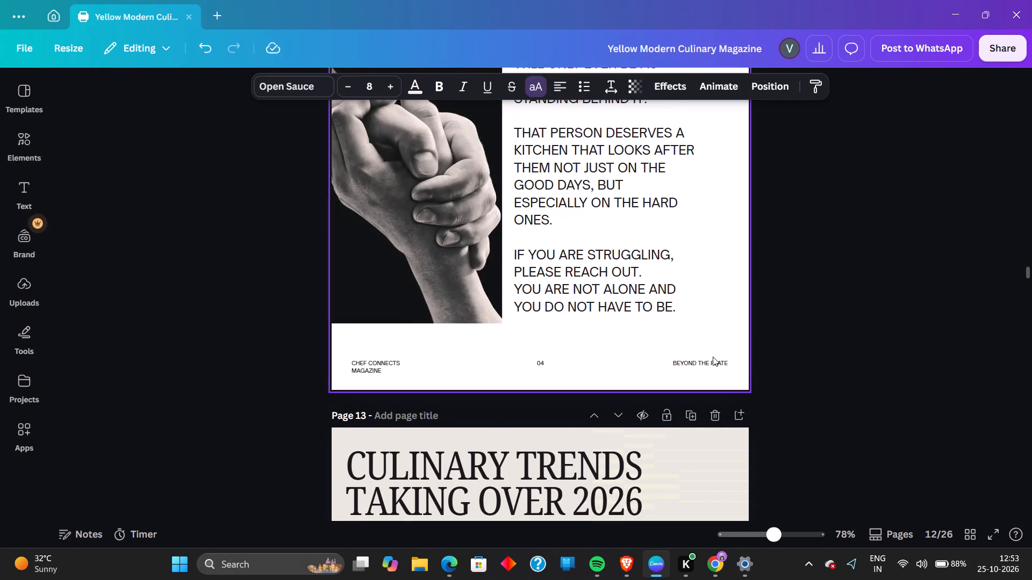
scroll(713, 357, up, 7)
scroll(713, 357, down, 4)
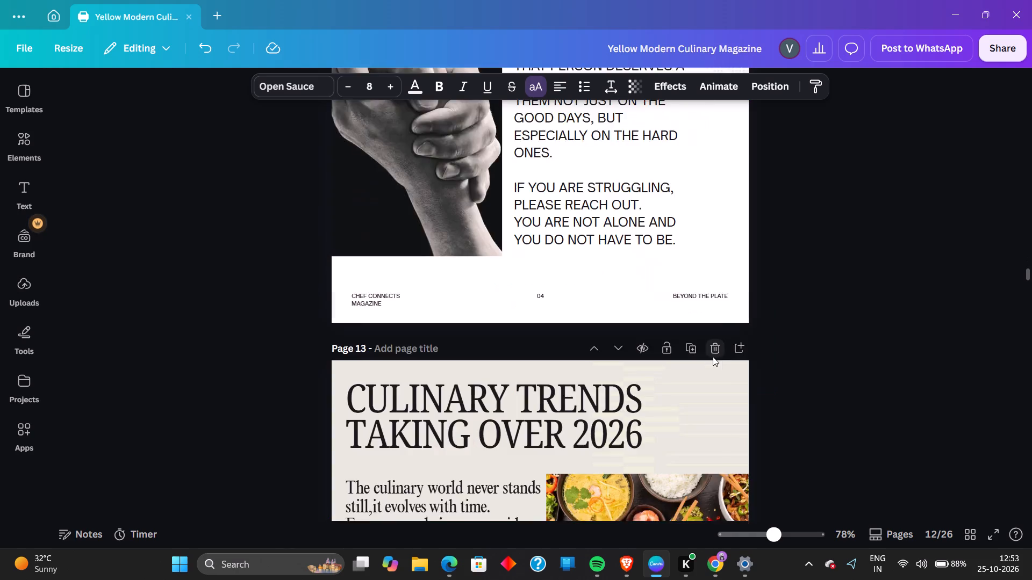
scroll(713, 357, down, 1)
scroll(713, 357, up, 1)
click(693, 295)
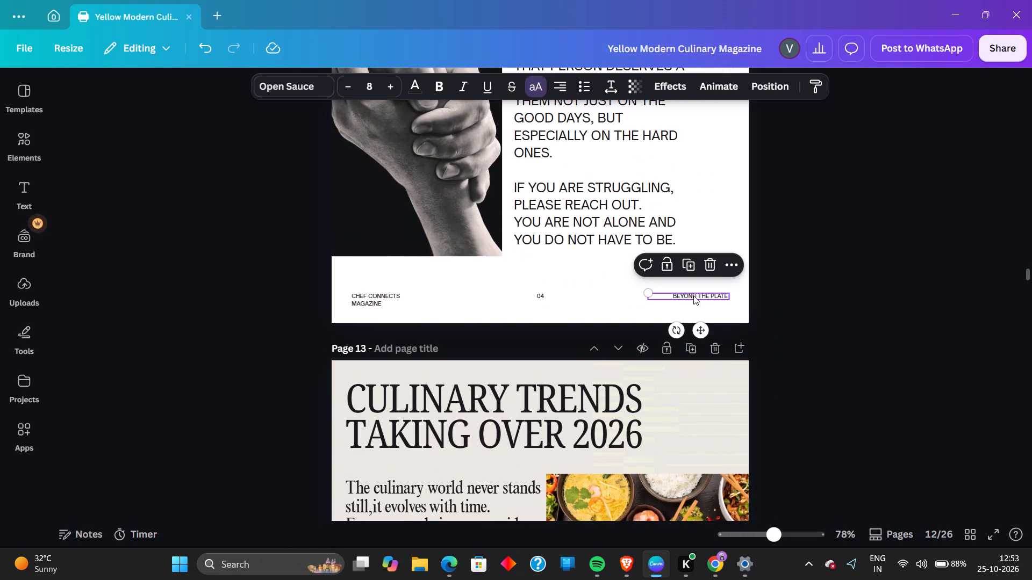
right_click(693, 295)
click(763, 215)
Paste the copied "BEYOND THE PLATE" footer onto pages 13 and 14.
scroll(791, 337, down, 9)
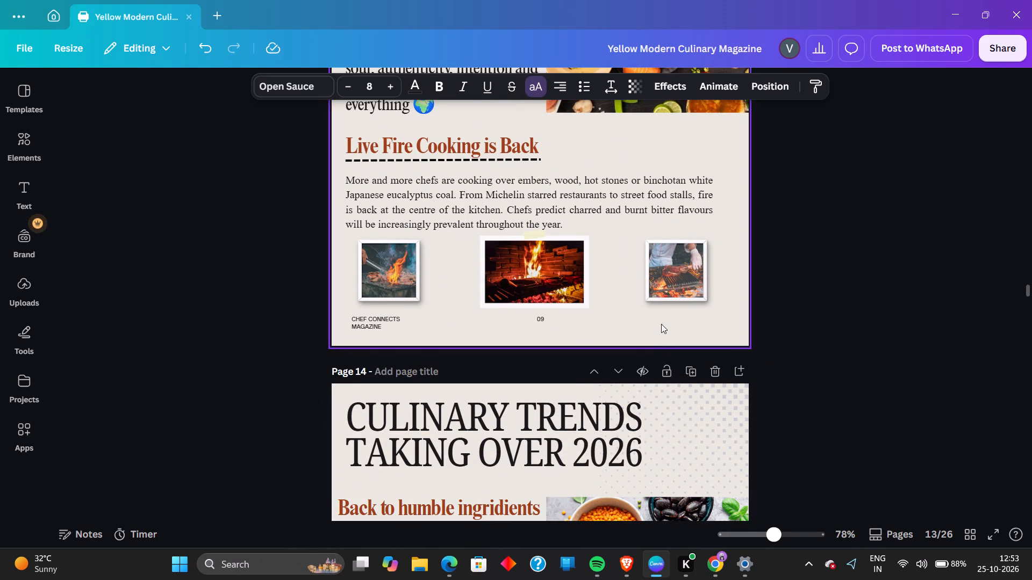
right_click(661, 324)
click(682, 323)
scroll(682, 323, down, 6)
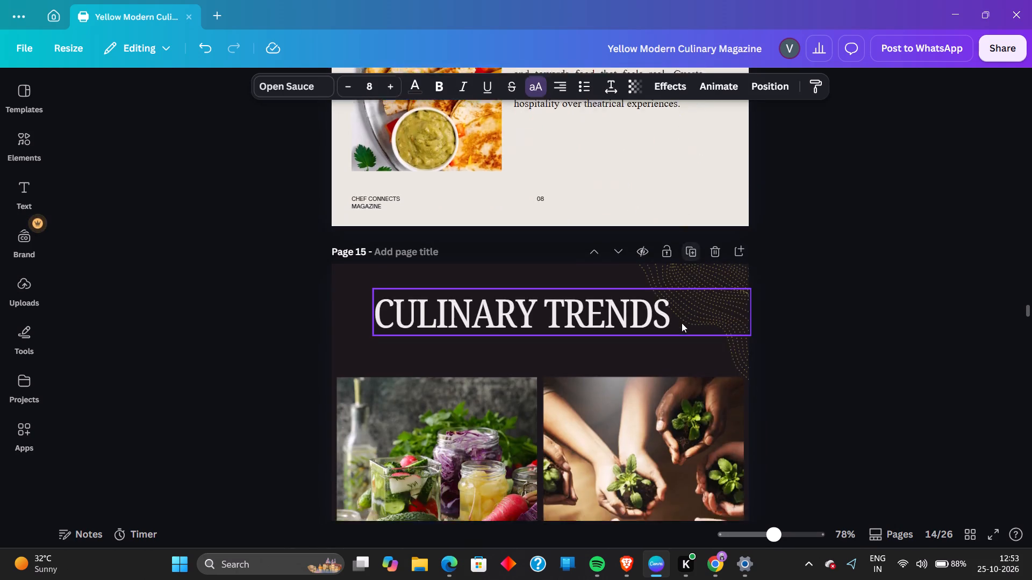
scroll(682, 323, up, 2)
right_click(663, 383)
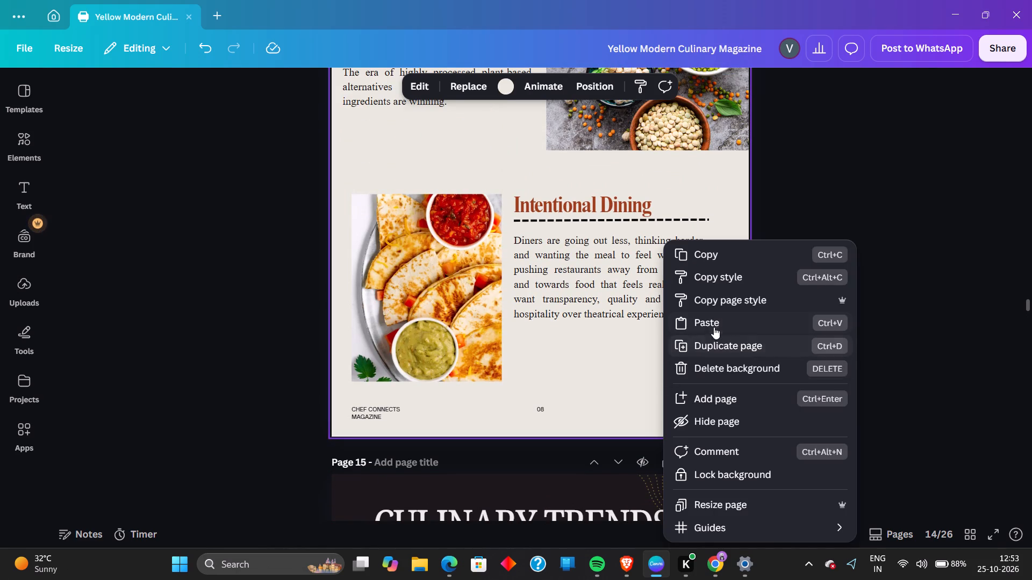
click(714, 327)
Paste the "BEYOND THE PLATE" footer onto page 15 and change its text colour to off-white.
scroll(668, 393, down, 9)
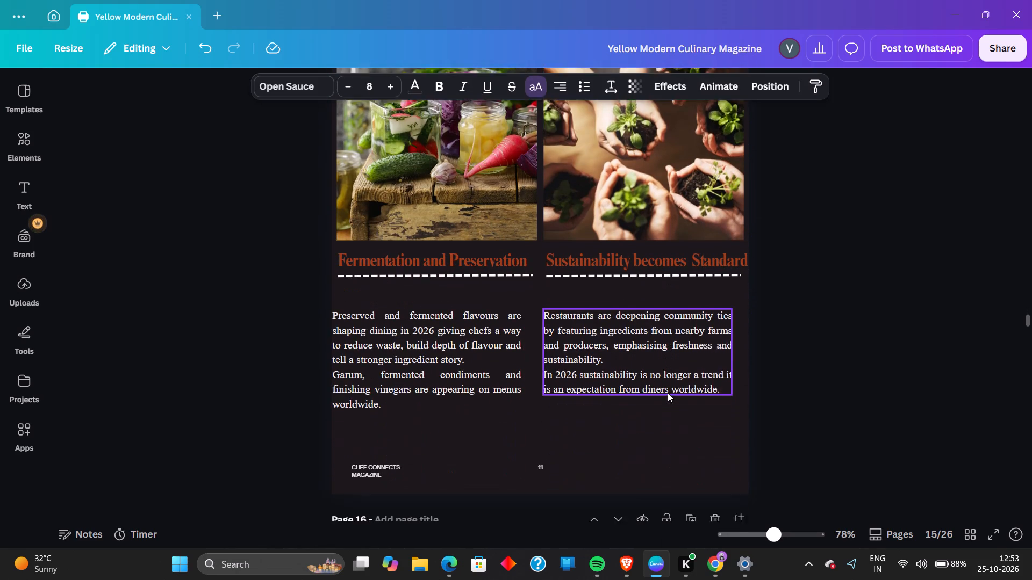
right_click(661, 408)
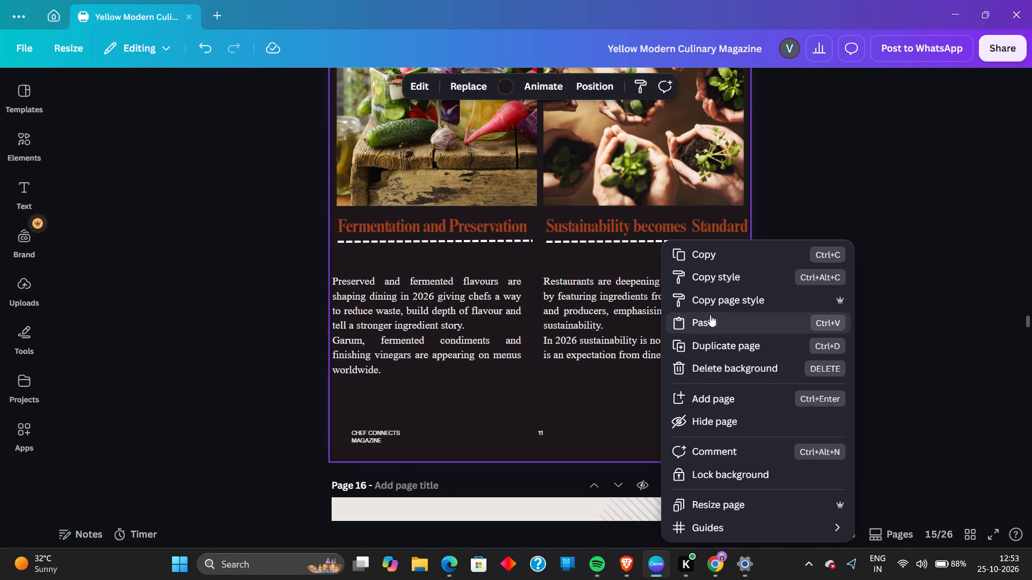
click(710, 315)
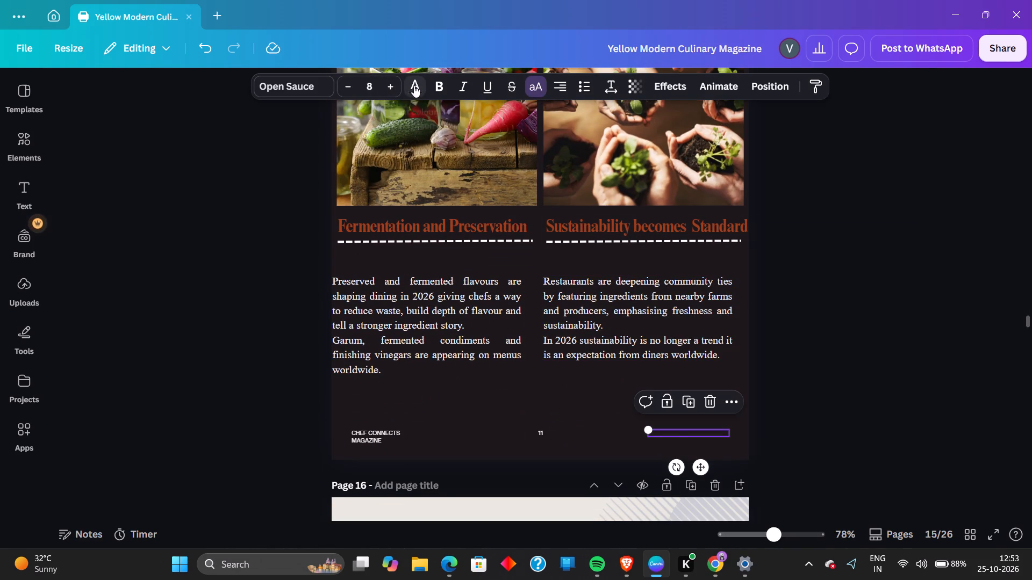
click(414, 85)
click(73, 250)
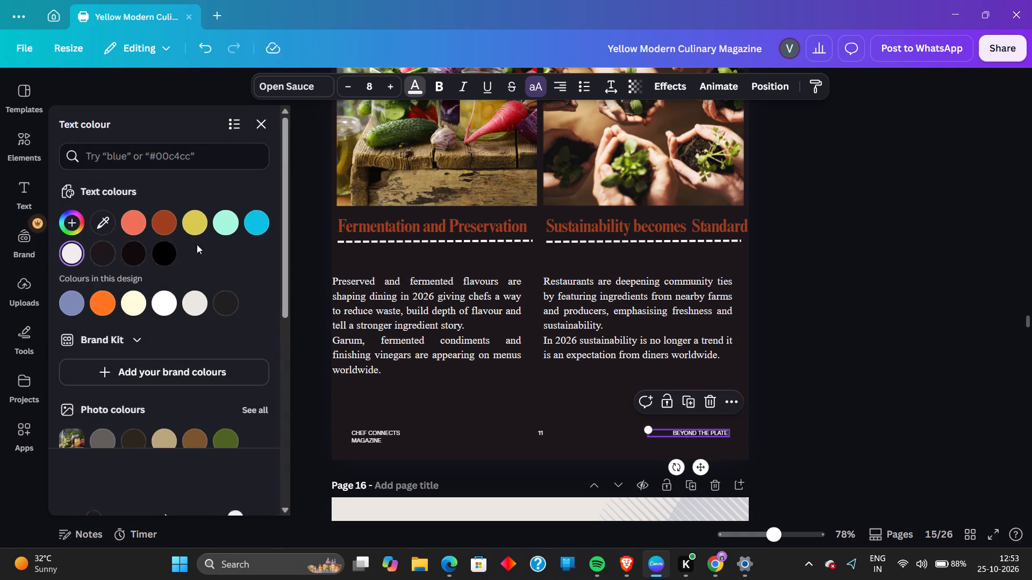
click(890, 288)
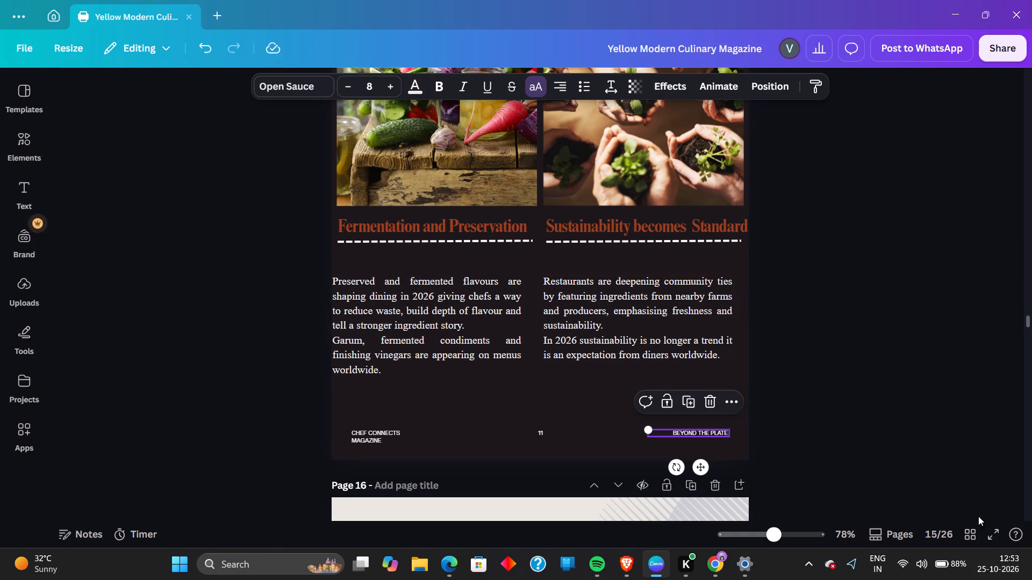
Show all pages in the grid overview and review the magazine's page order and layouts.
click(971, 536)
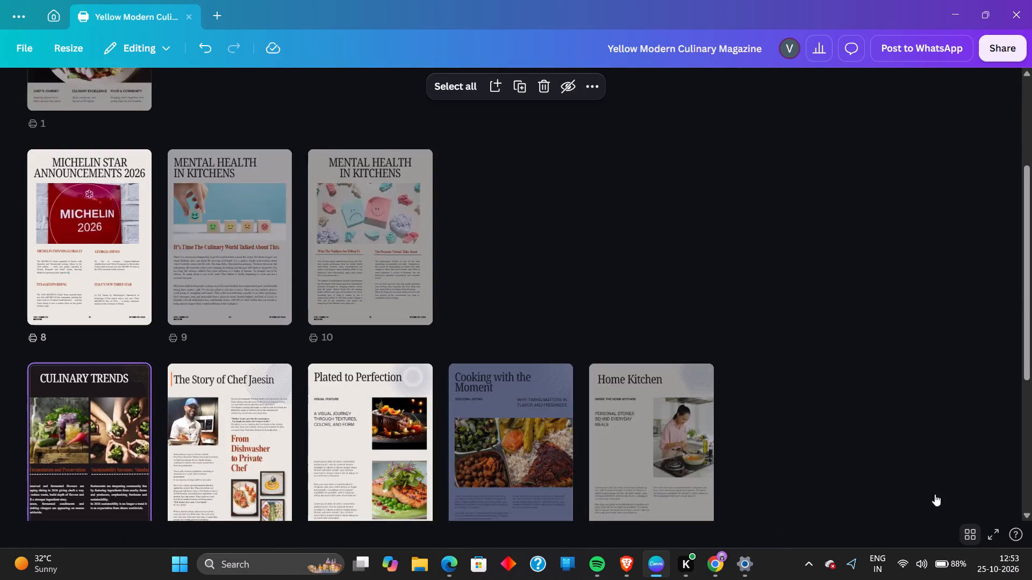
scroll(686, 452, up, 5)
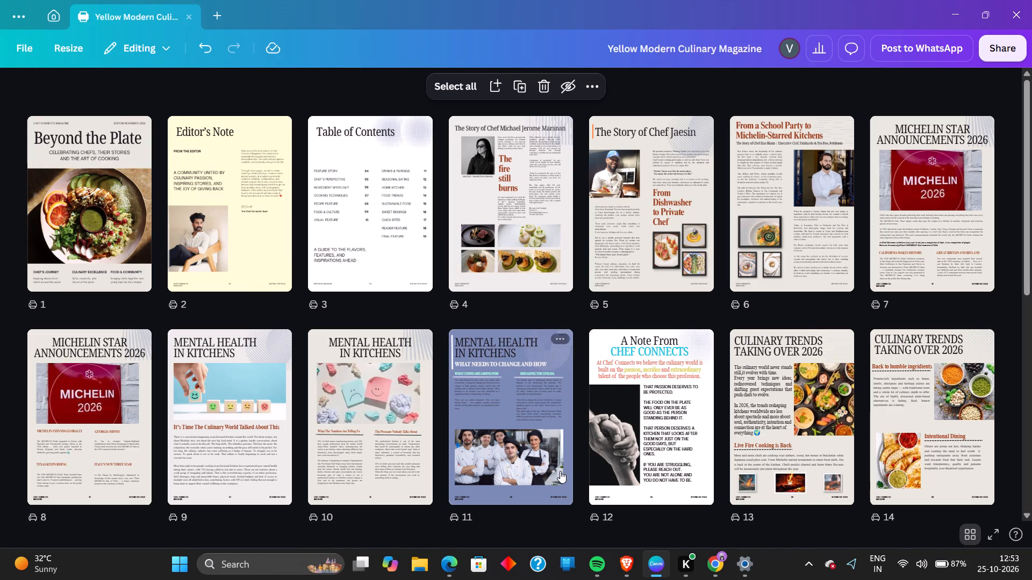
scroll(530, 460, down, 1)
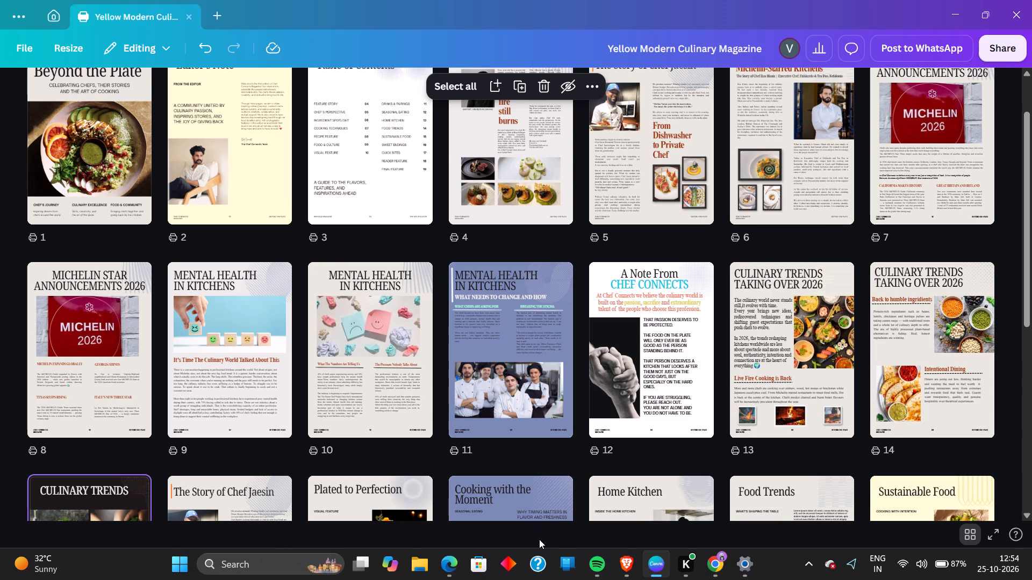
scroll(539, 539, down, 2)
Review the remaining magazine pages in the grid overview and return to the editing view of page 15.
scroll(567, 423, down, 4)
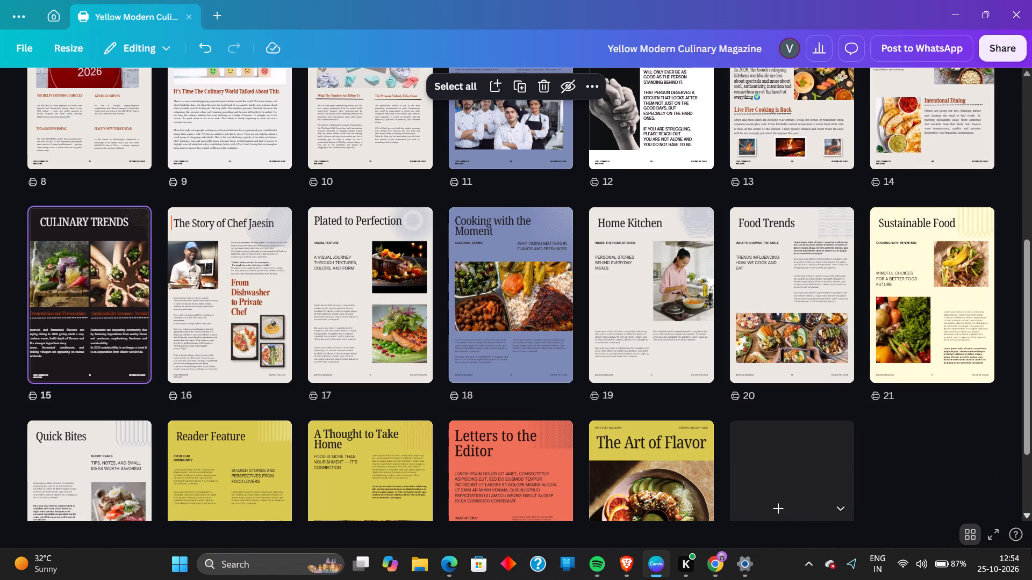
click(977, 539)
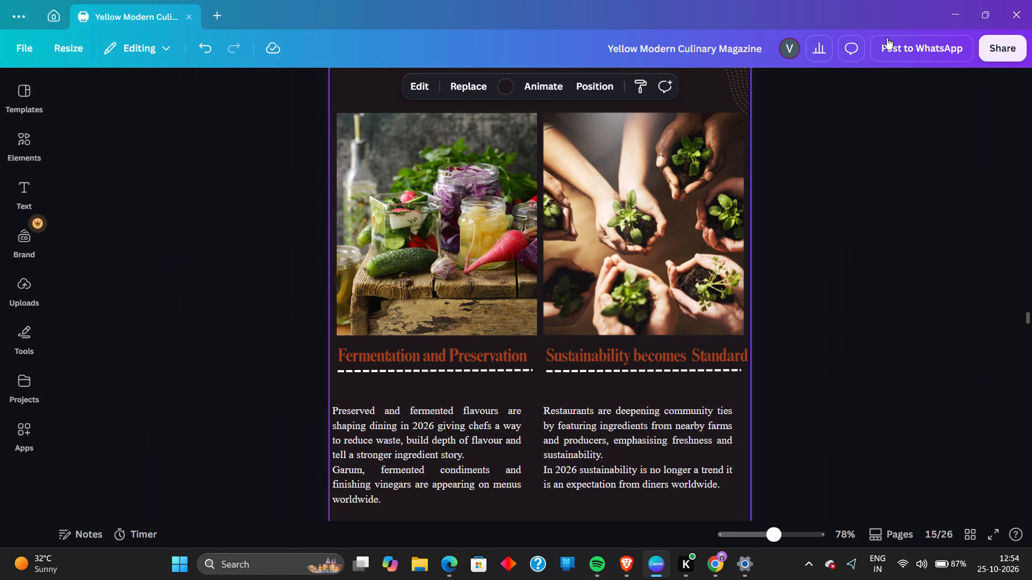
Leave the Yellow Modern Culinary Magazine design open and go to the home page.
click(30, 49)
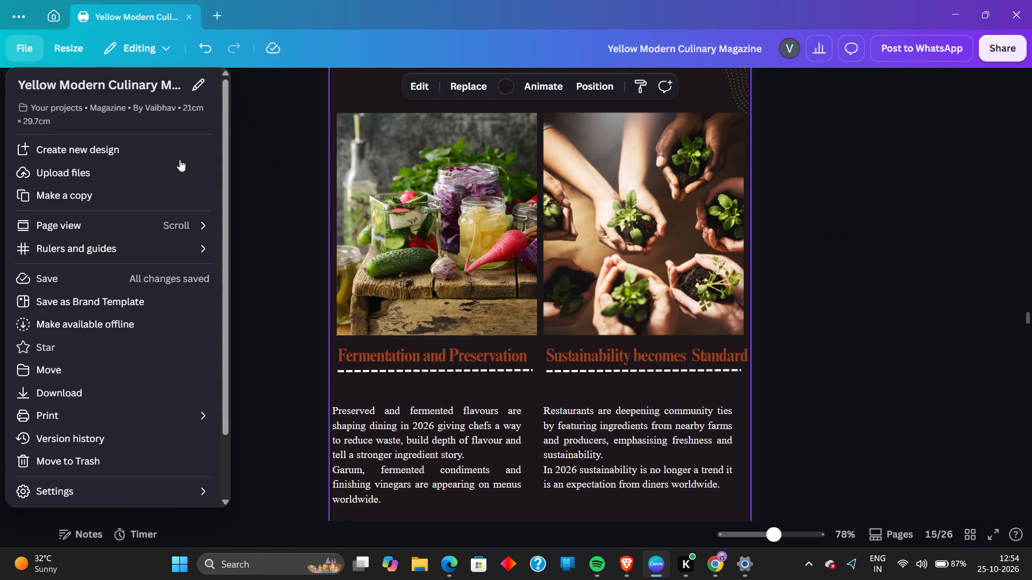
click(310, 125)
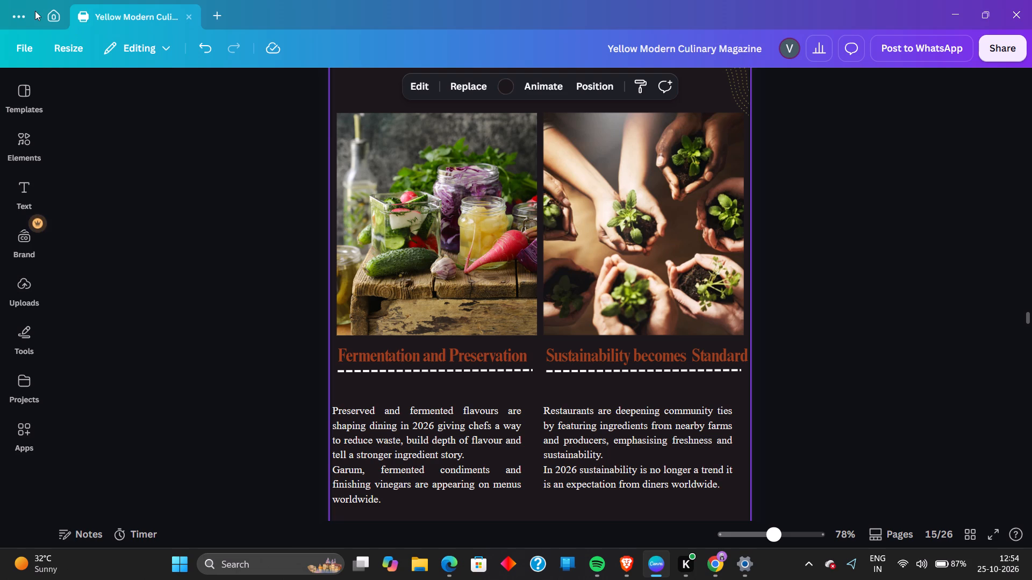
click(42, 10)
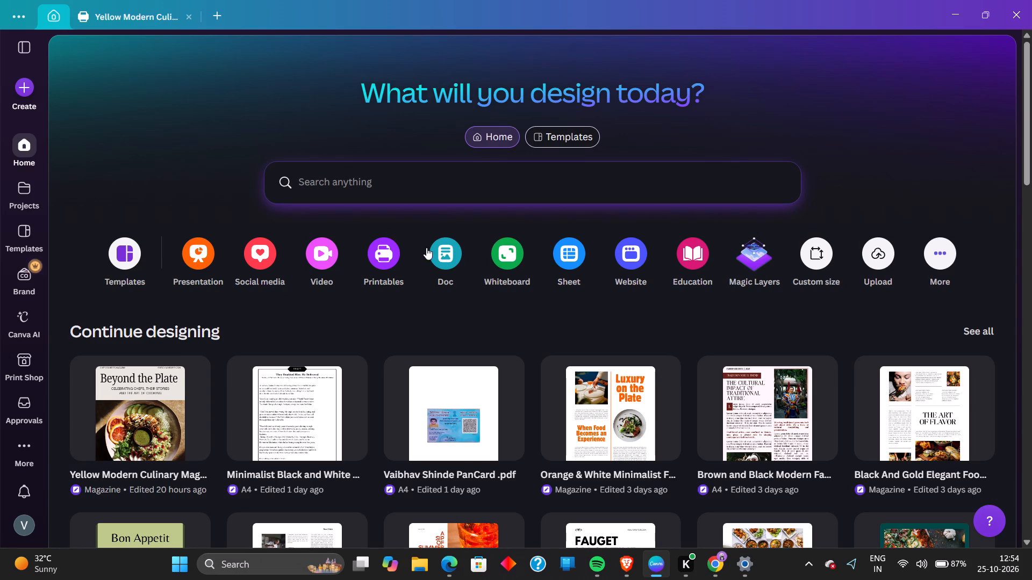
scroll(643, 360, up, 4)
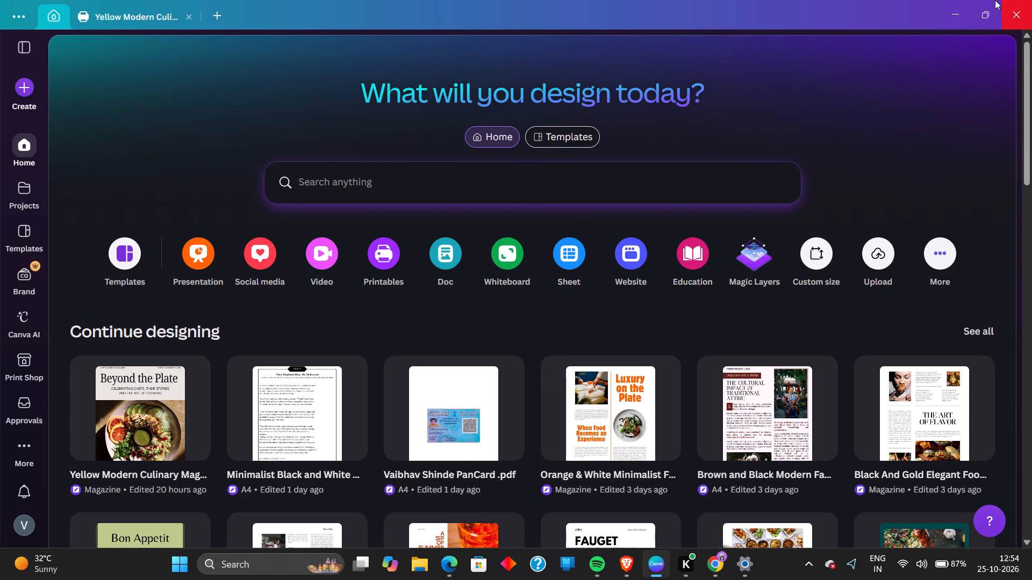